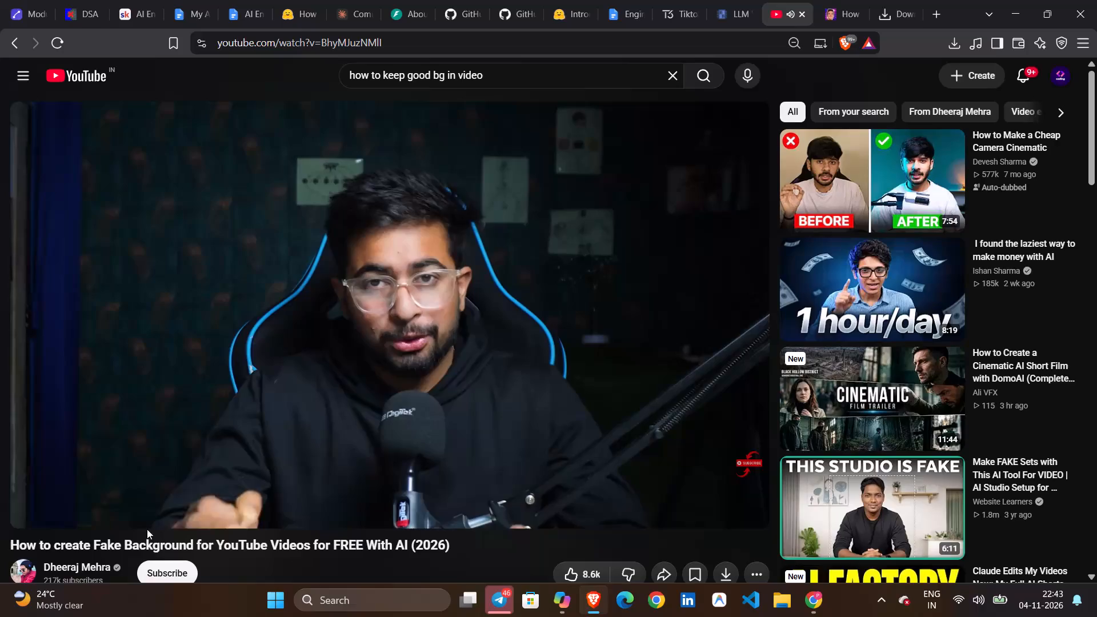
Pause the YouTube tutorial on creating a fake video background and switch to the desktop.
click(427, 407)
click(346, 611)
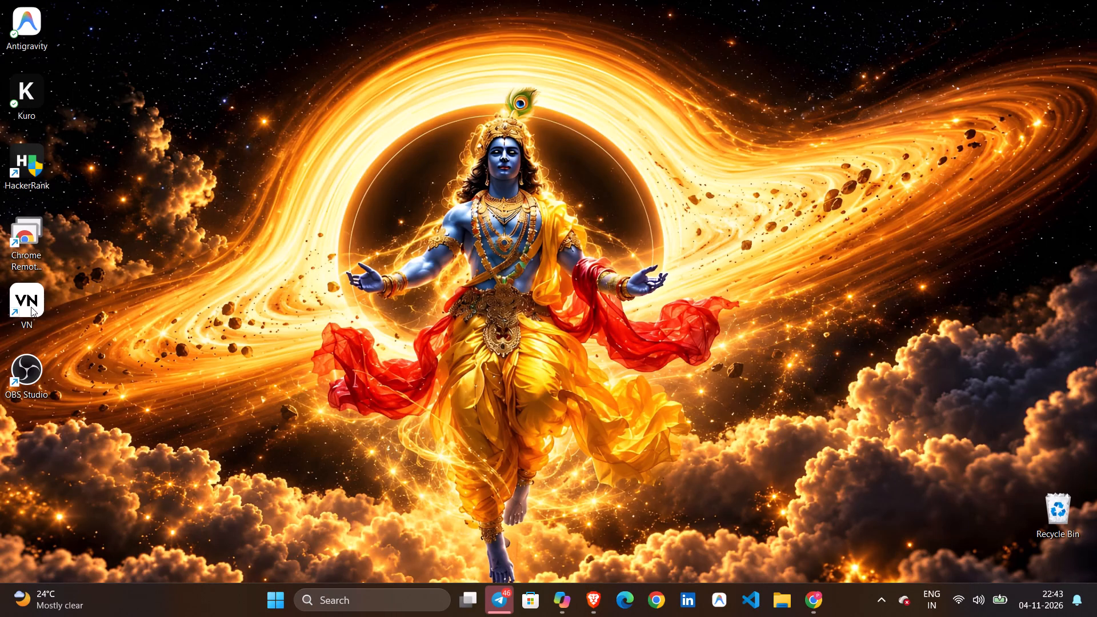
Launch the VN video editor from the desktop and create a new project.
double_click(31, 307)
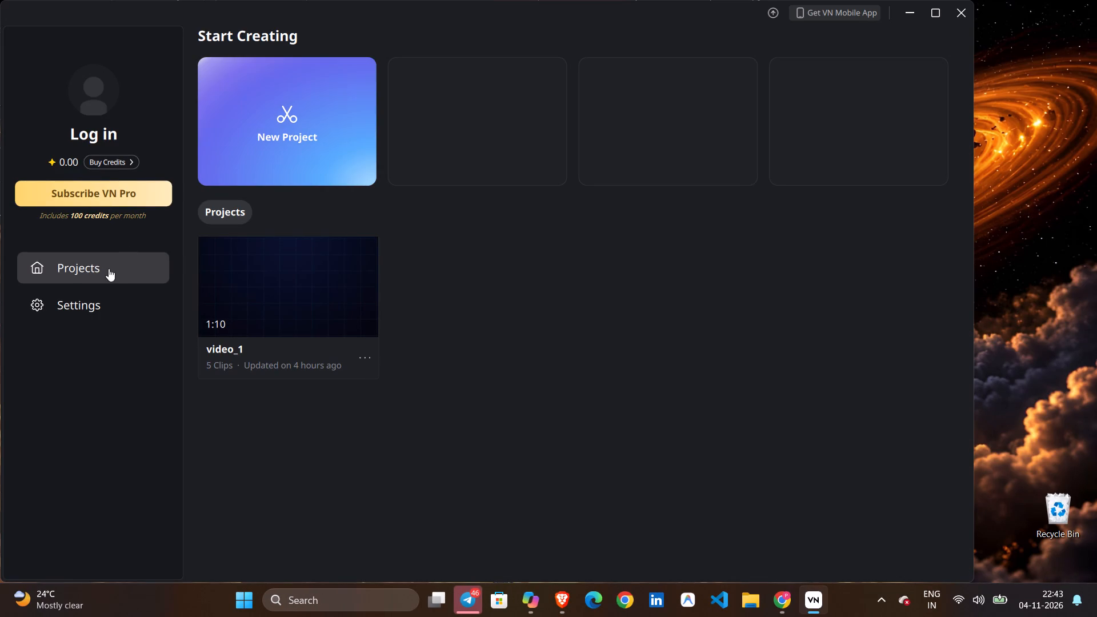
click(259, 166)
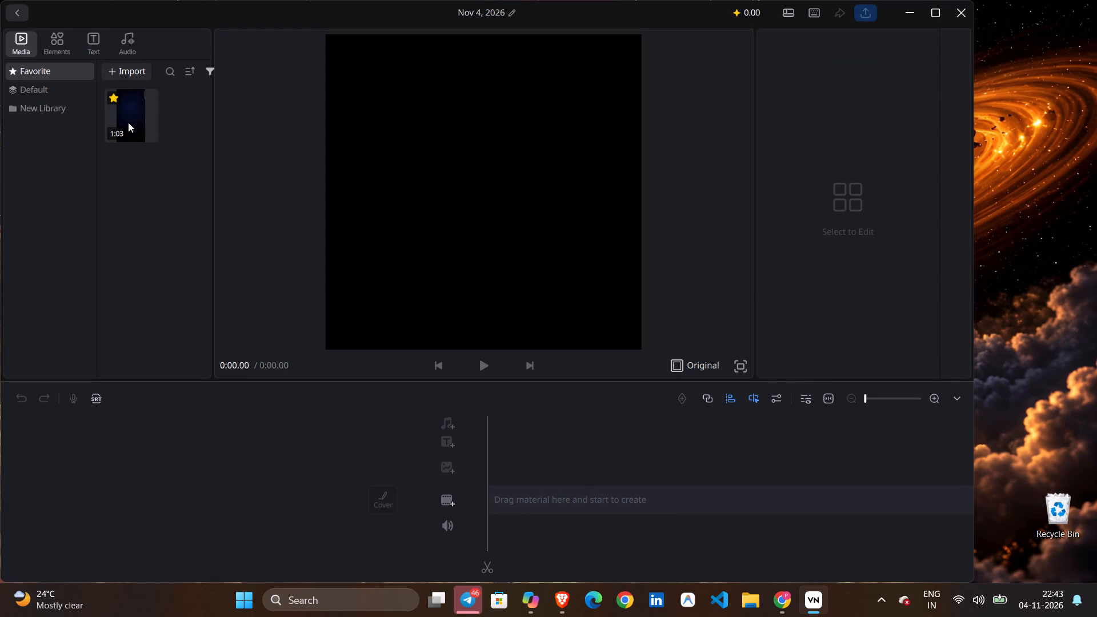
click(519, 484)
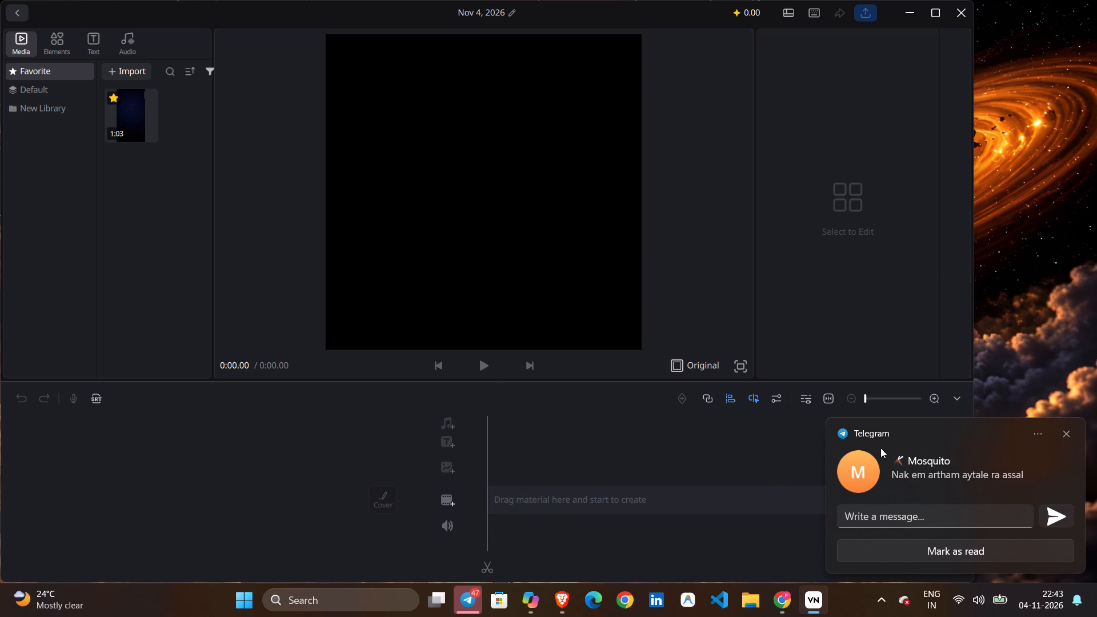
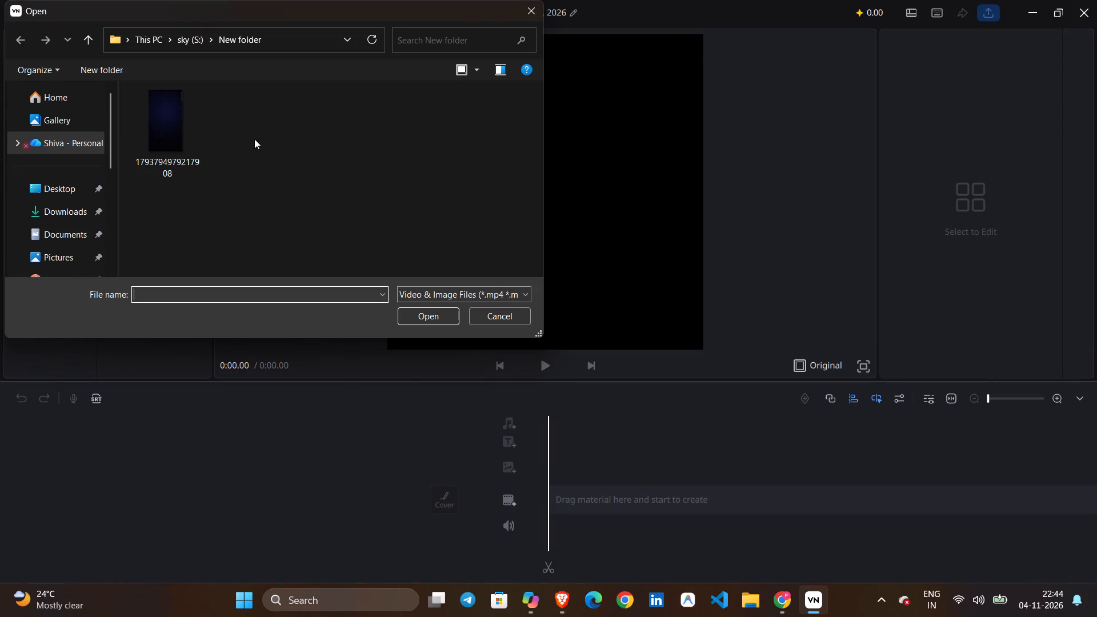
Cancel the file selection and show the Favorite media library.
click(542, 13)
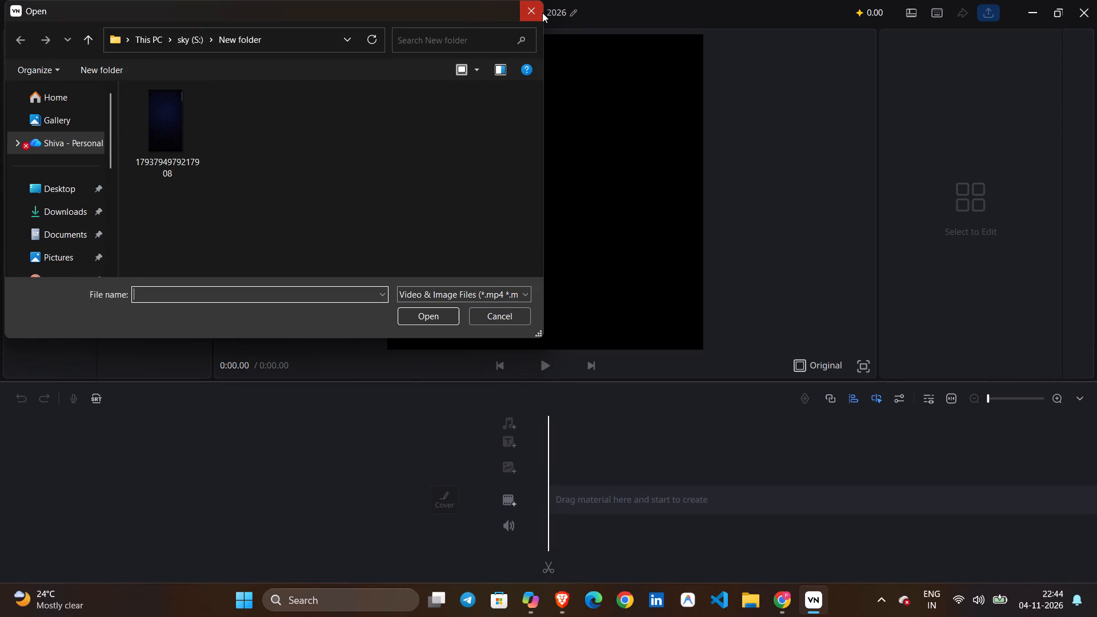
click(13, 87)
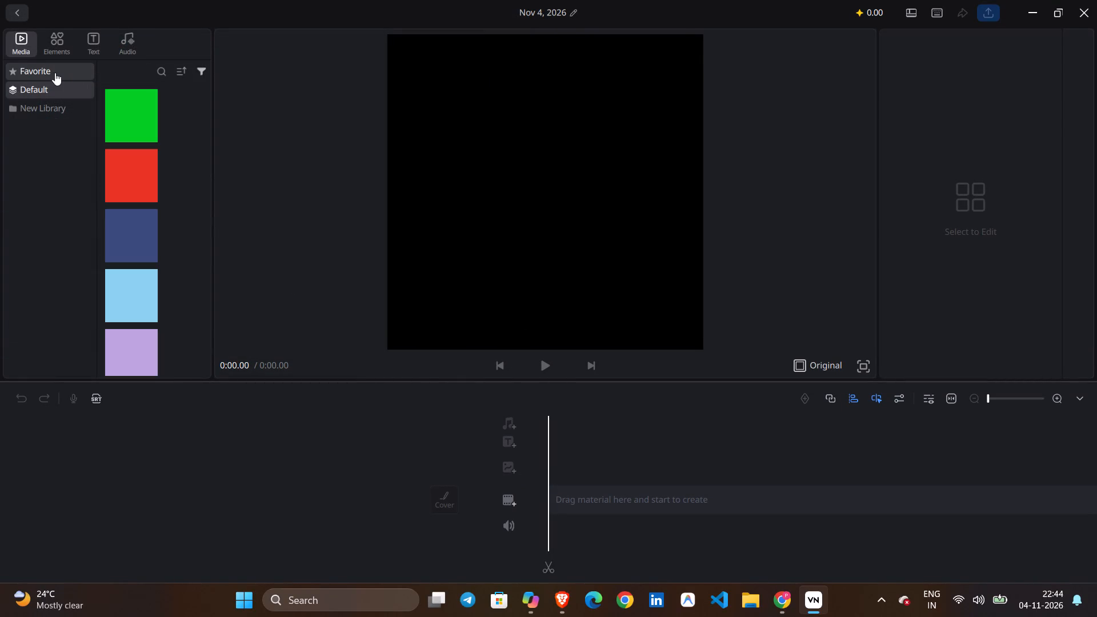
click(53, 73)
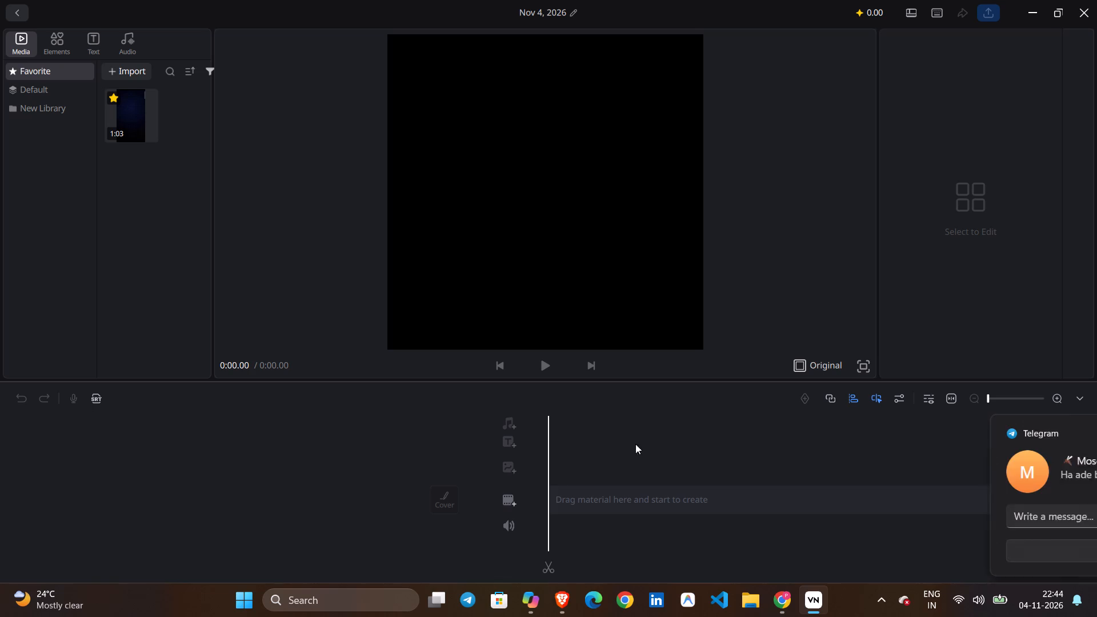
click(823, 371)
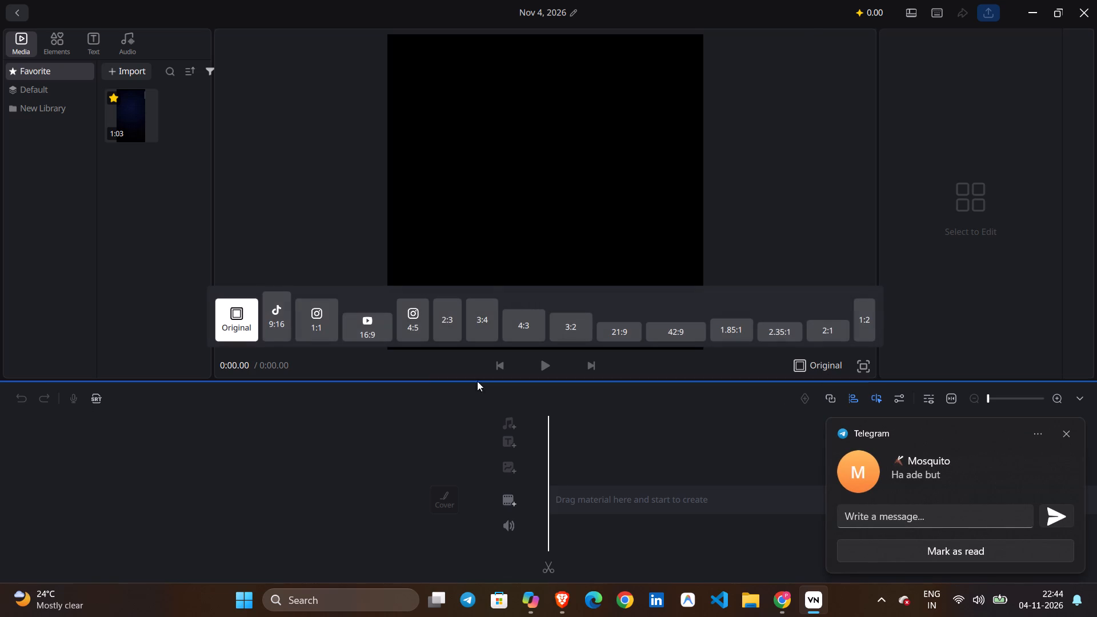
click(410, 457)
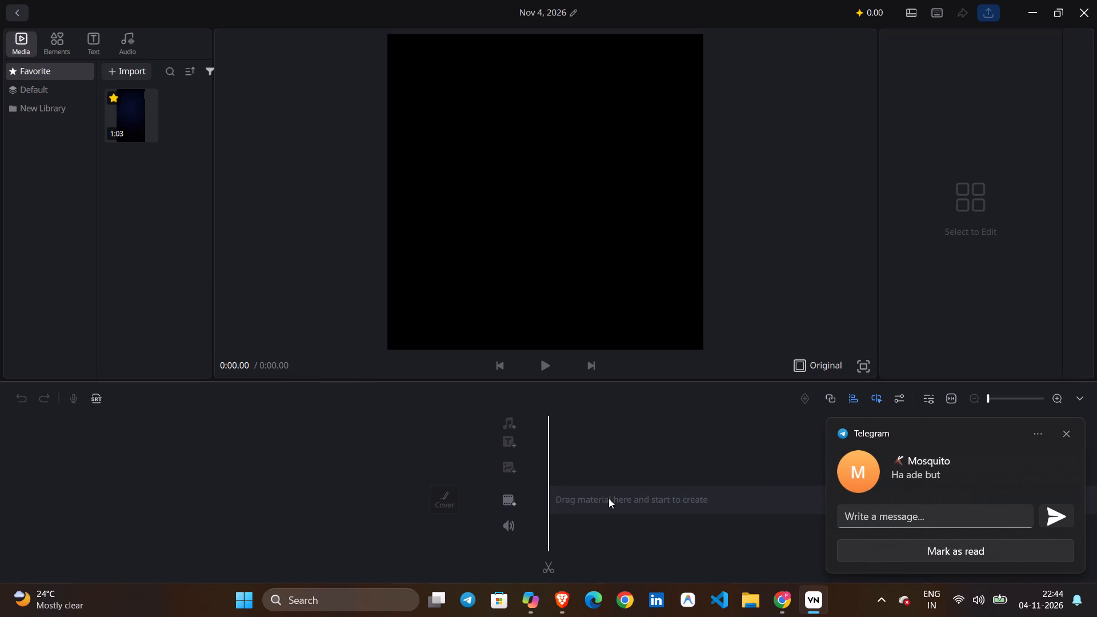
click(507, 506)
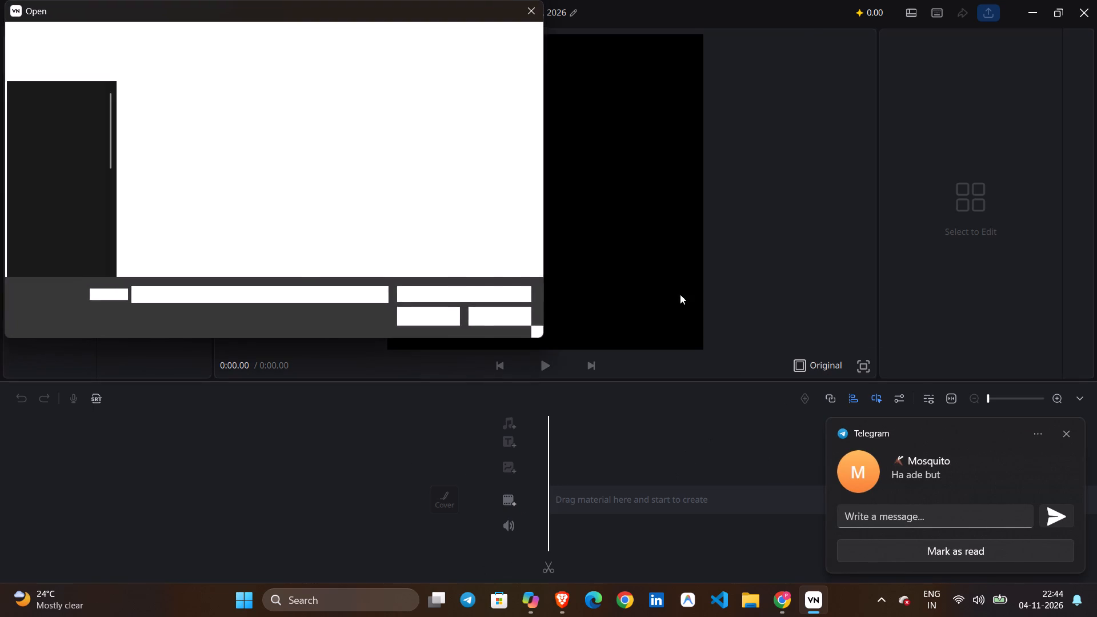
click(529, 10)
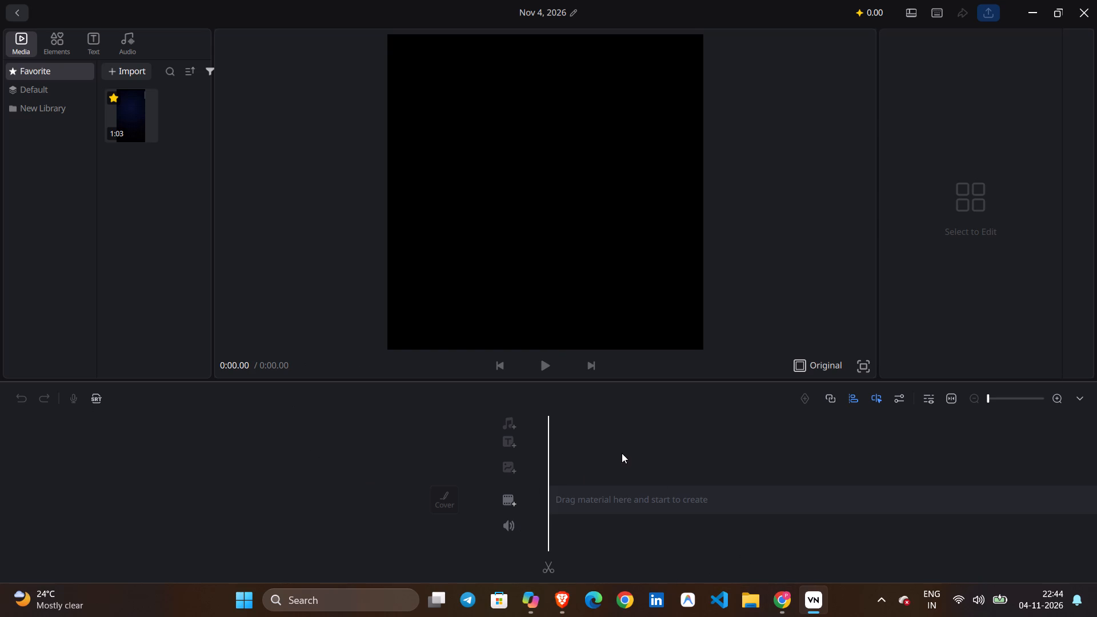
Open the Windows search.
click(335, 607)
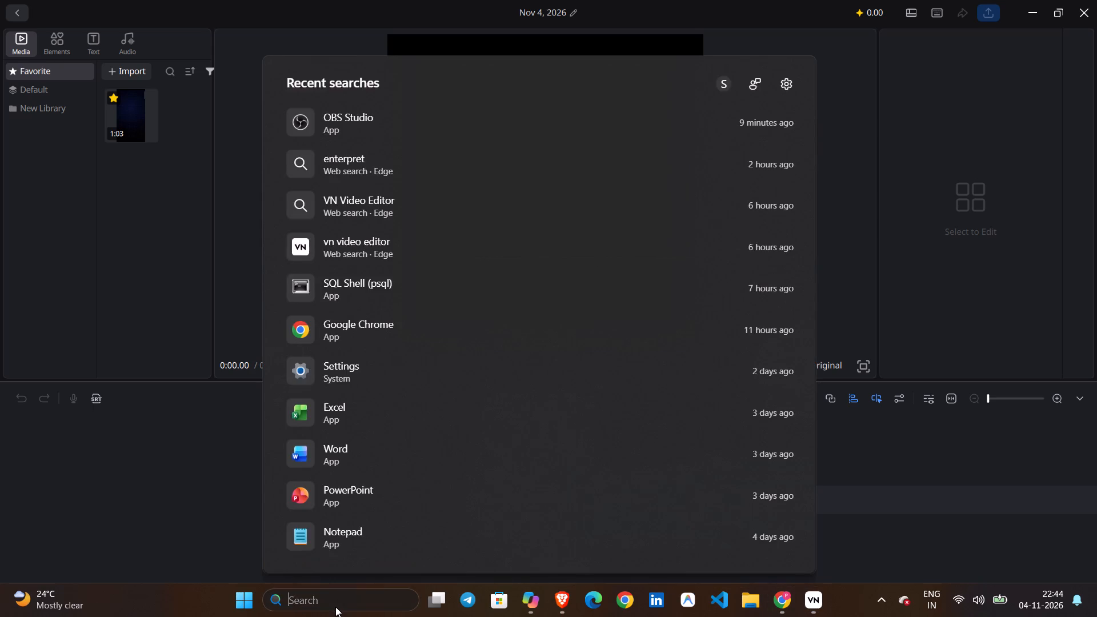
Open the Windows Camera app and deny it microphone access.
text(came)
key(Return)
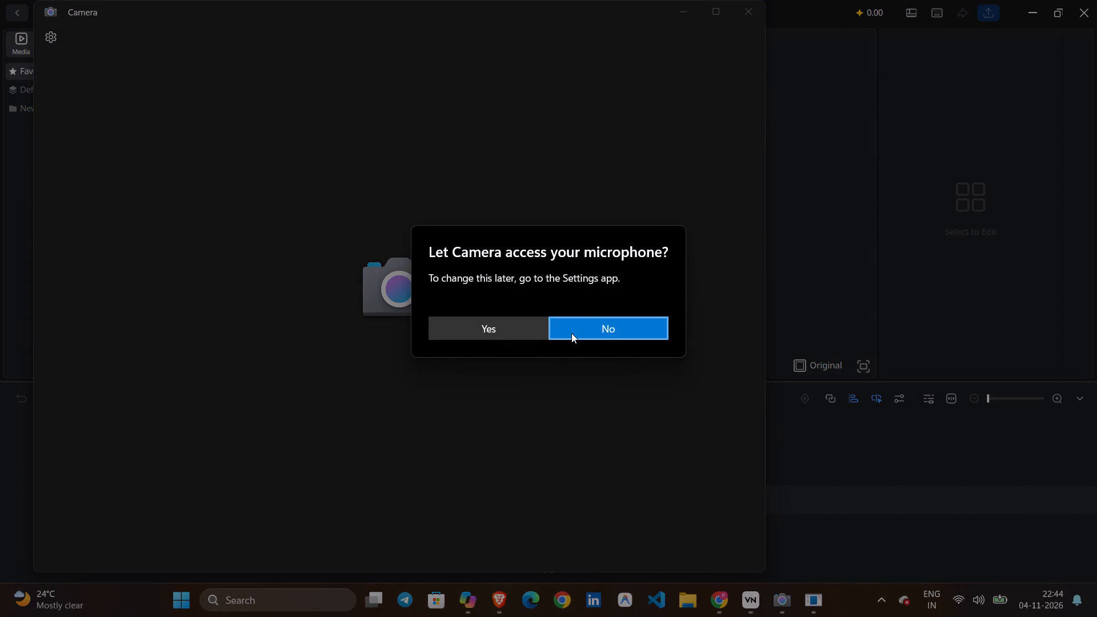
click(571, 332)
click(301, 344)
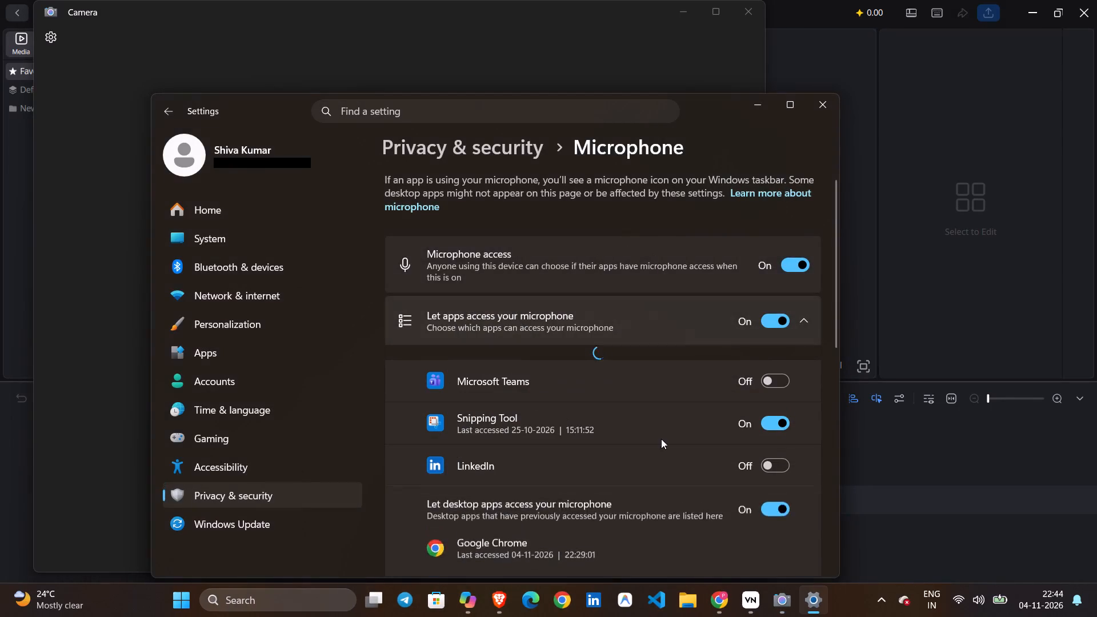
Allow the Camera app microphone access in the Windows privacy settings, and minimise the settings window.
scroll(710, 506, down, 5)
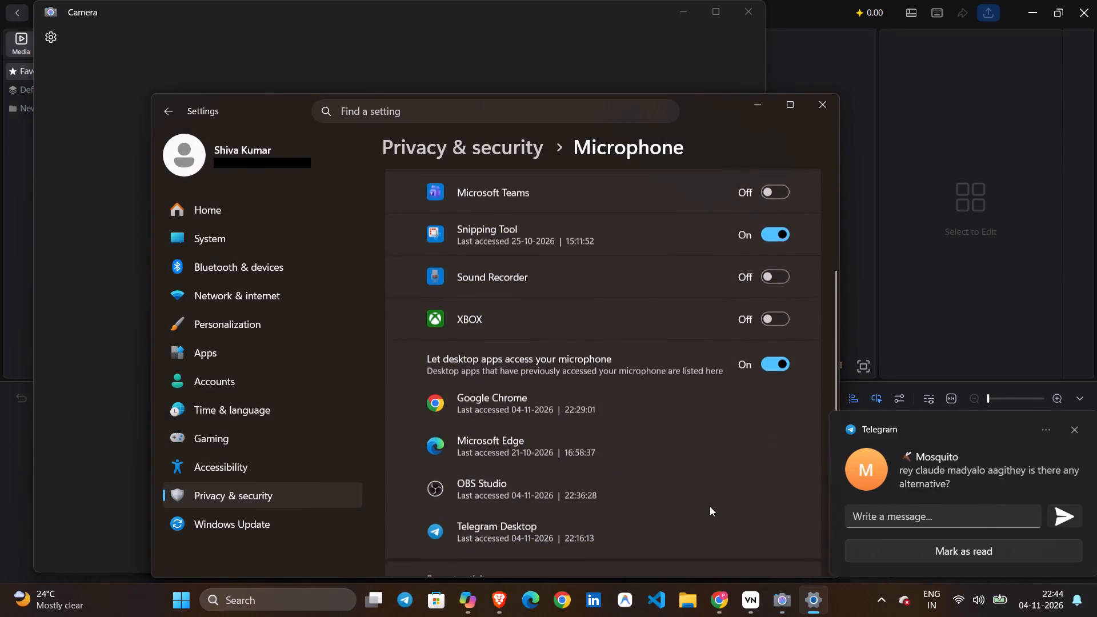
scroll(710, 506, down, 1)
scroll(710, 506, up, 1)
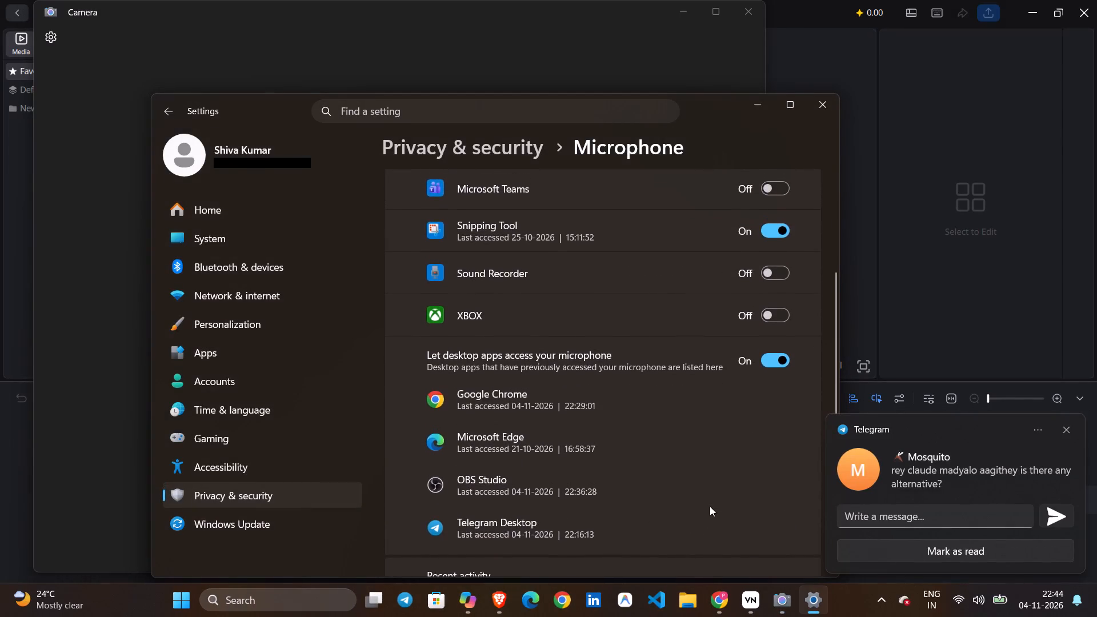
scroll(710, 506, up, 2)
scroll(710, 506, down, 1)
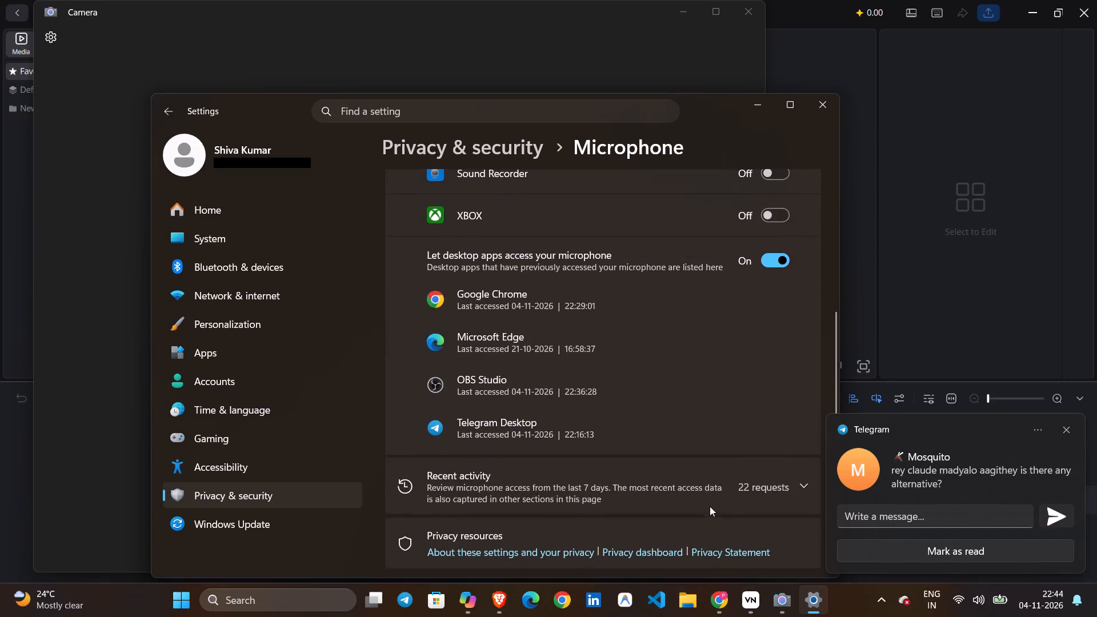
scroll(798, 455, up, 7)
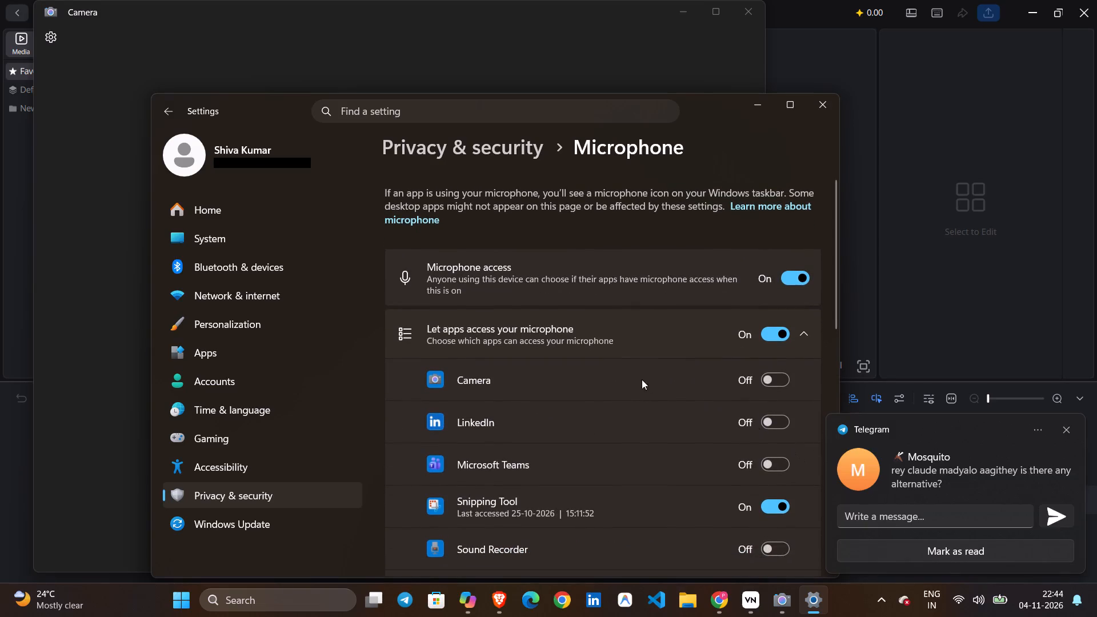
click(780, 386)
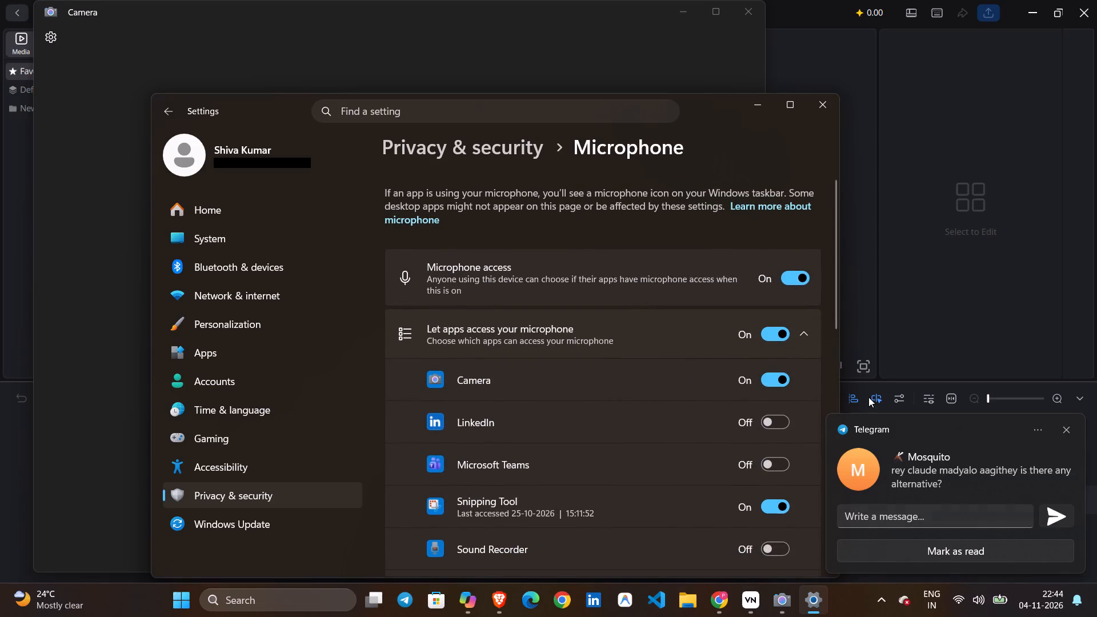
click(758, 115)
click(931, 519)
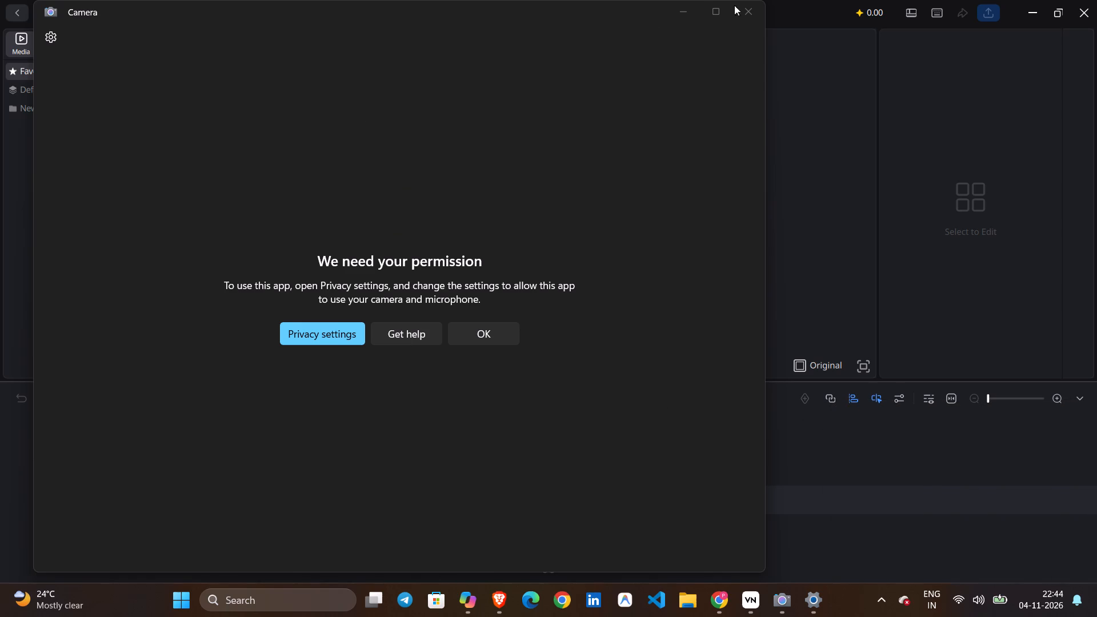
Close and reopen the Windows Camera app, granting it access to the camera.
click(758, 12)
click(313, 594)
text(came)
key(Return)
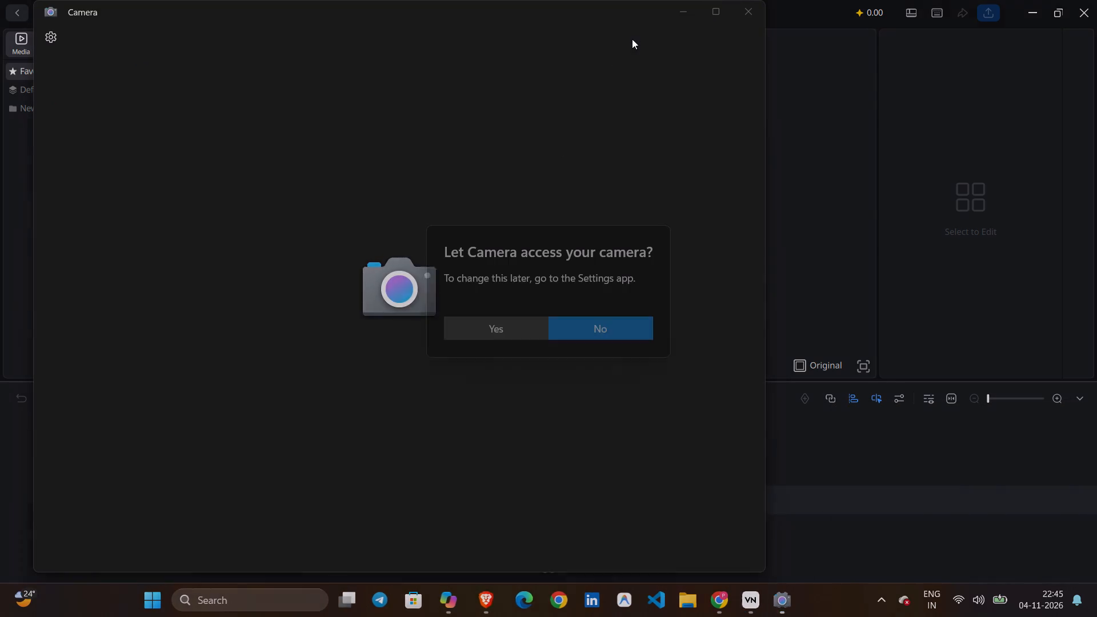
click(507, 324)
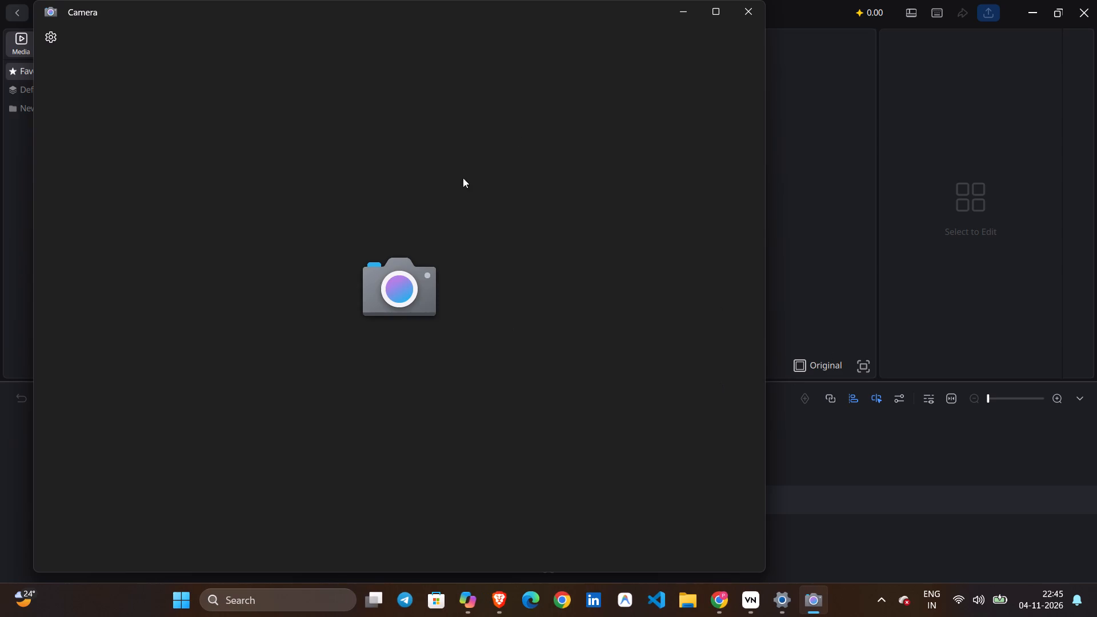
click(494, 337)
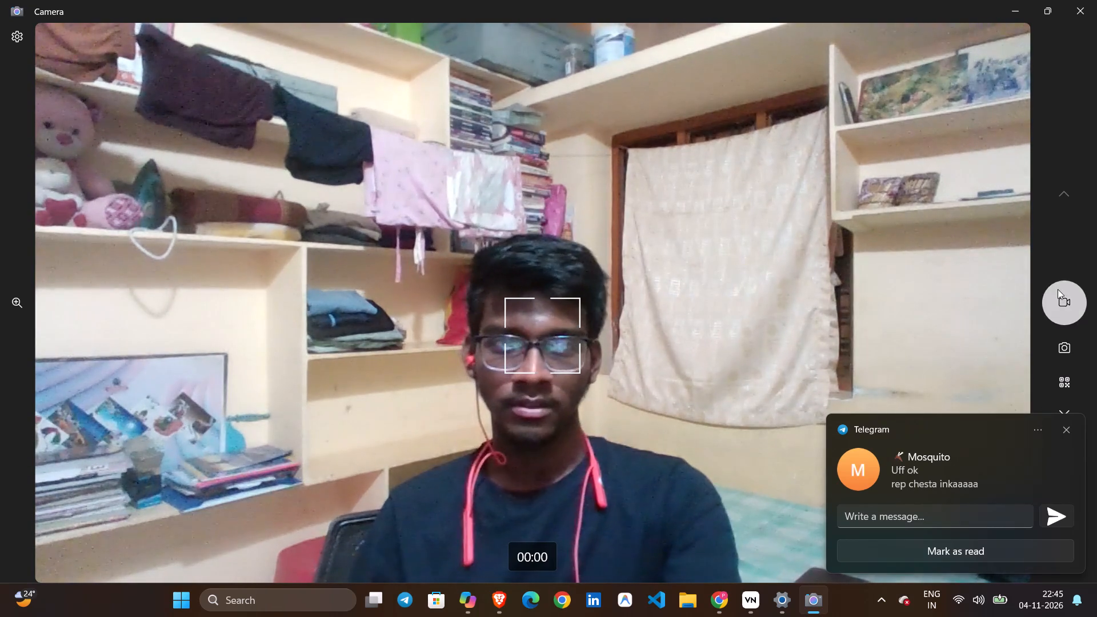
Record a webcam video of about 8 seconds and minimise the Camera window.
click(1056, 298)
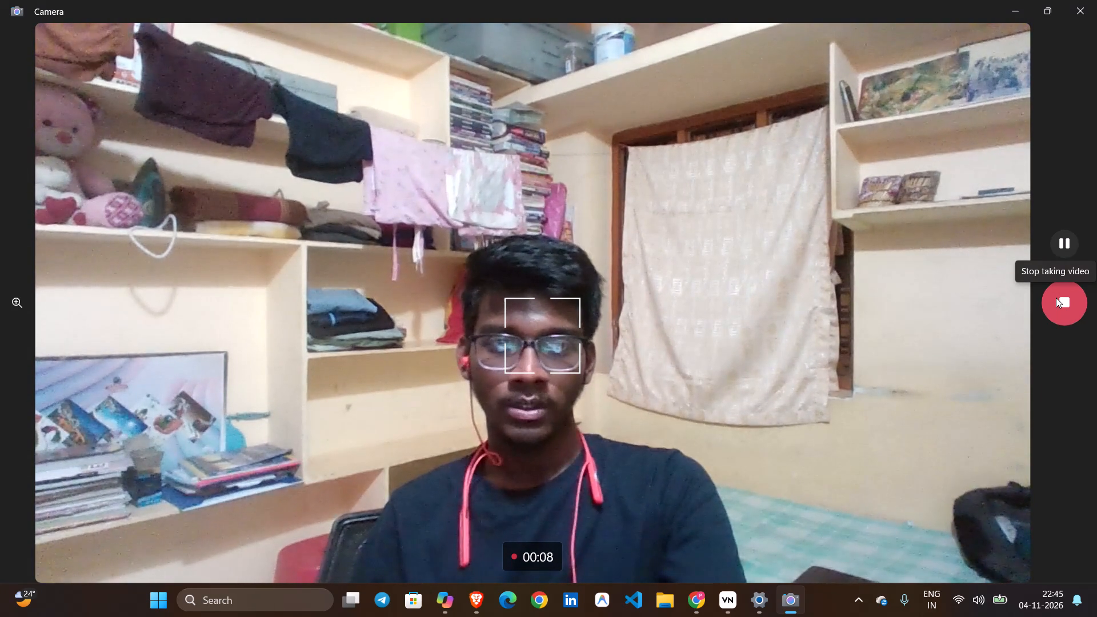
click(1056, 298)
click(1014, 5)
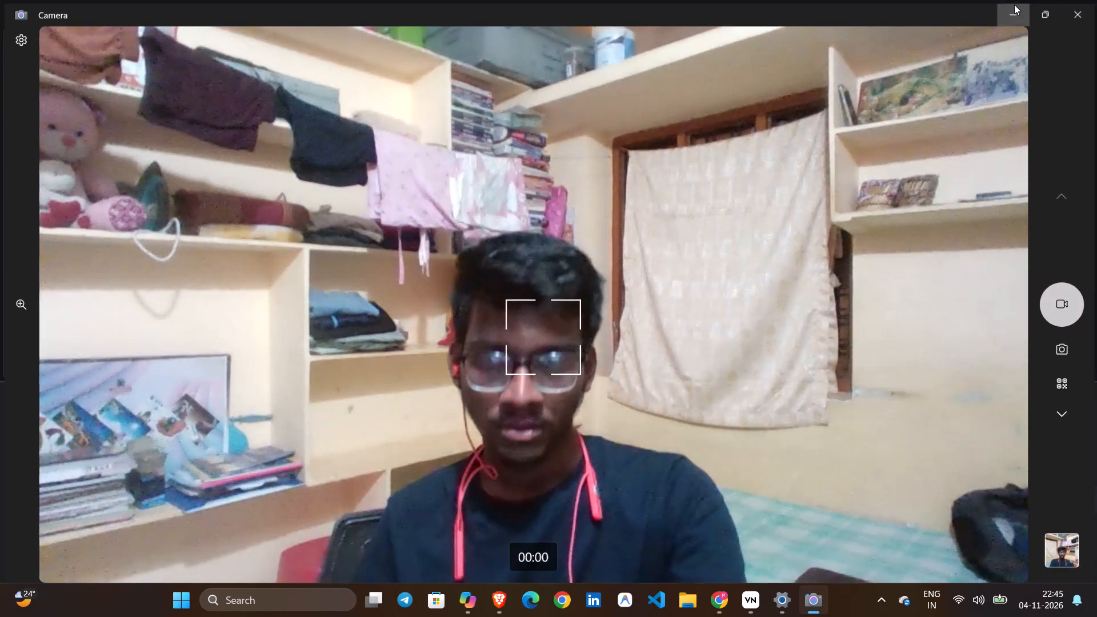
Add the camera recording WIN_20261104_22_45_19_Pro from the Gallery to the main video track in the VN editor.
click(513, 500)
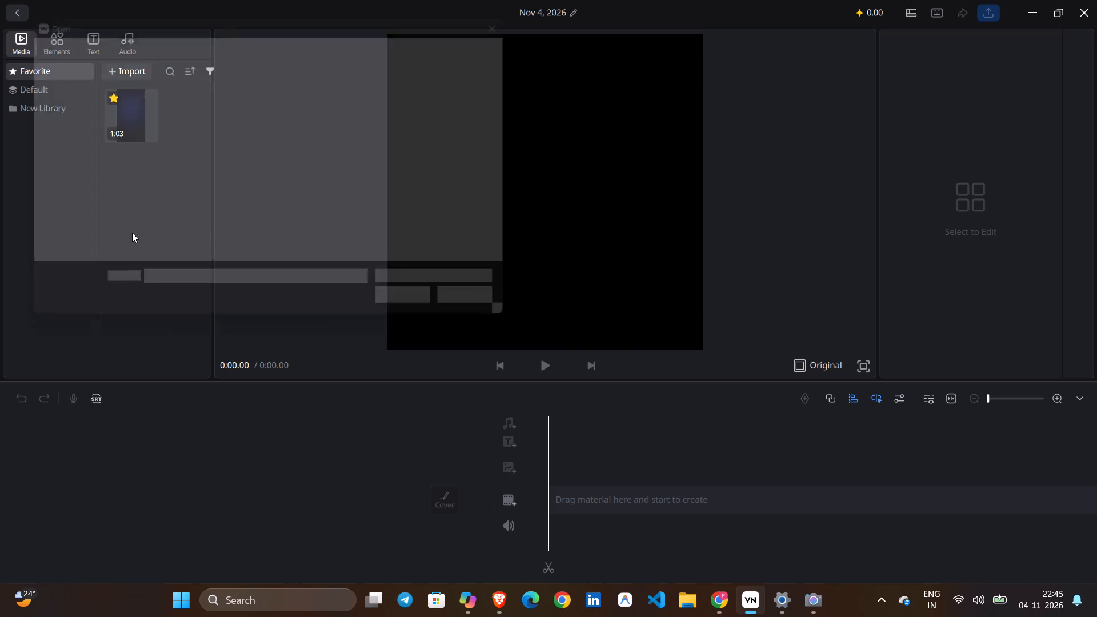
click(63, 193)
scroll(69, 151, down, 1)
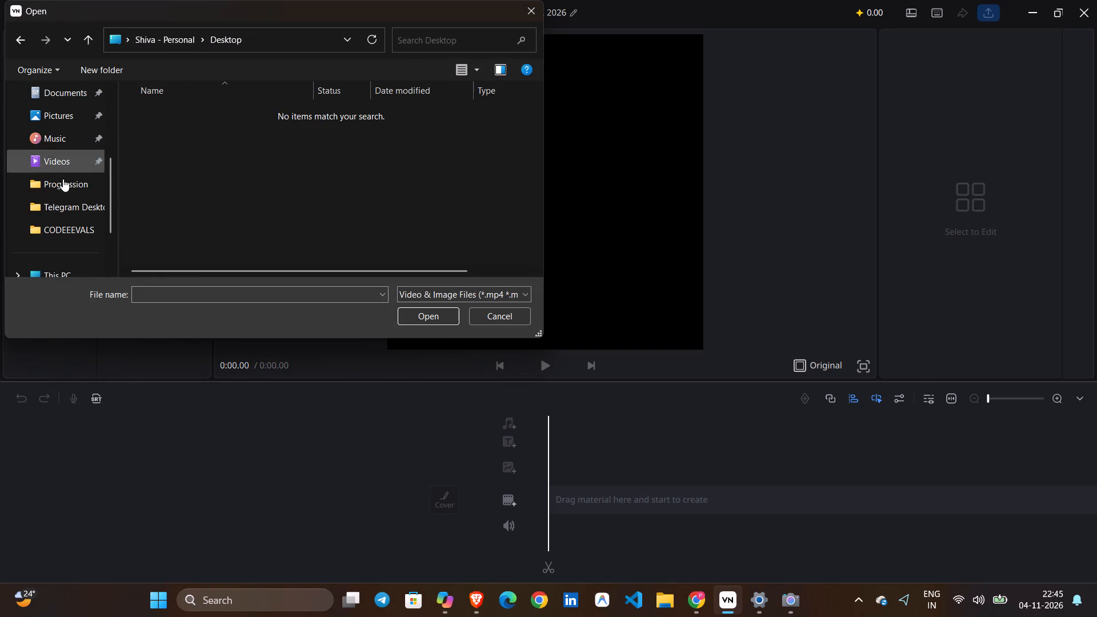
scroll(55, 201, up, 3)
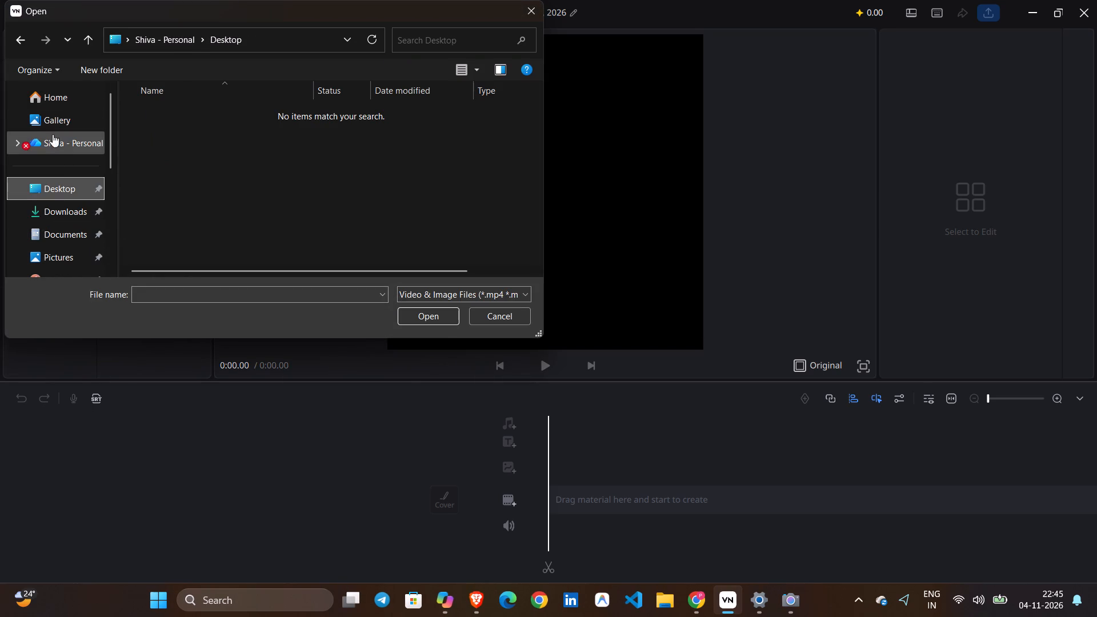
click(53, 126)
scroll(51, 225, down, 1)
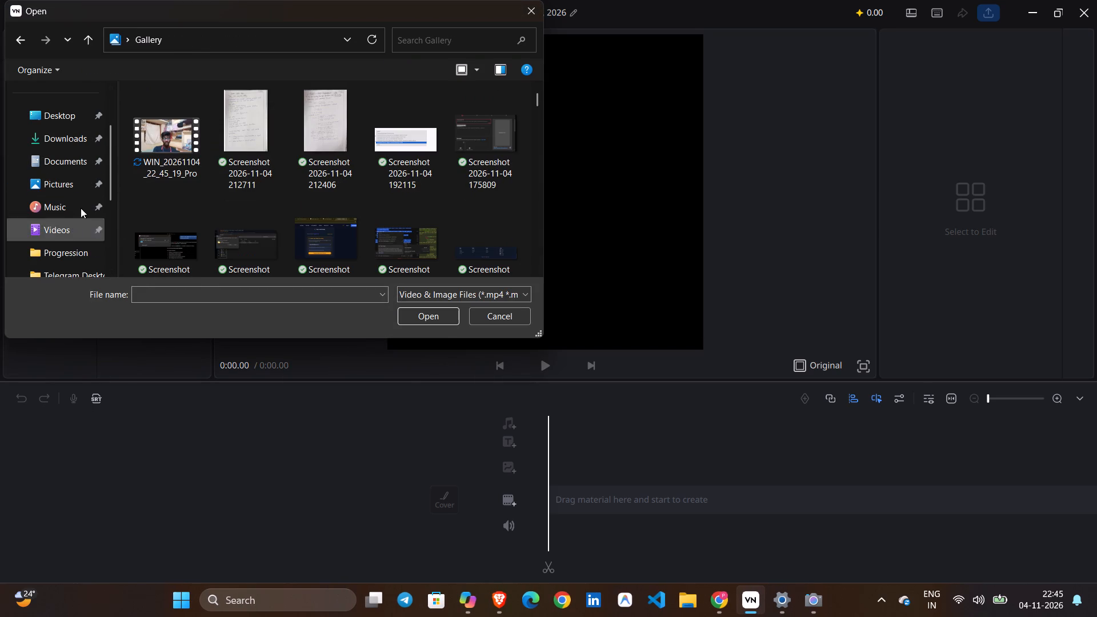
click(171, 141)
click(419, 319)
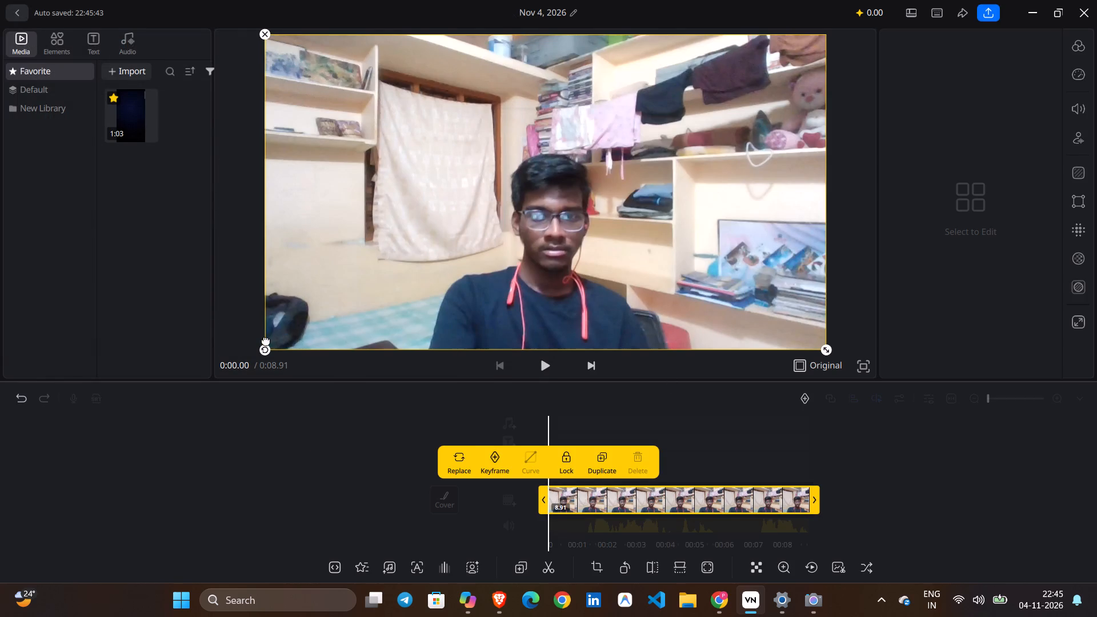
Reposition the camera clip in the preview and scale it to slightly larger than the frame.
drag(265, 164, 312, 173)
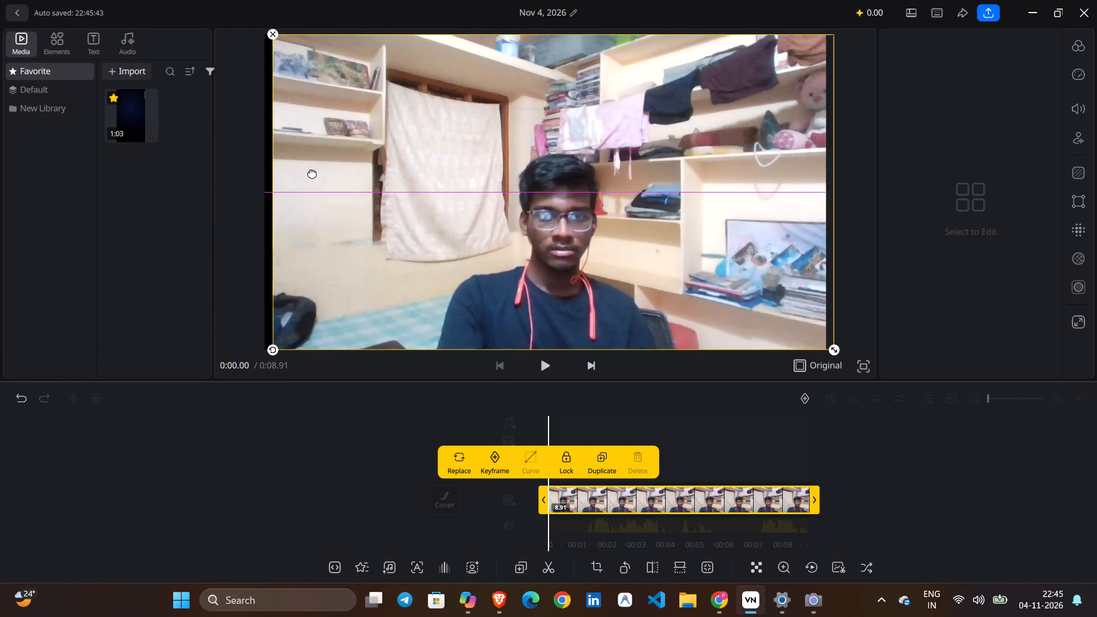
drag(312, 173, 285, 165)
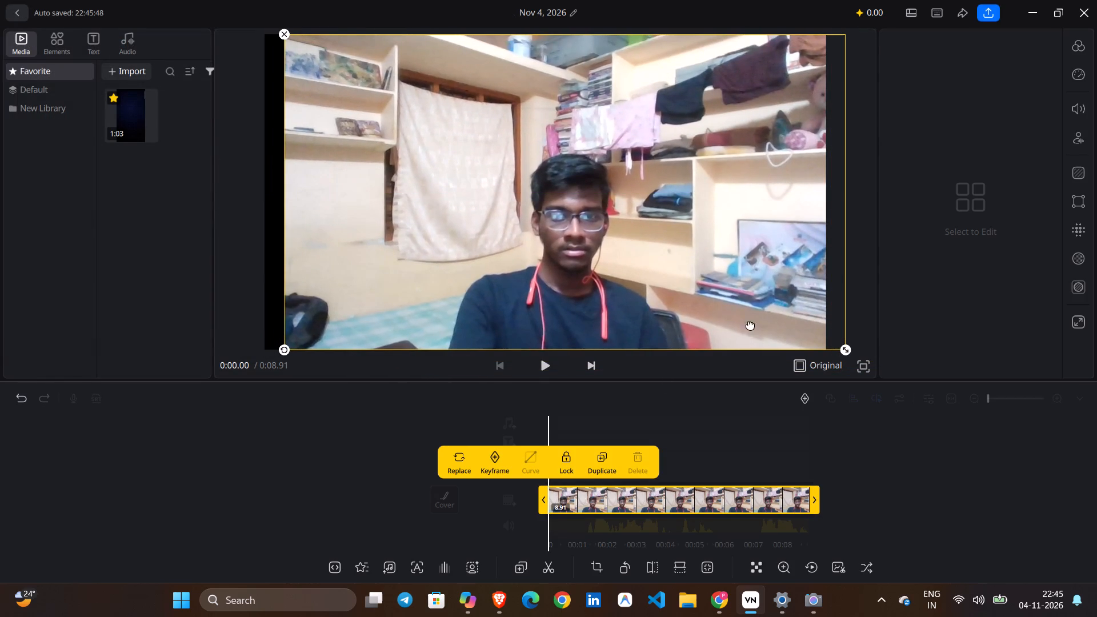
drag(848, 352, 567, 287)
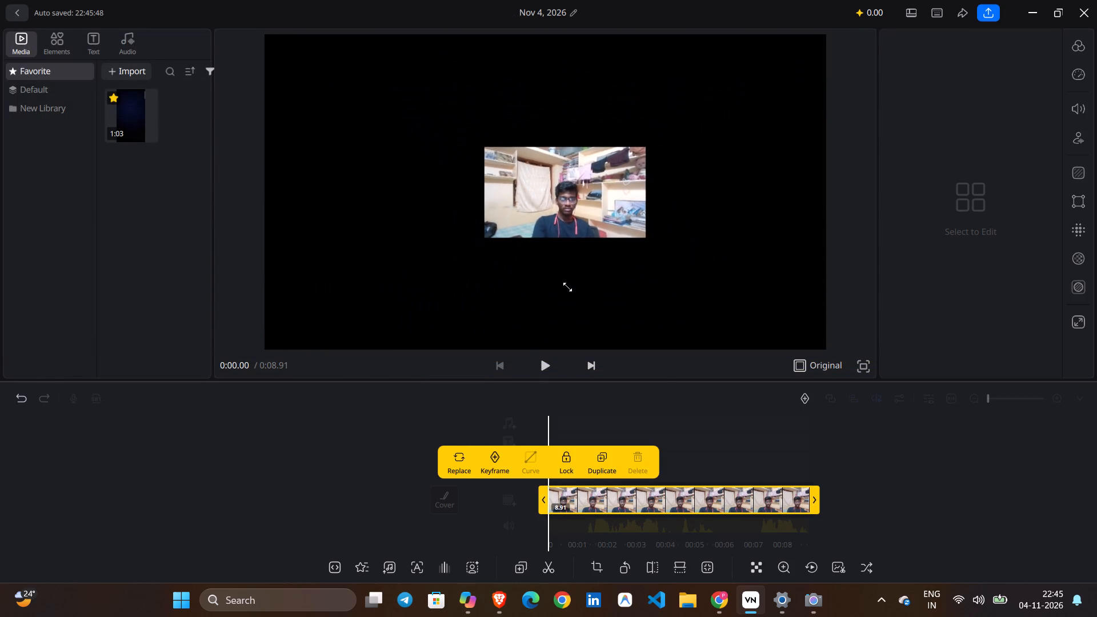
drag(567, 287, 703, 336)
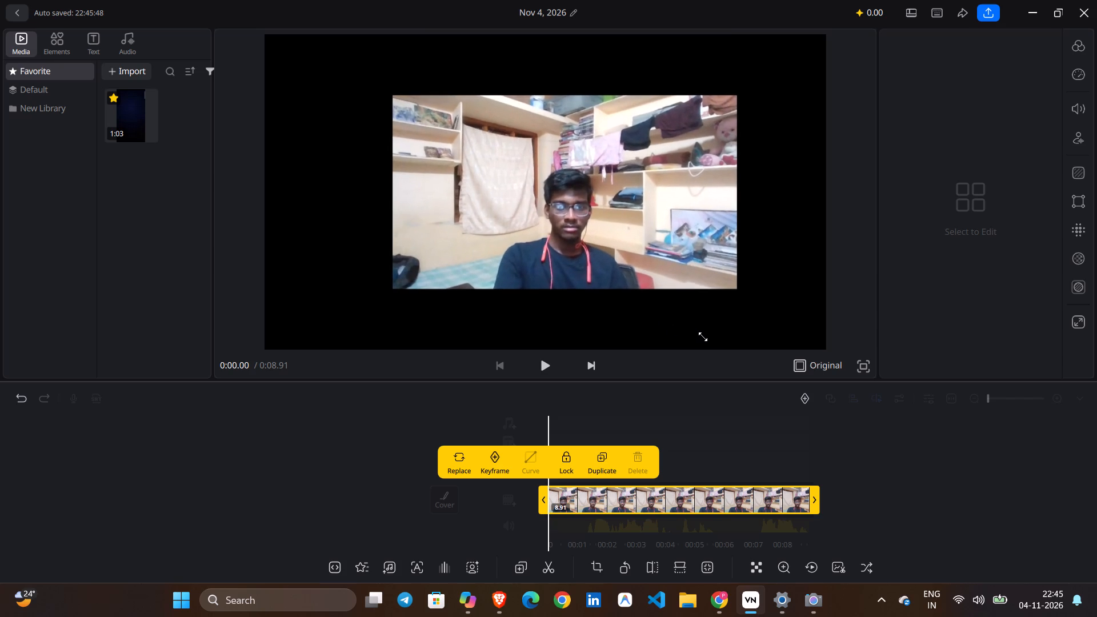
drag(703, 336, 811, 368)
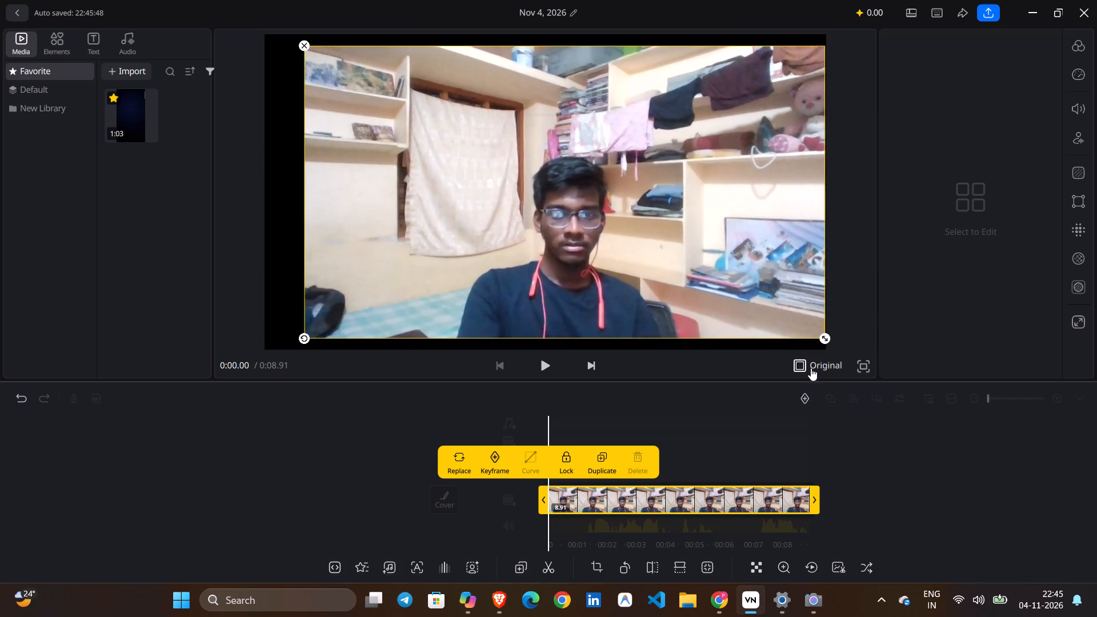
drag(587, 254, 552, 253)
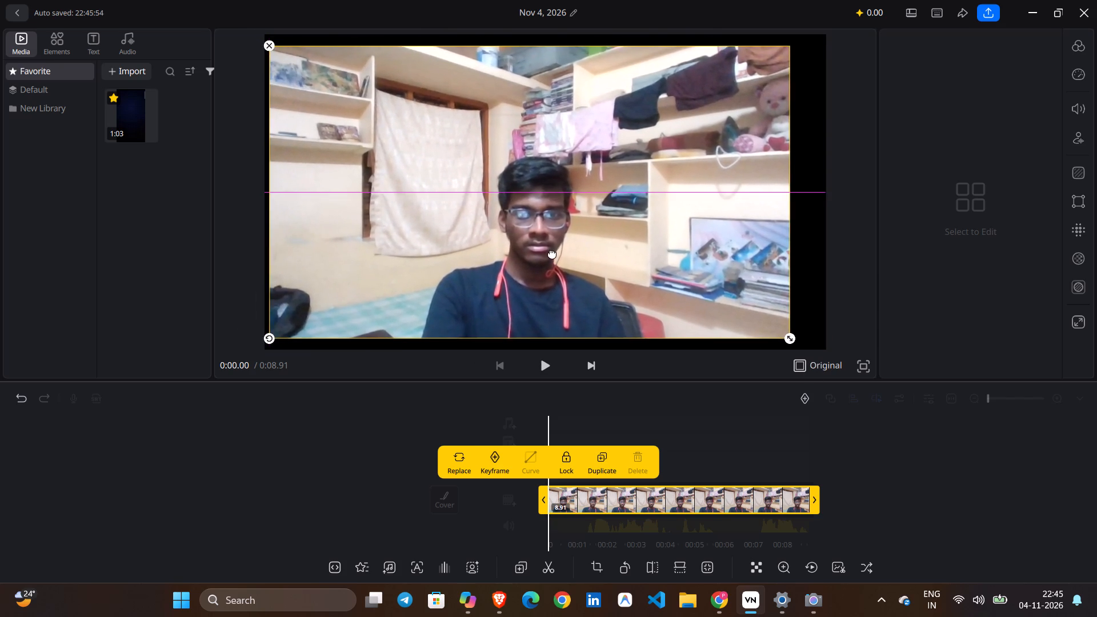
drag(552, 253, 552, 252)
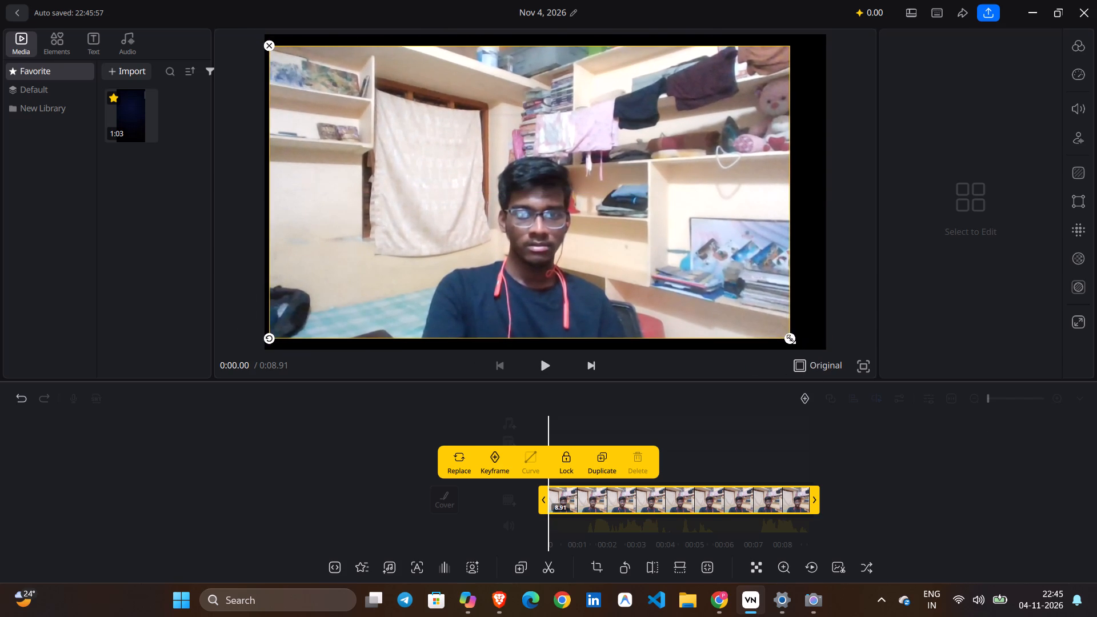
drag(793, 340, 835, 343)
Set the project's aspect ratio to 4:5.
click(831, 368)
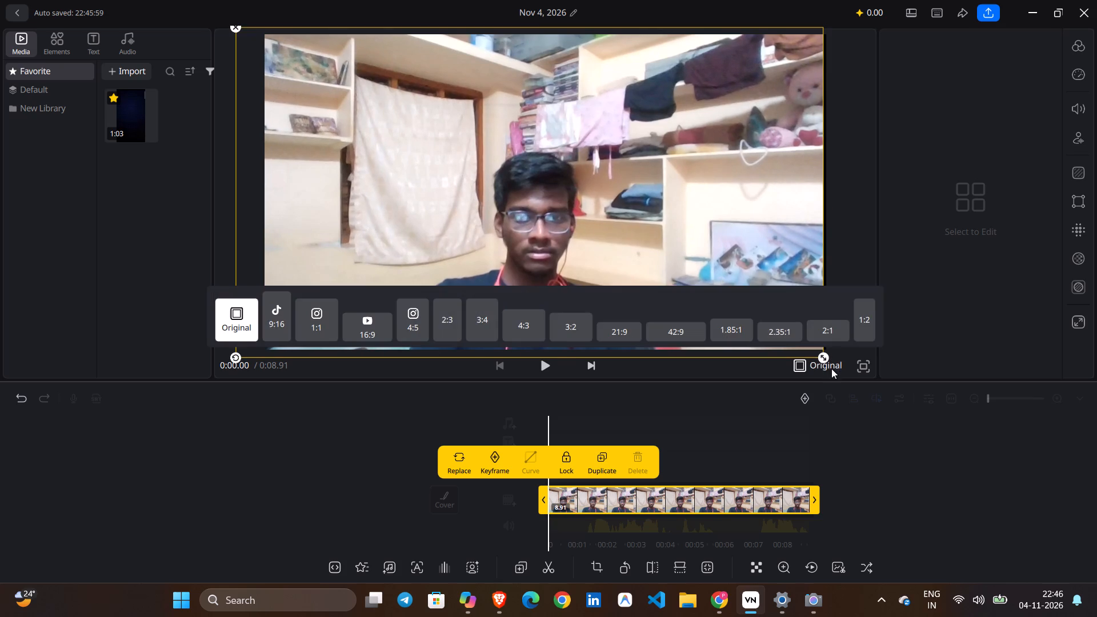
click(417, 326)
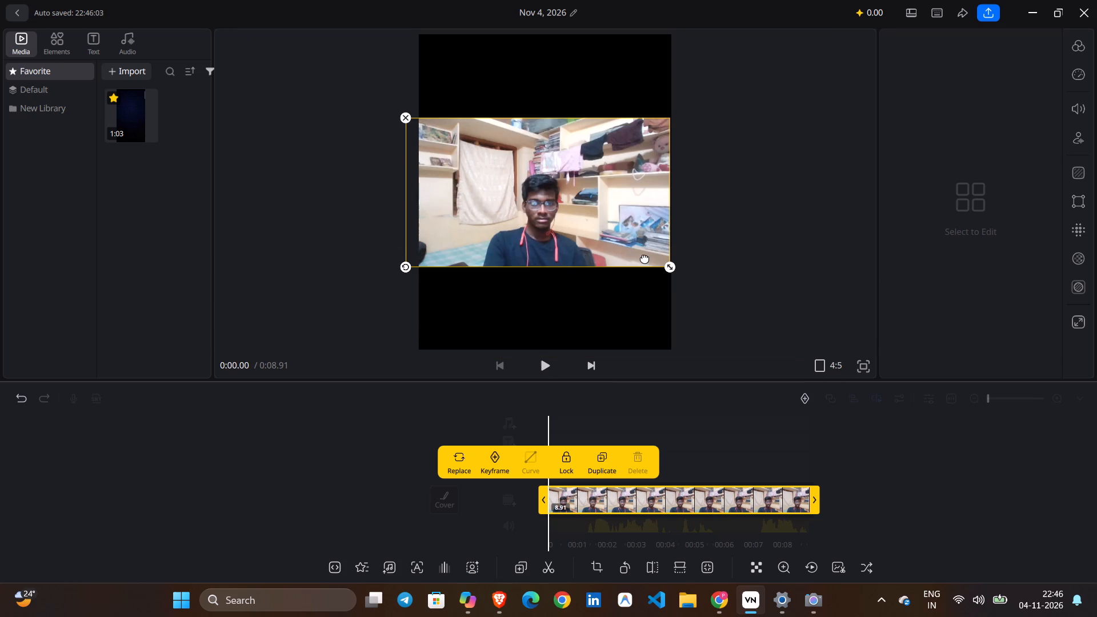
Enlarge the camera clip in the preview until it fills the full height of the 4:5 frame.
right_click(548, 183)
drag(671, 267, 734, 446)
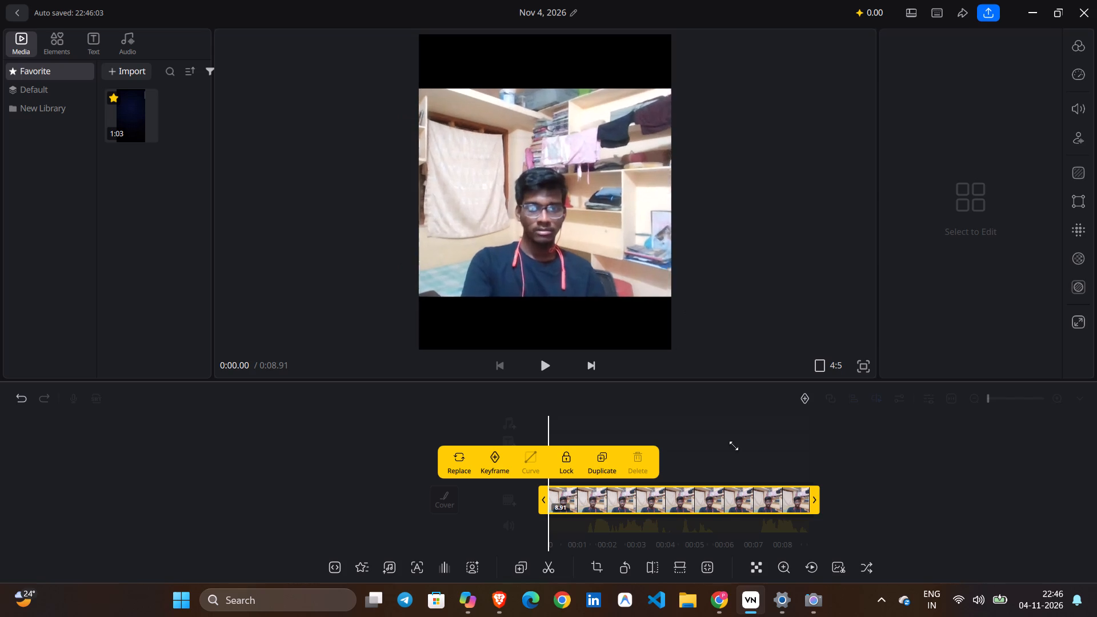
drag(734, 446, 738, 495)
ctrl+scroll(479, 295, down, 3)
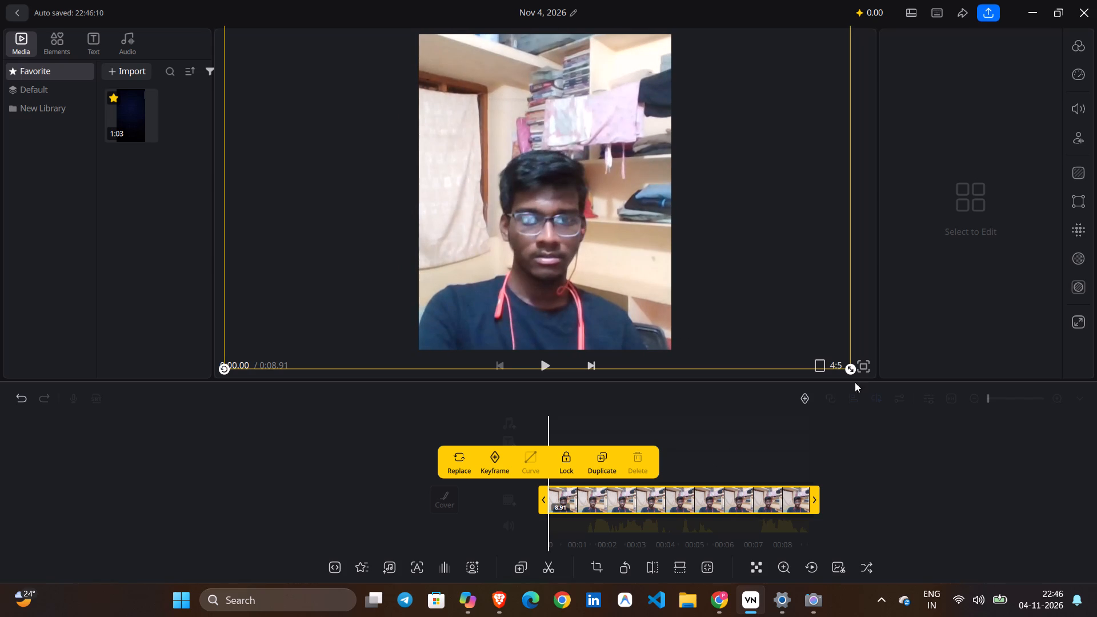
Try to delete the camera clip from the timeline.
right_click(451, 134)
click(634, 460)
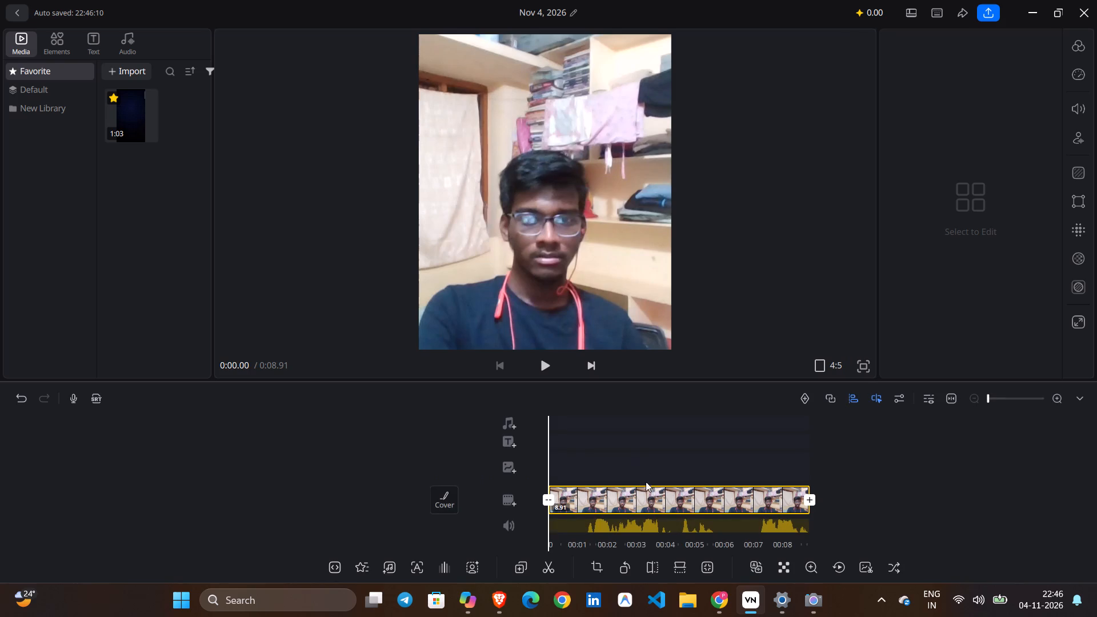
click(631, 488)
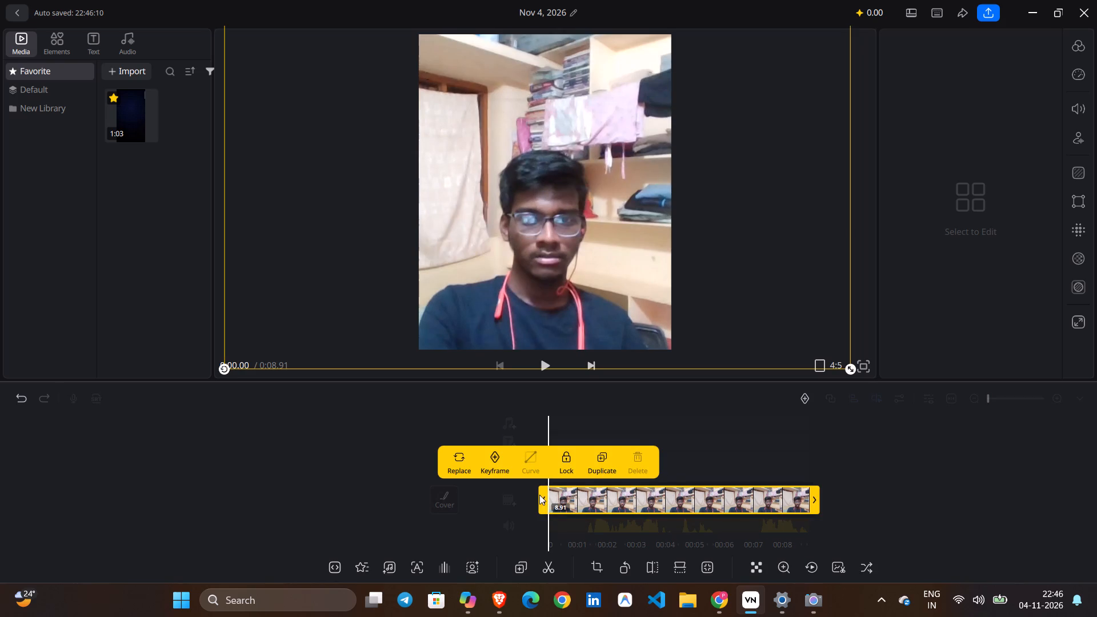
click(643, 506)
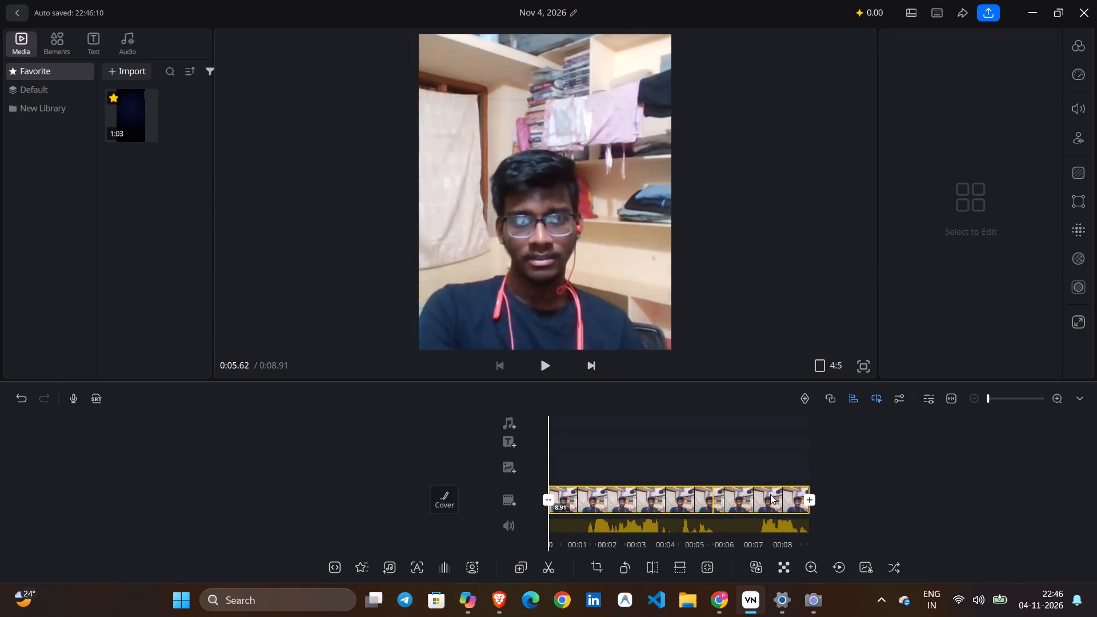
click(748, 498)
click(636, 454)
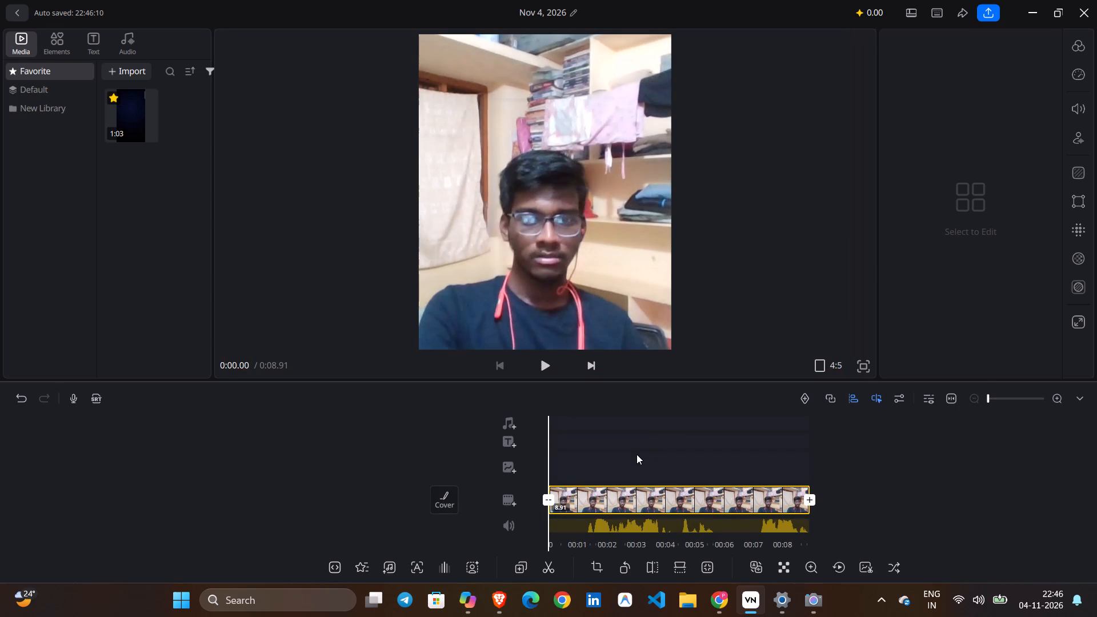
Play the camera clip from its start and pause after about 1.6 seconds.
click(539, 370)
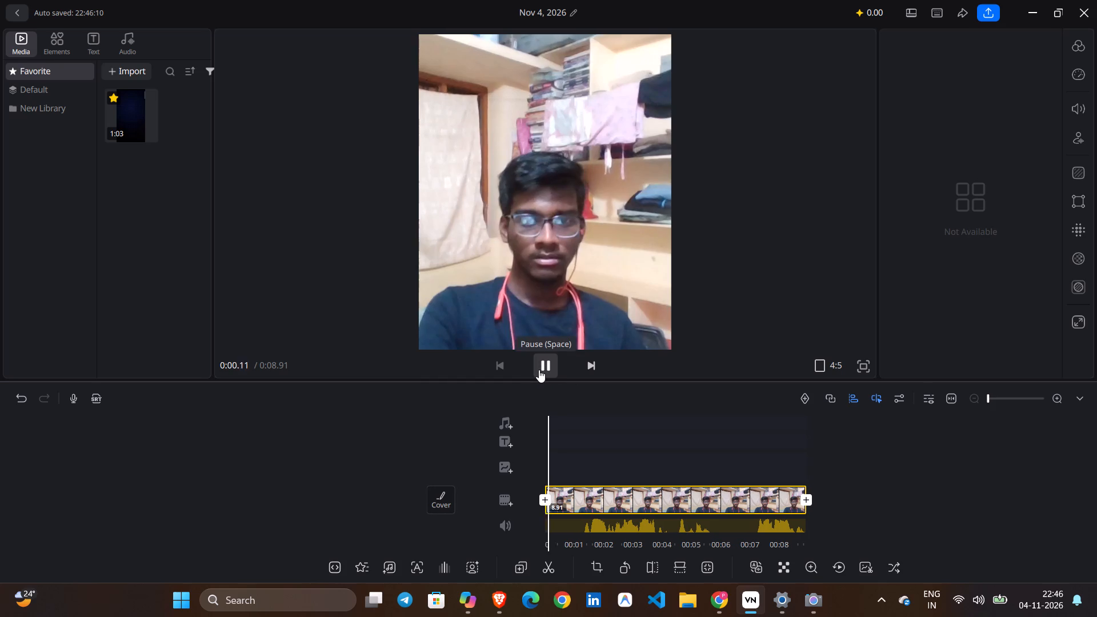
click(540, 366)
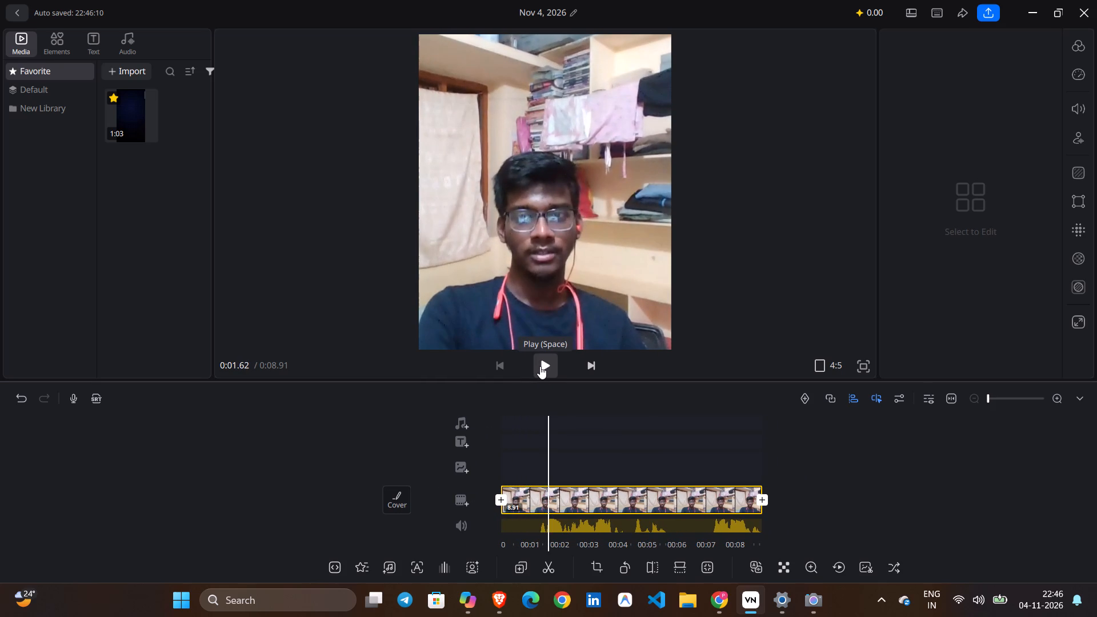
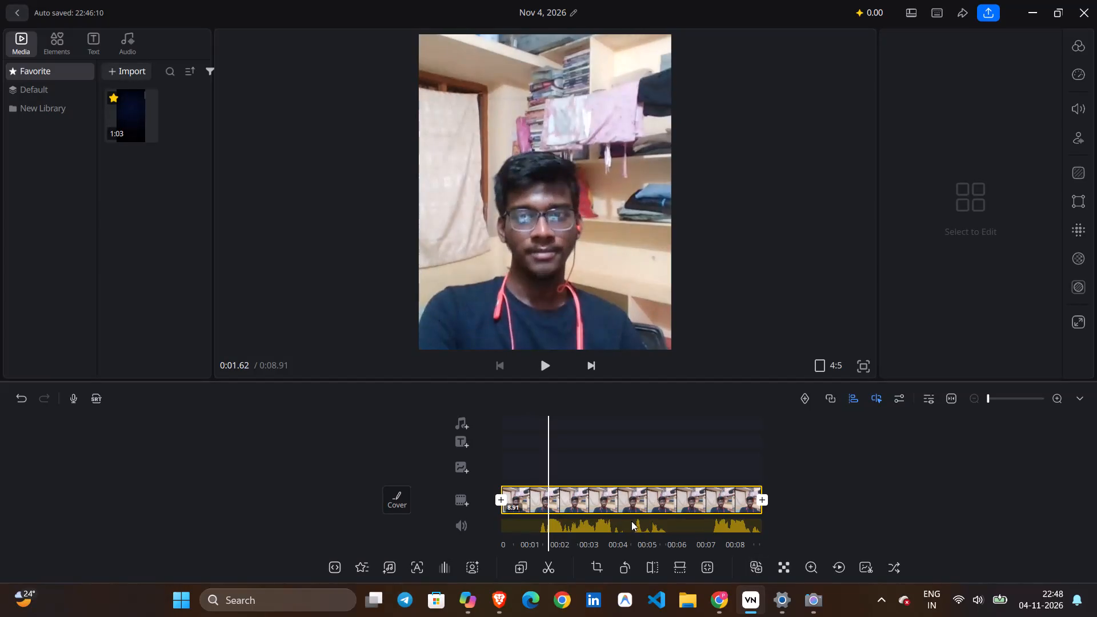
Leave the editor for the project list and permanently delete the "Nov 4, 2026" project.
click(635, 515)
click(683, 490)
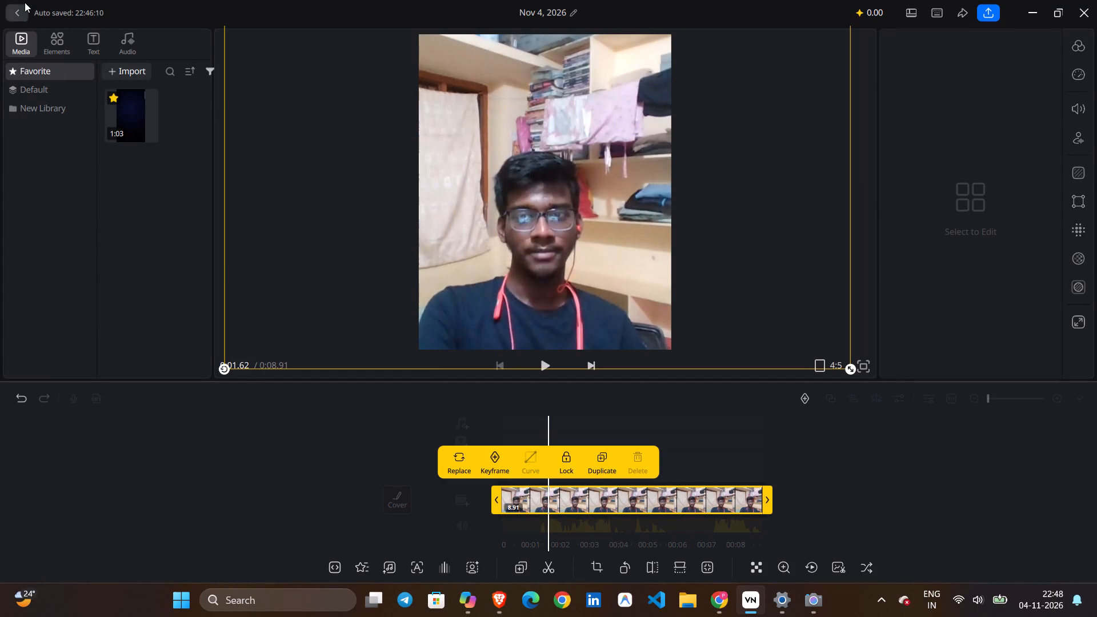
click(11, 15)
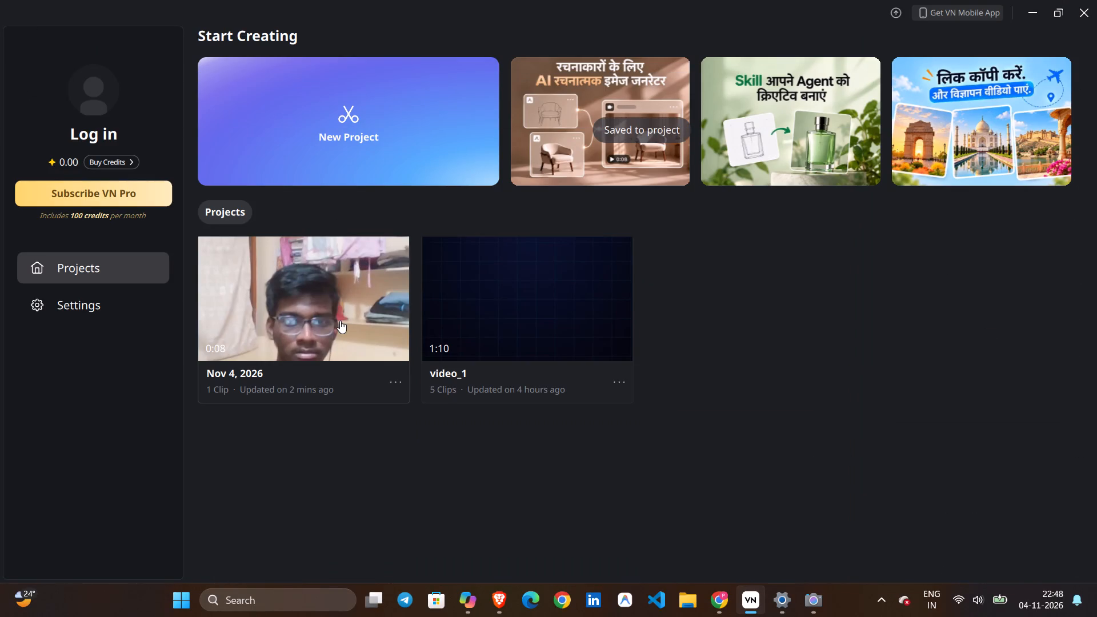
click(340, 320)
click(399, 383)
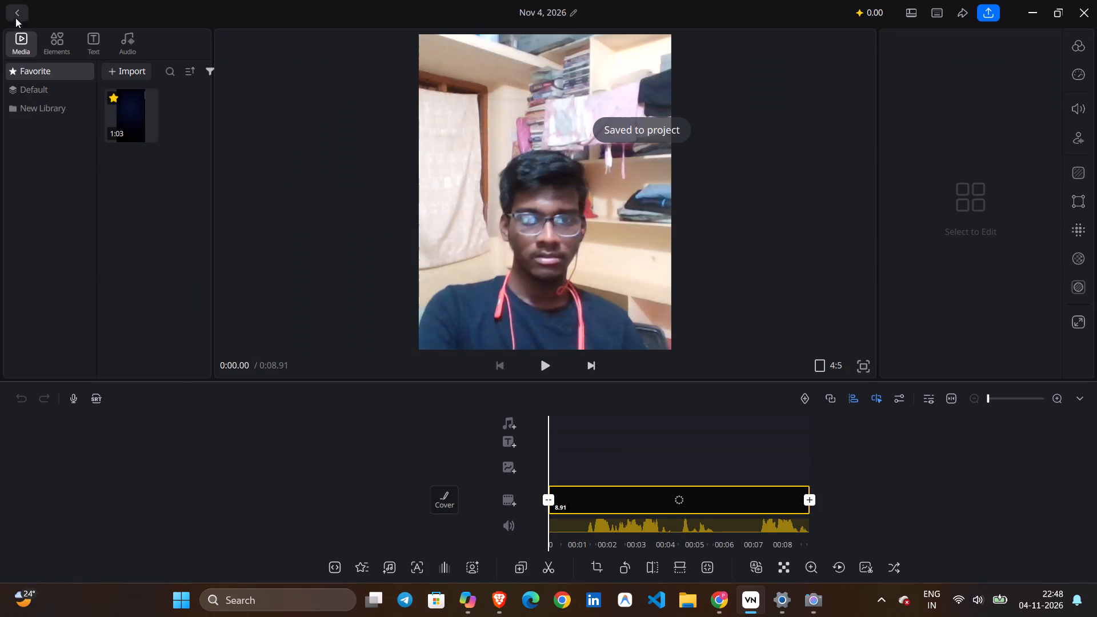
click(15, 16)
click(391, 380)
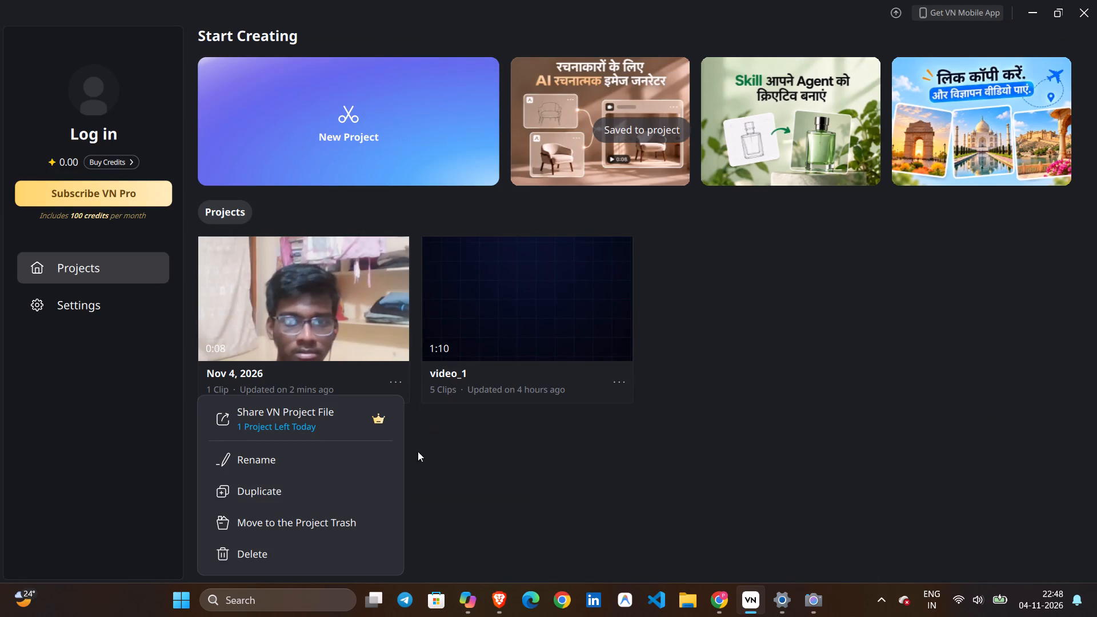
click(277, 558)
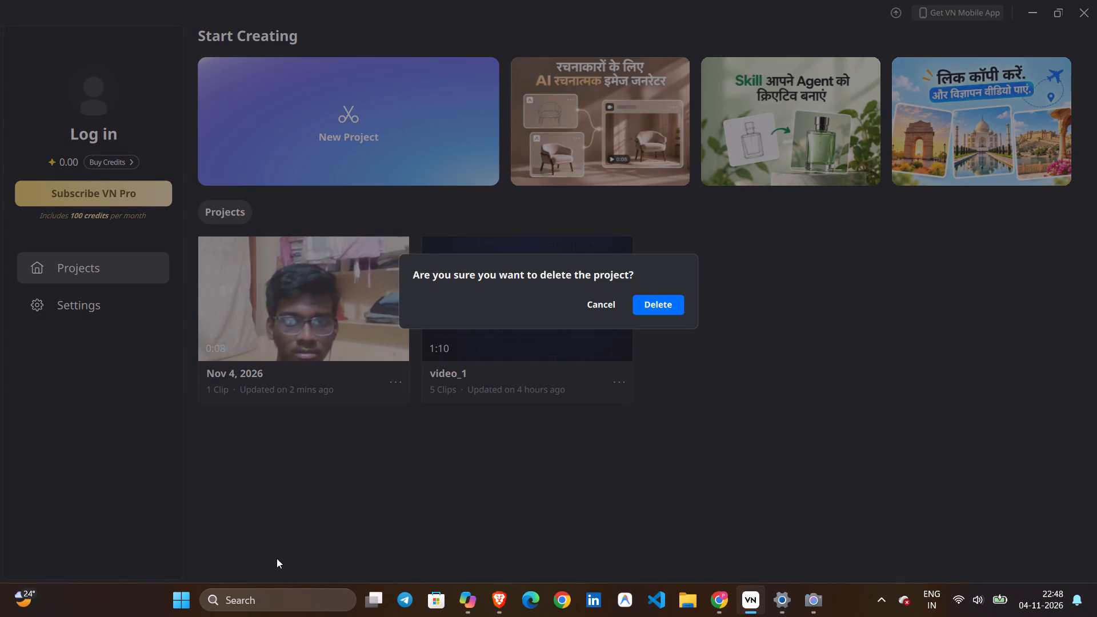
key(Return)
click(682, 298)
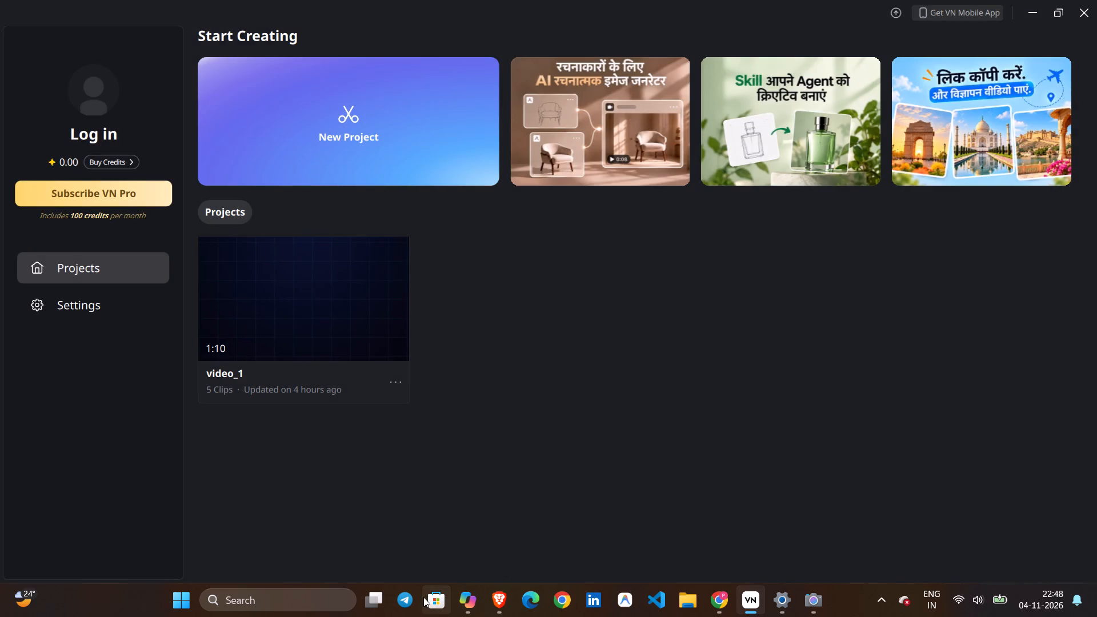
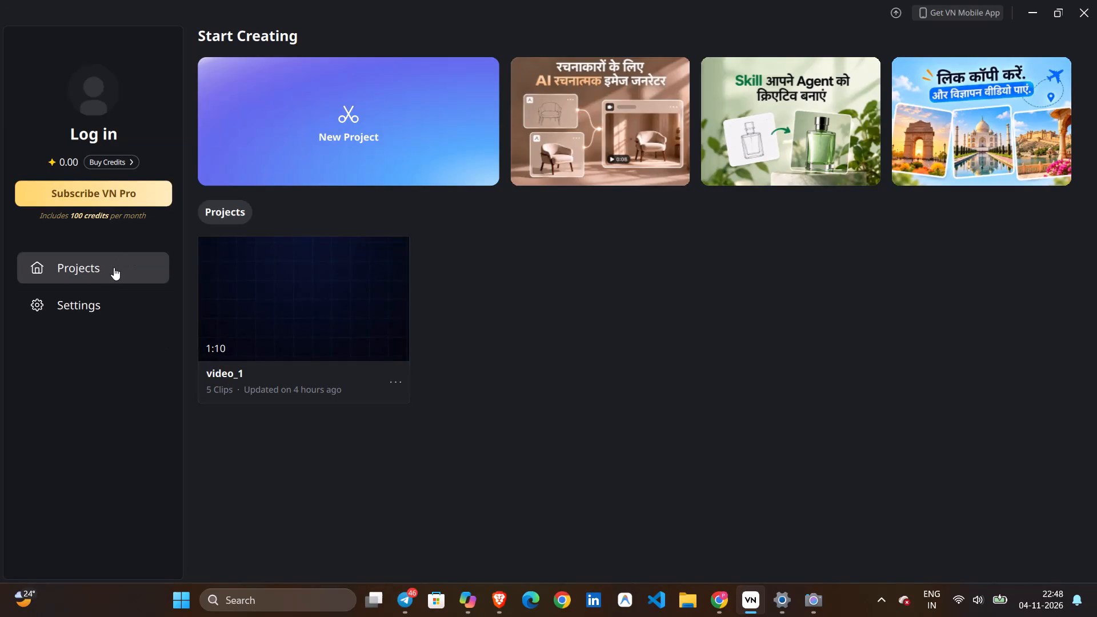
Create a new project and load video_2026-11-04_22-48-43 from the Downloads folder onto its main track.
click(114, 267)
click(334, 163)
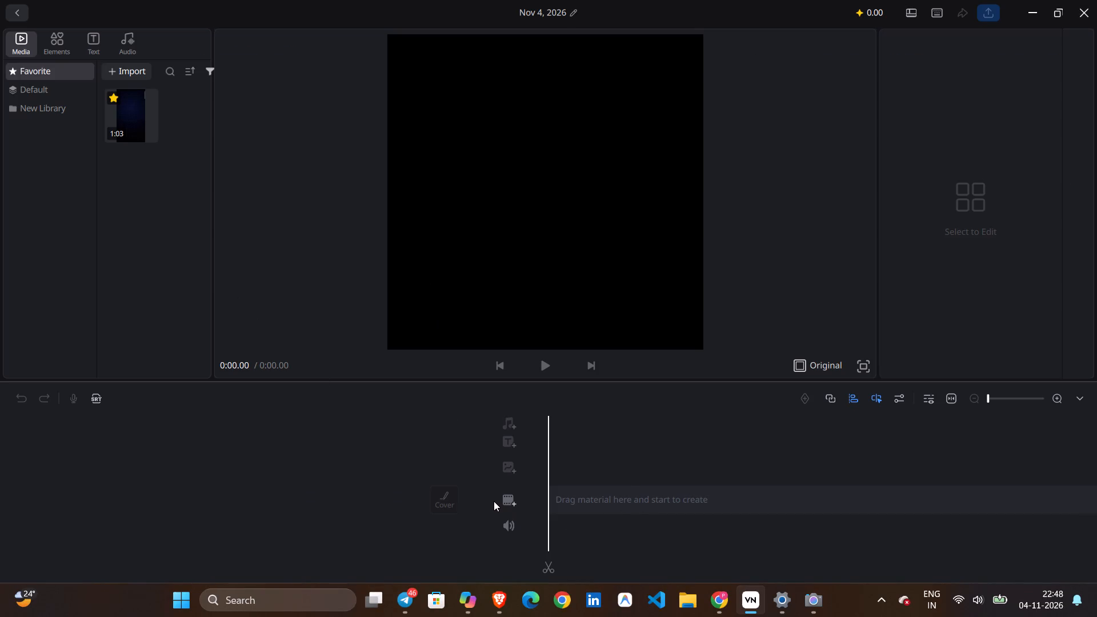
click(497, 499)
click(511, 500)
click(170, 152)
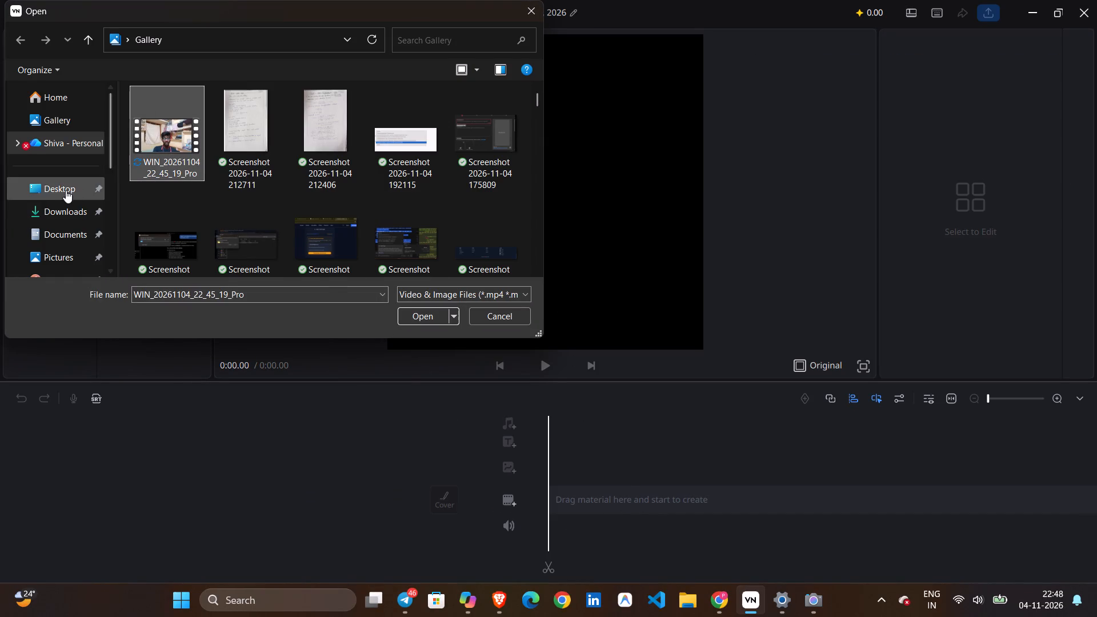
click(47, 206)
click(207, 133)
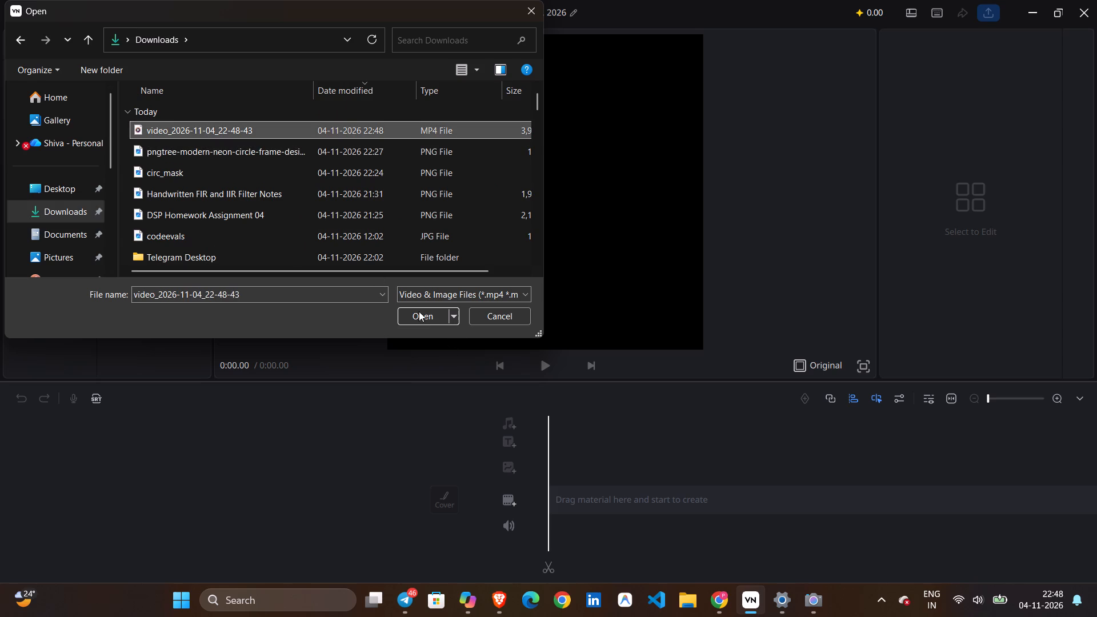
click(418, 314)
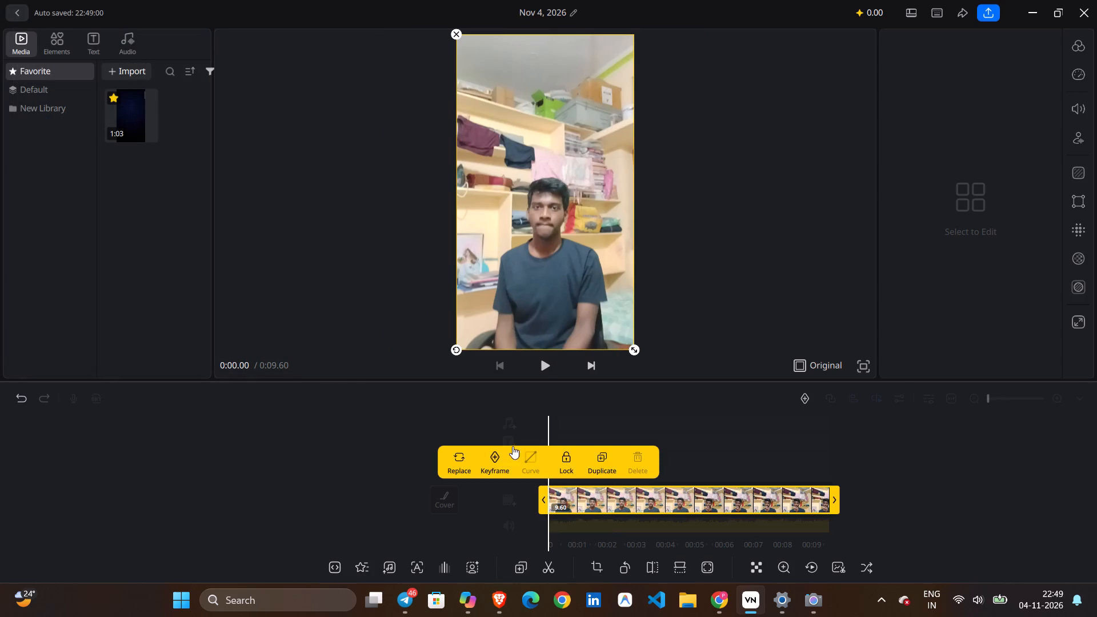
right_click(611, 508)
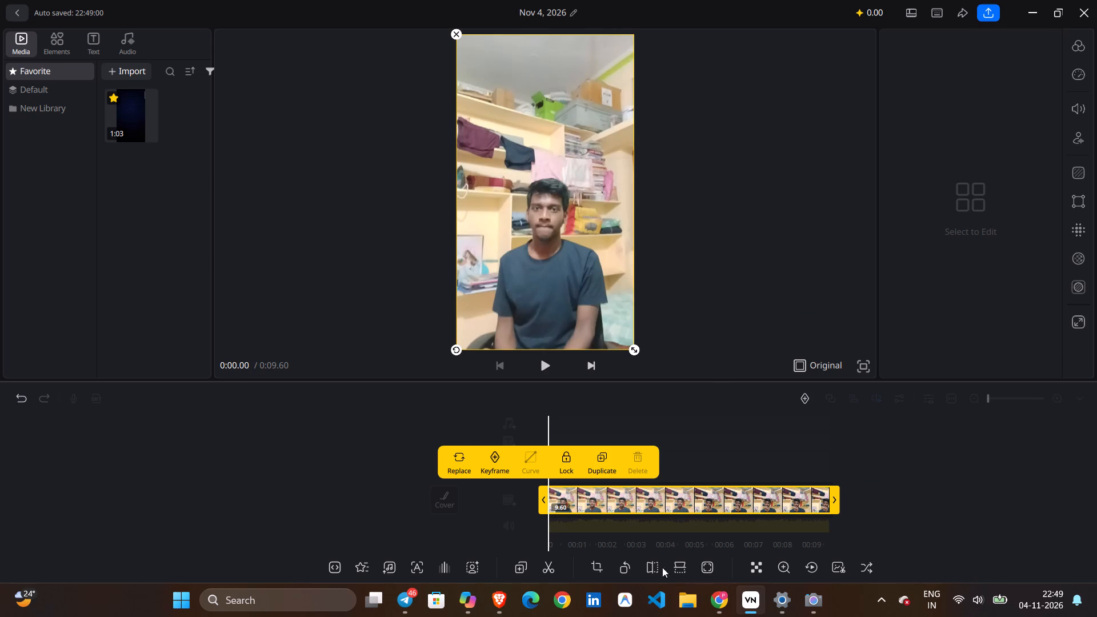
Switch to Brave and skim the fake background tutorial from near its start up to the still-frame export part.
click(505, 599)
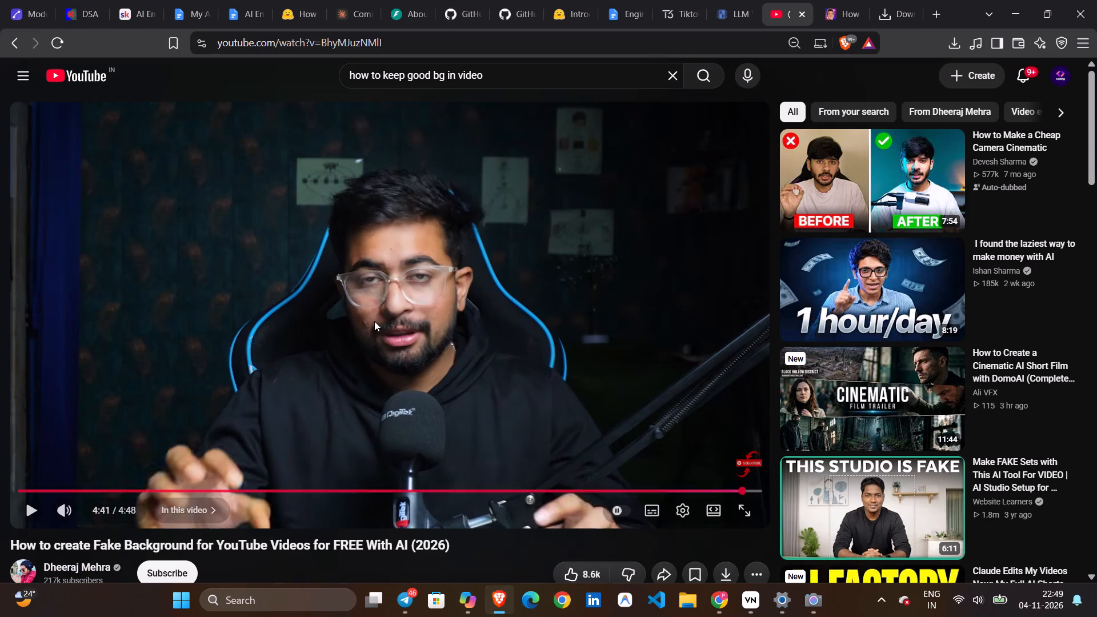
click(87, 495)
click(95, 491)
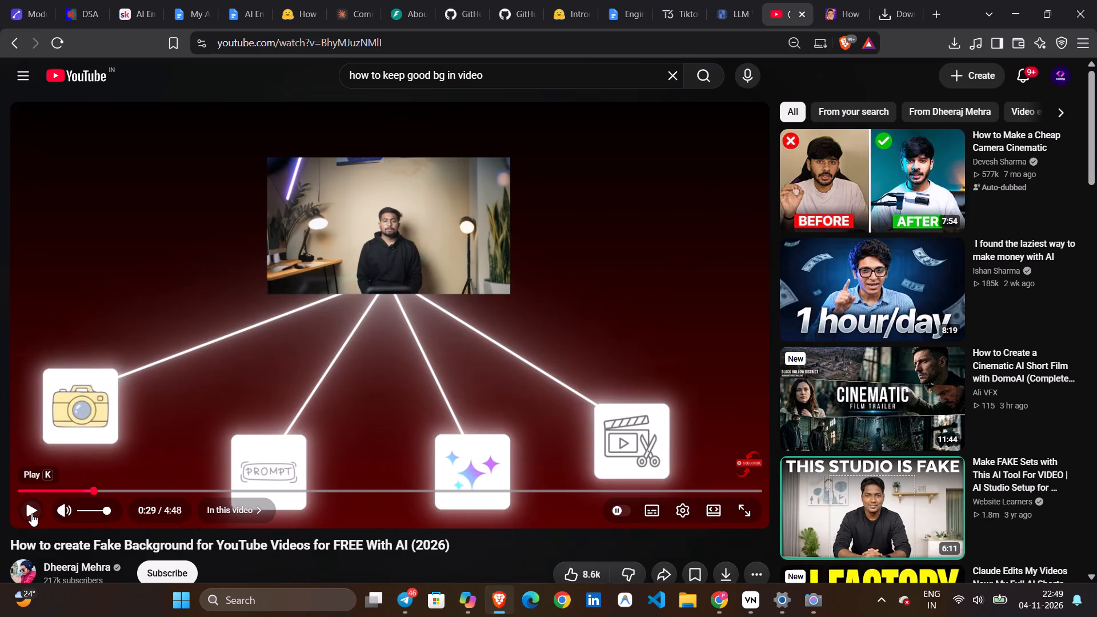
click(28, 506)
key(Right)
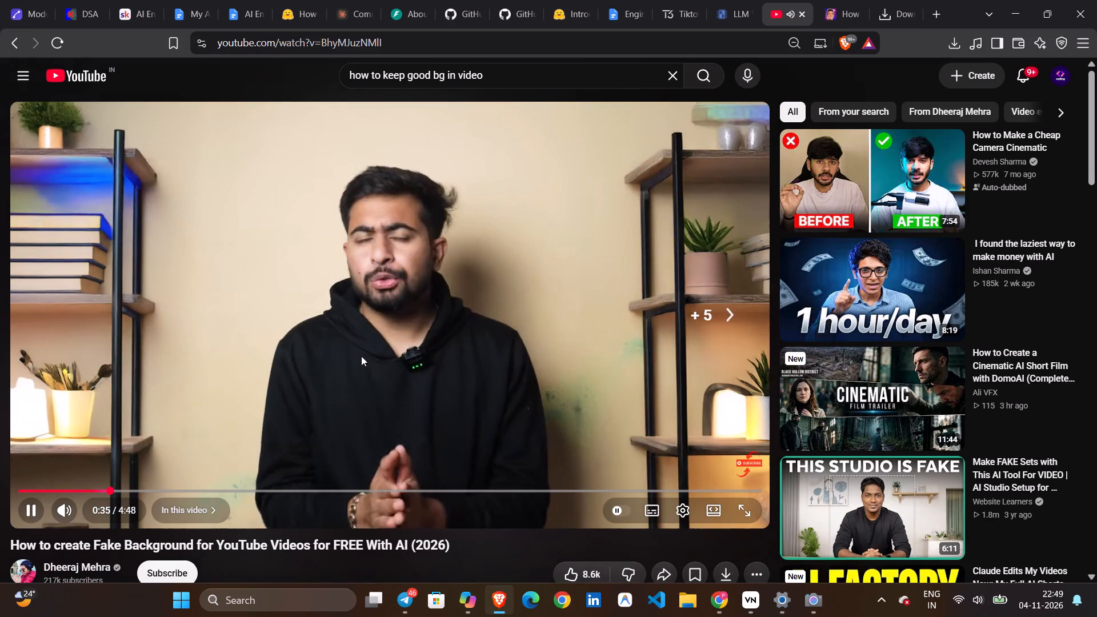
key(Right)
key(Right)
key(Right)
key(Right)
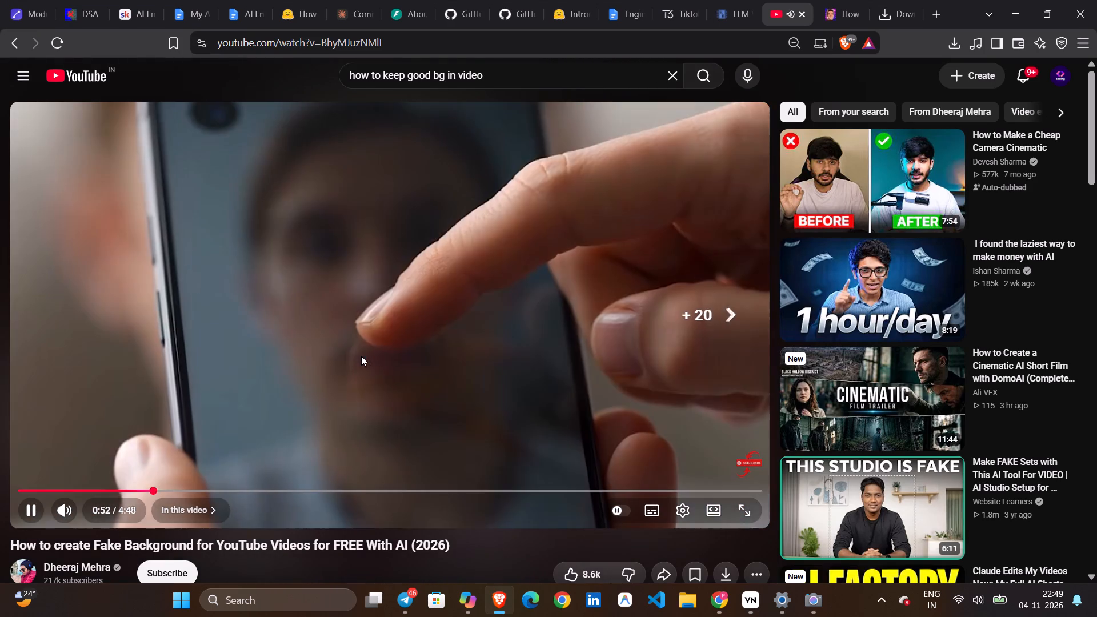
key(Right)
key(Right)
key(Right)
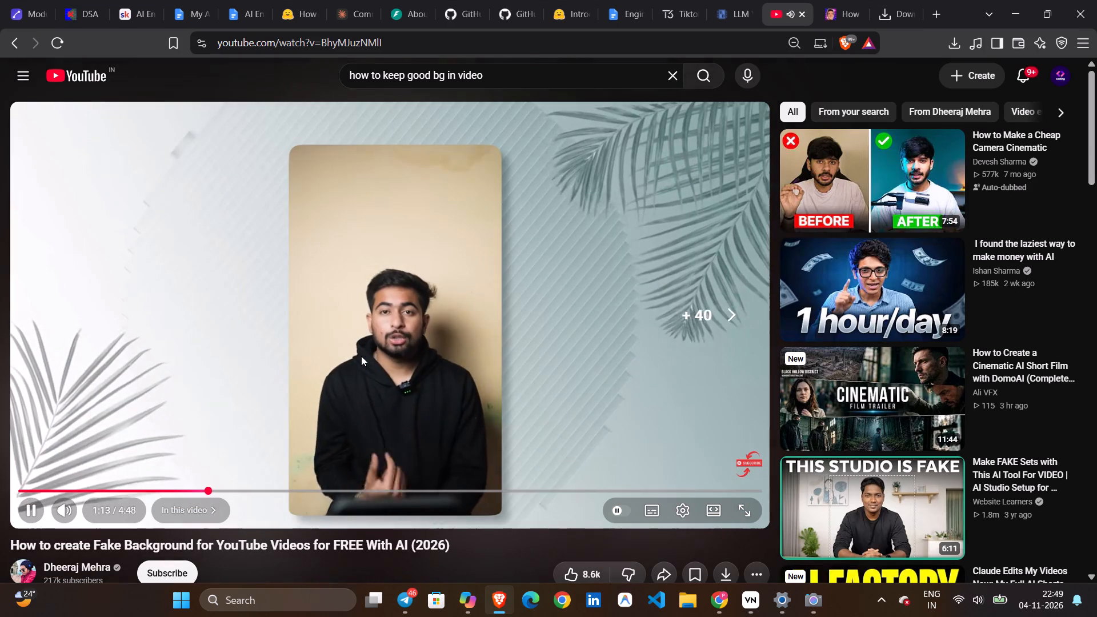
key(Right)
key(Right)
key(Right)
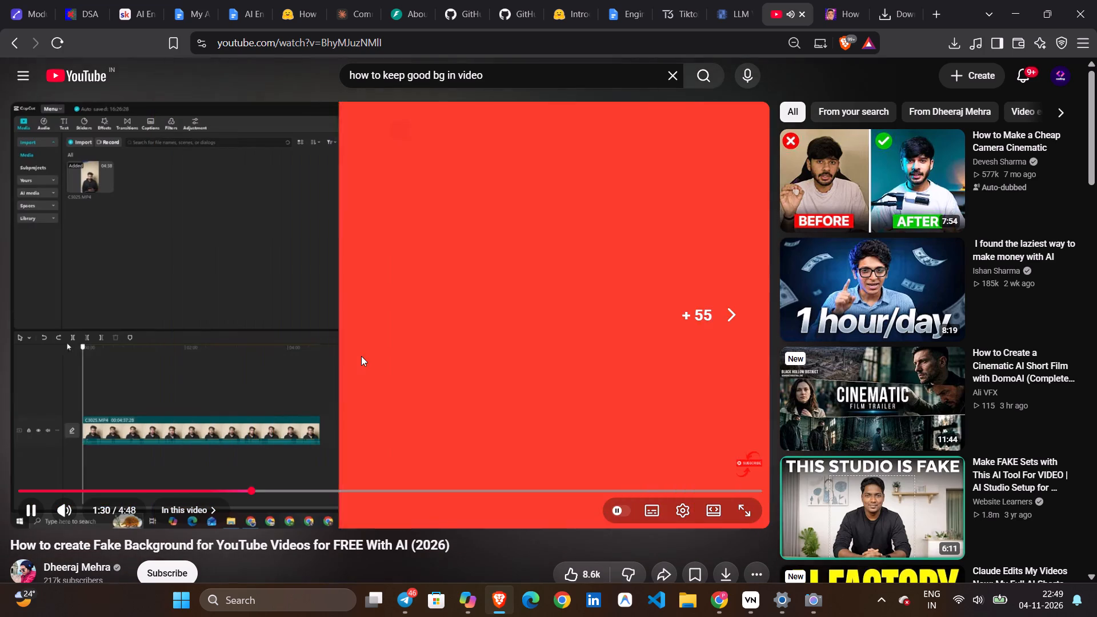
key(Right)
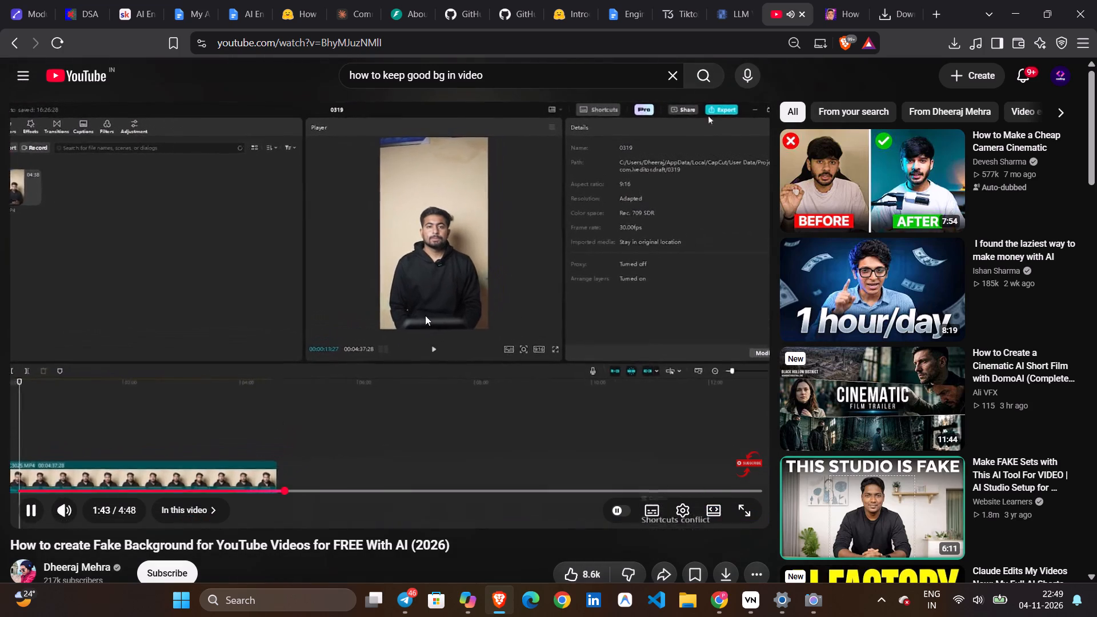
click(459, 254)
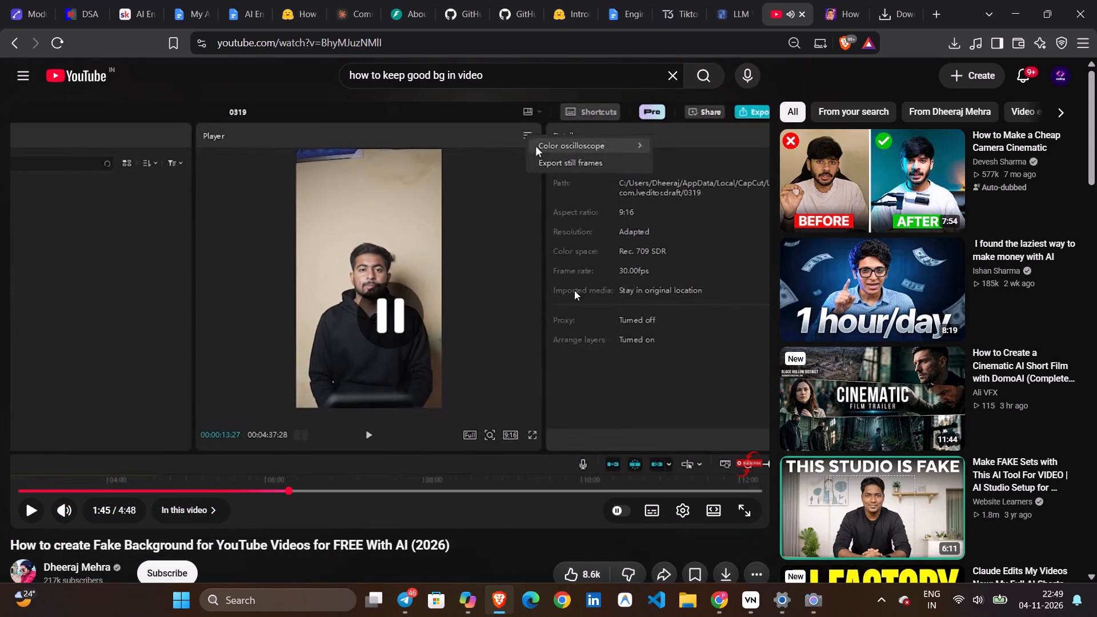
click(574, 290)
click(588, 282)
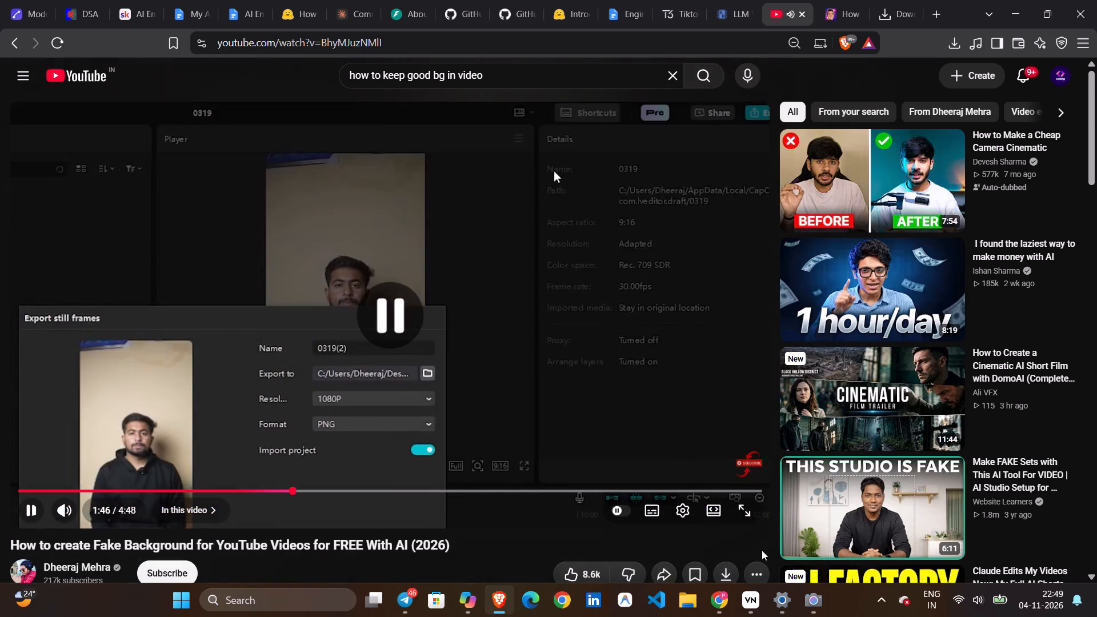
Return to VN and place the playhead at about 0:01.70 on the video clip.
click(744, 602)
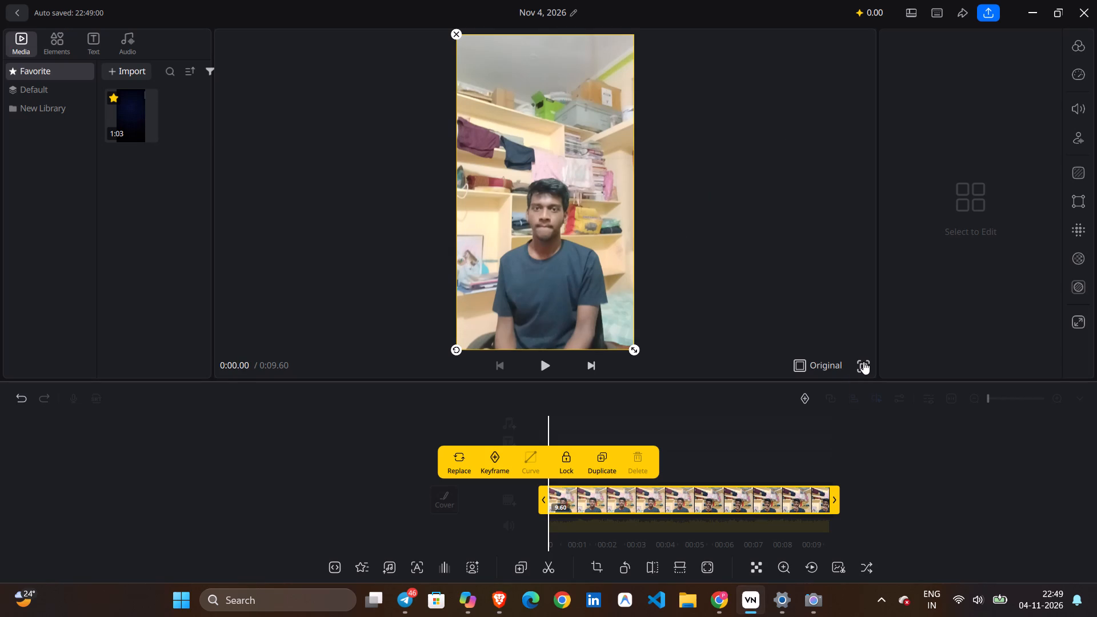
click(562, 142)
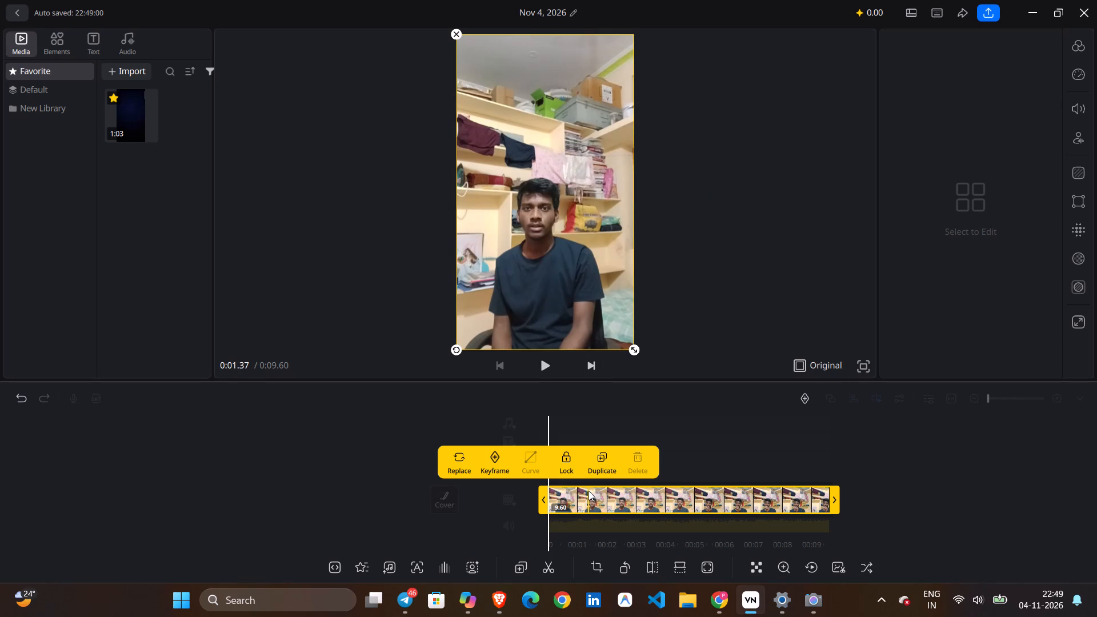
click(588, 491)
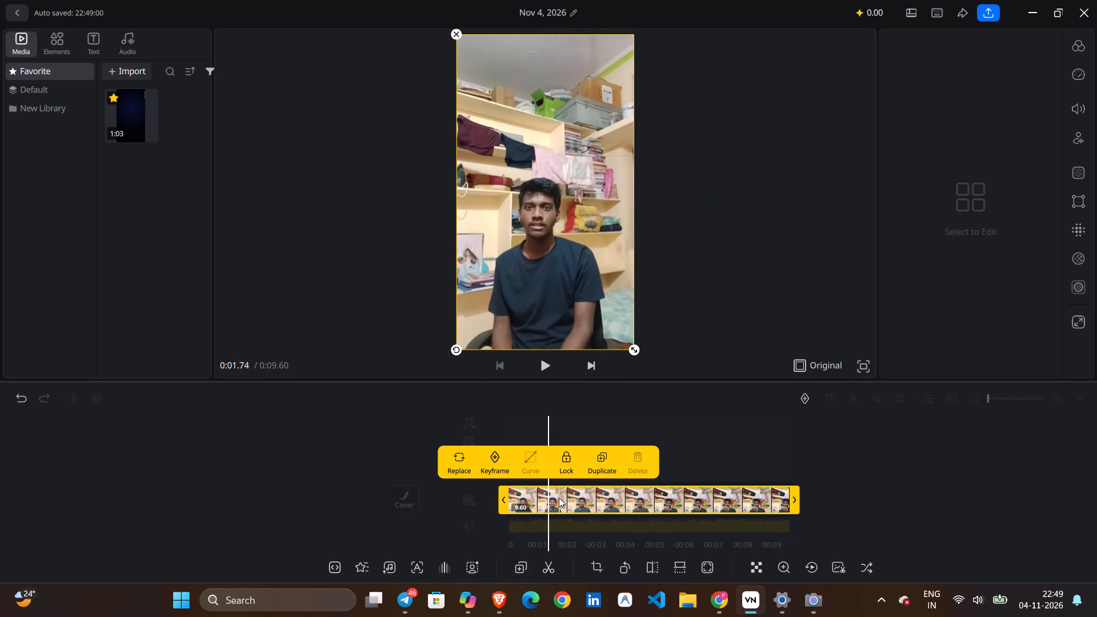
click(558, 498)
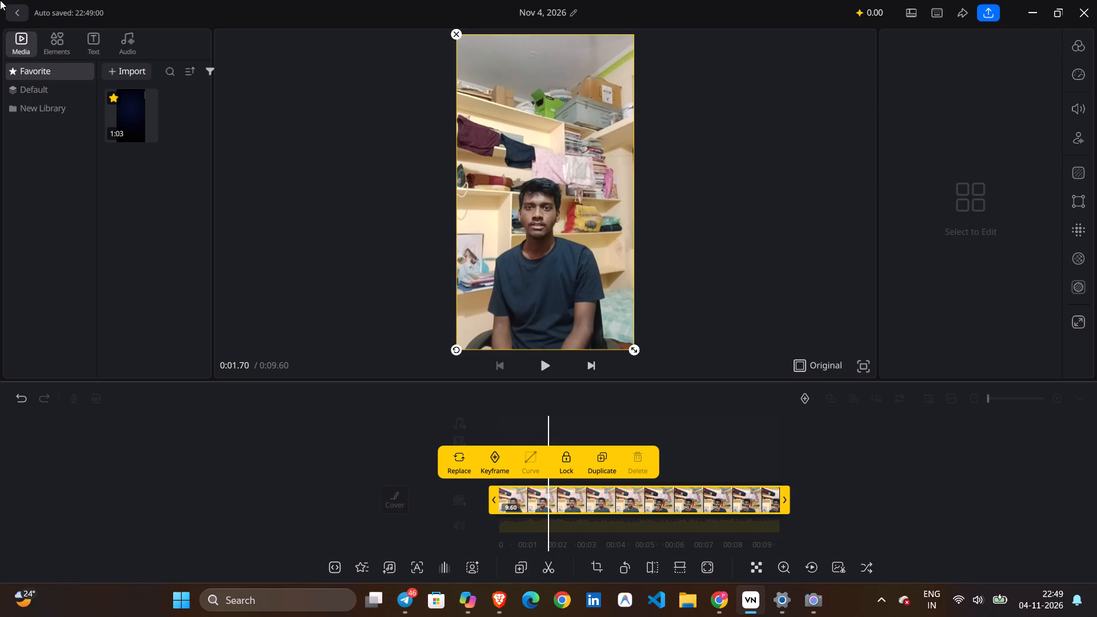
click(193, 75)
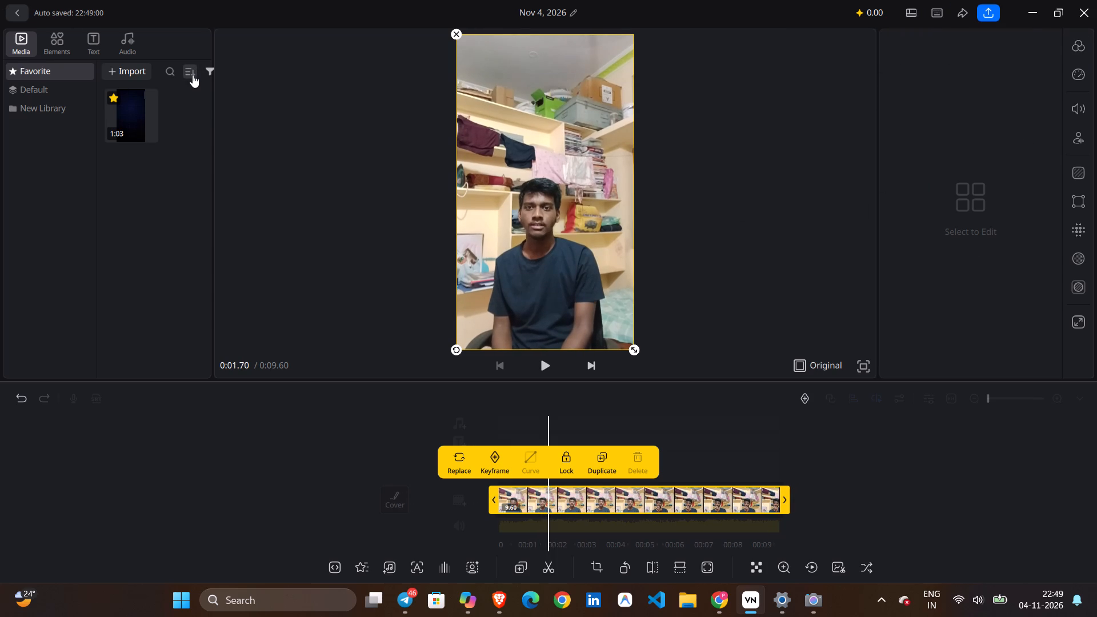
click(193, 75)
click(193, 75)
Switch to Chrome, search Google for how to export still frames in VN, and read the suggested steps.
click(713, 602)
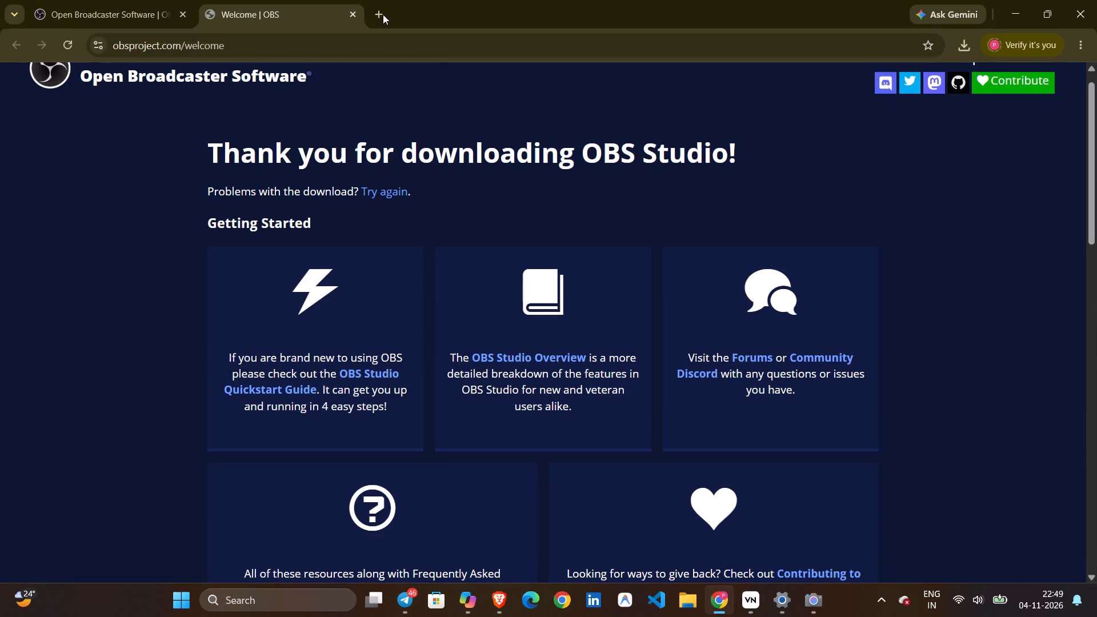
click(383, 14)
text(how to ex;ort still frams in)
key(space)
text(vn)
key(Return)
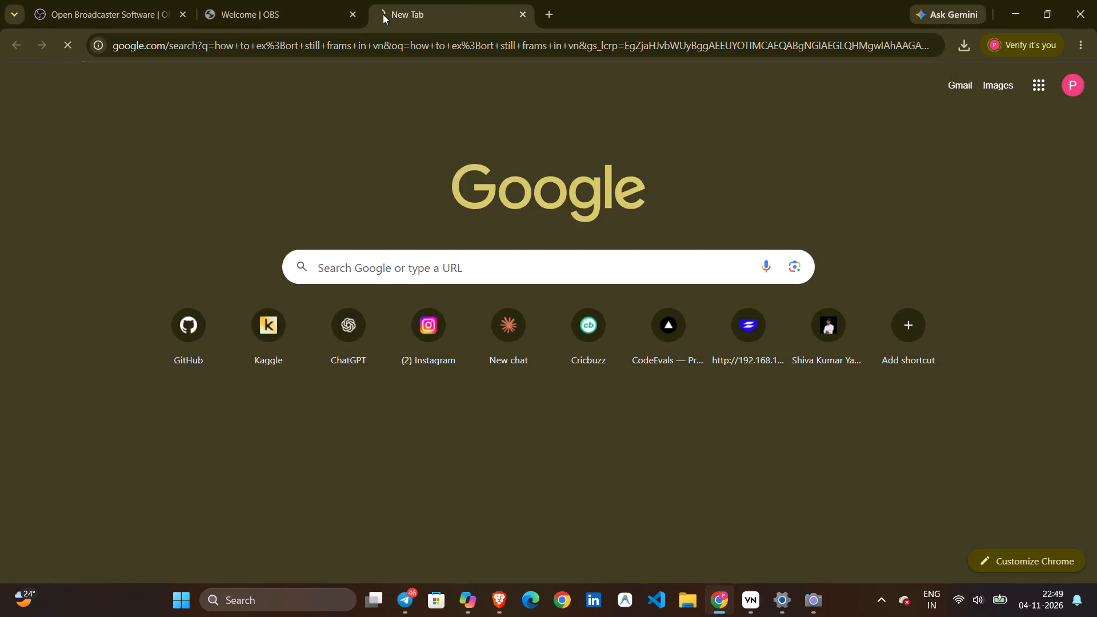
click(365, 175)
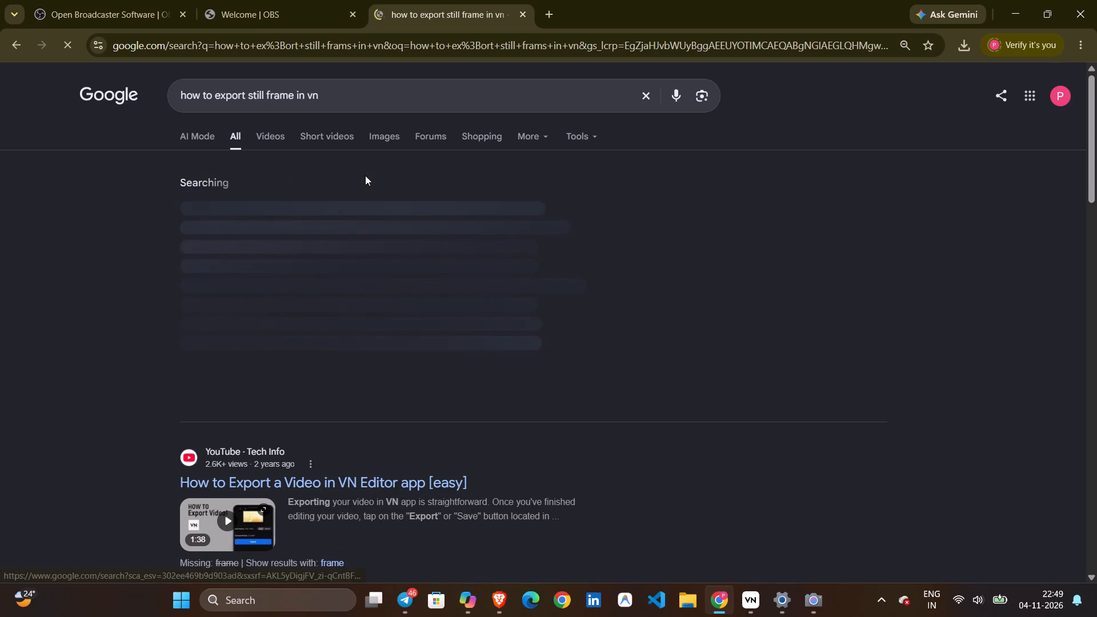
click(339, 396)
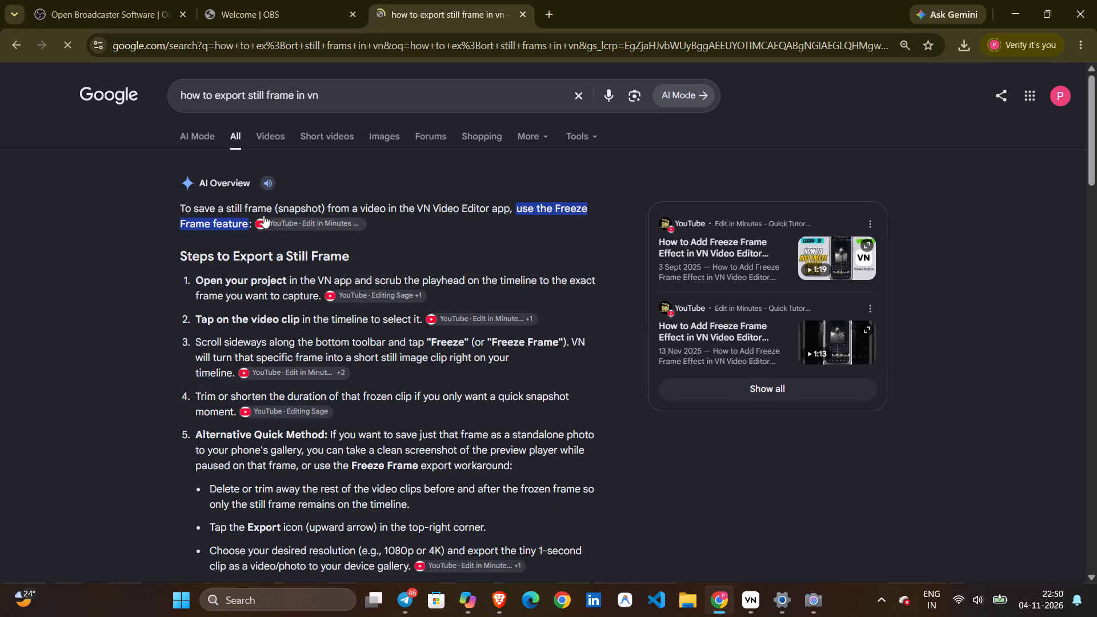
click(321, 1)
click(515, 0)
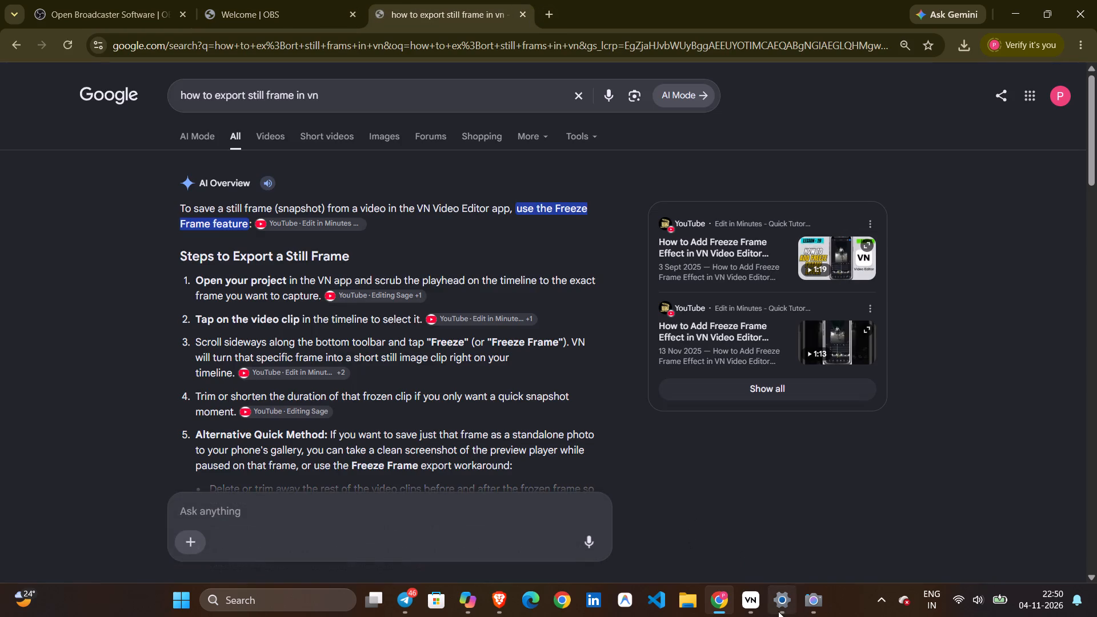
Back in VN, insert a freeze frame of the clip at the playhead position.
click(760, 596)
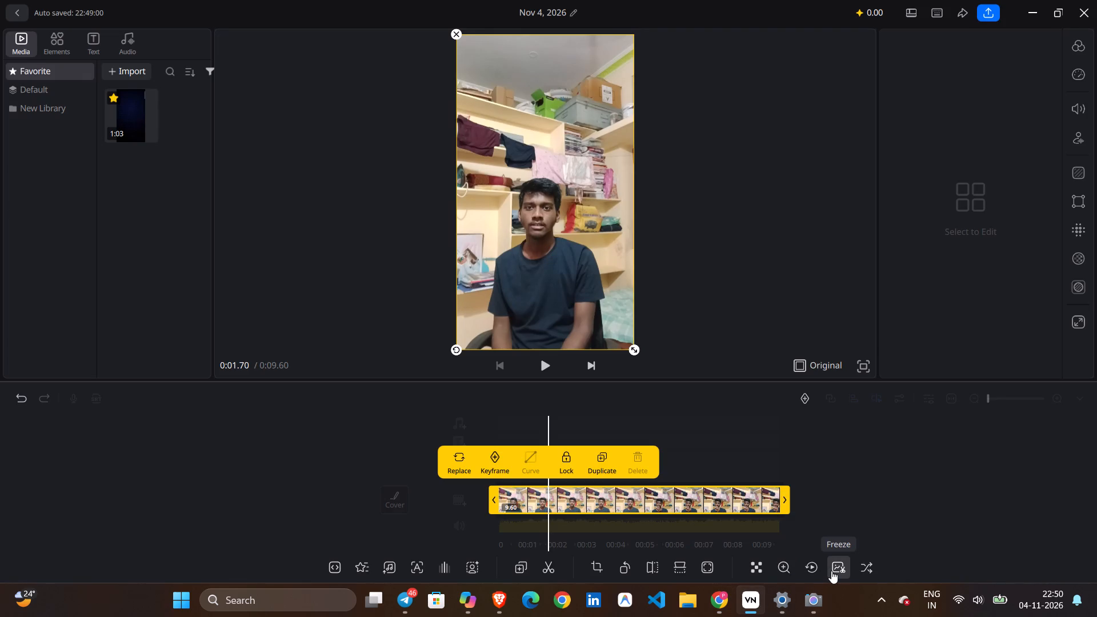
click(831, 571)
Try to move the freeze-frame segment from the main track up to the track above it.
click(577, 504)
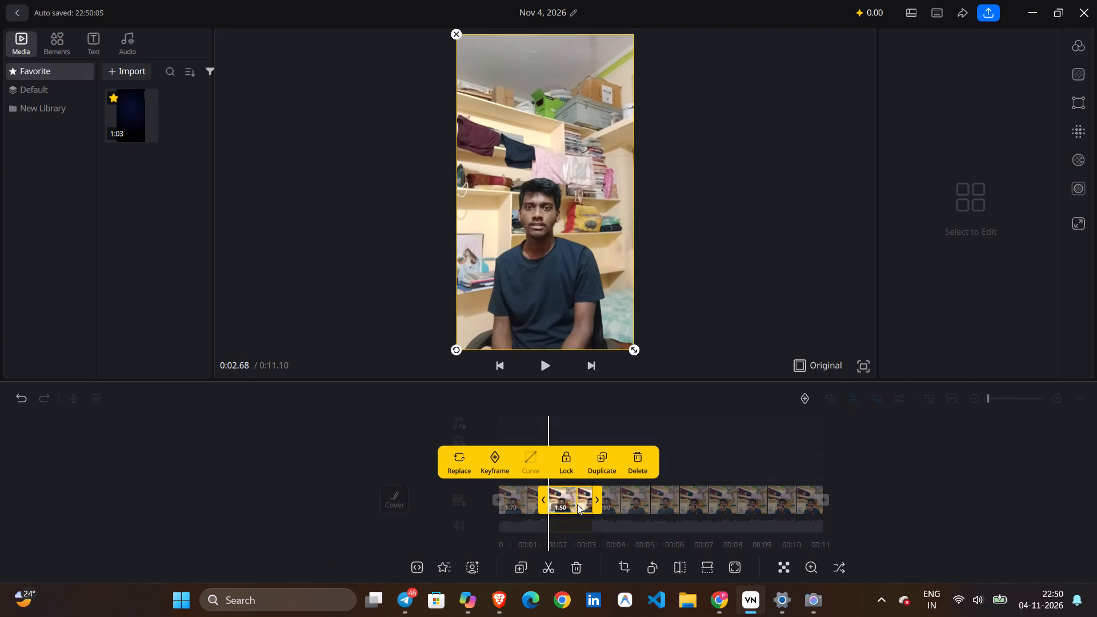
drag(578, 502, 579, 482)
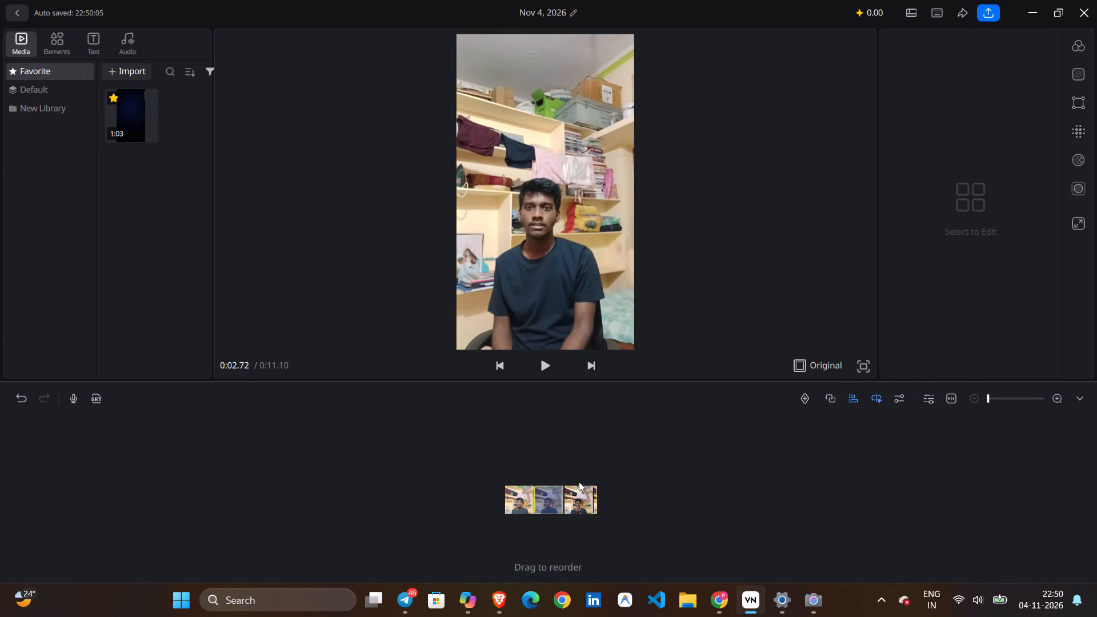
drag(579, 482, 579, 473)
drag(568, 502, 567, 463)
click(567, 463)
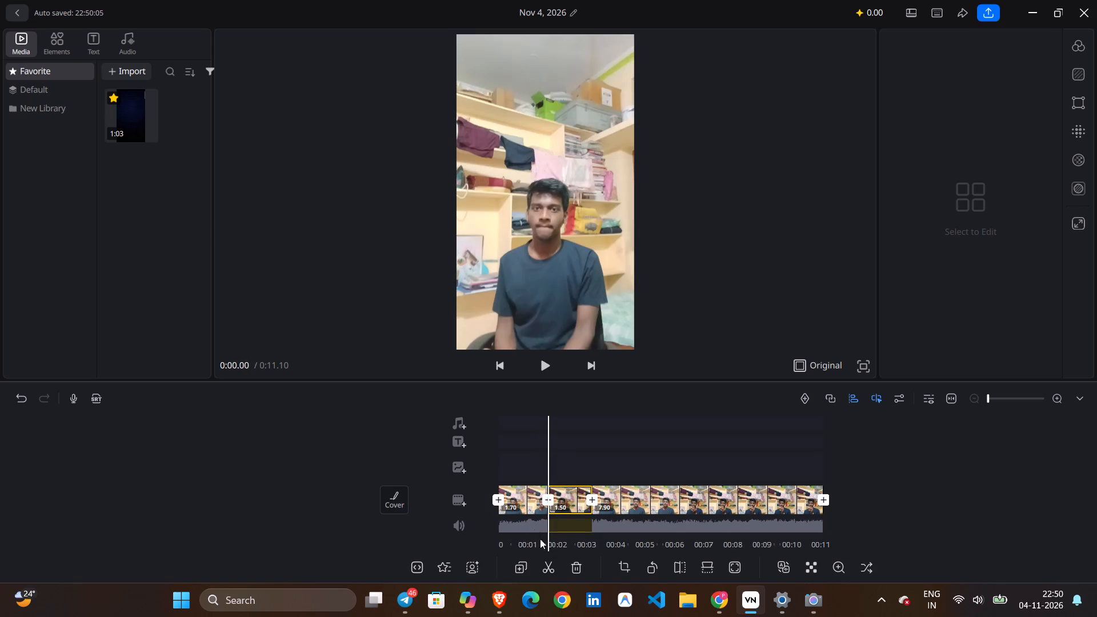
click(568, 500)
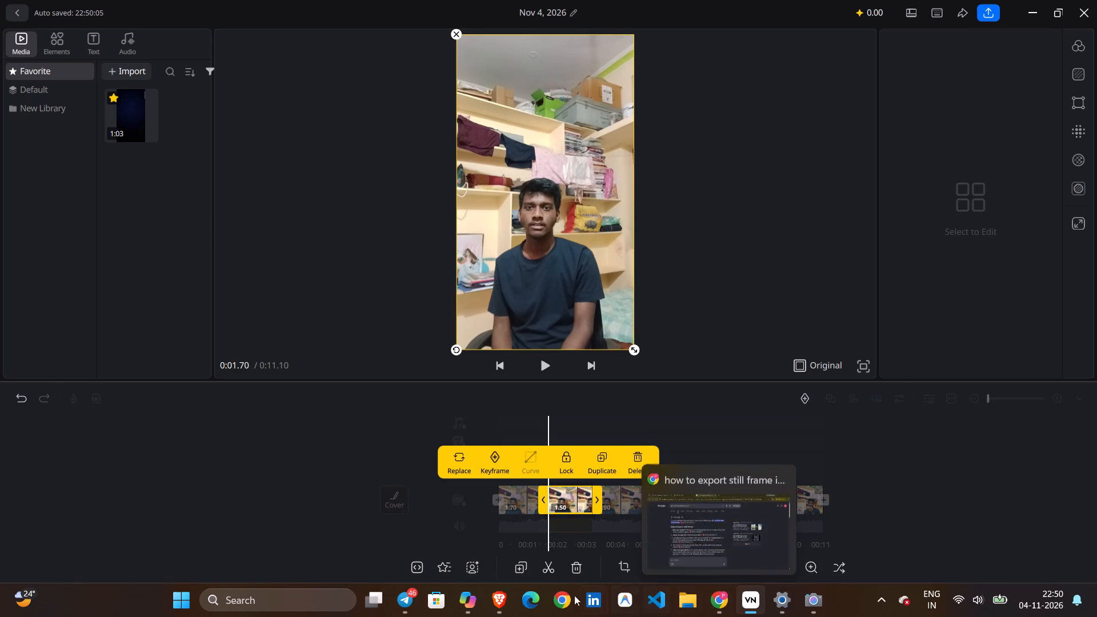
Review the tutorial's still-frame export in Brave and the rest of the VN still-frame export instructions in Chrome.
click(510, 598)
click(604, 307)
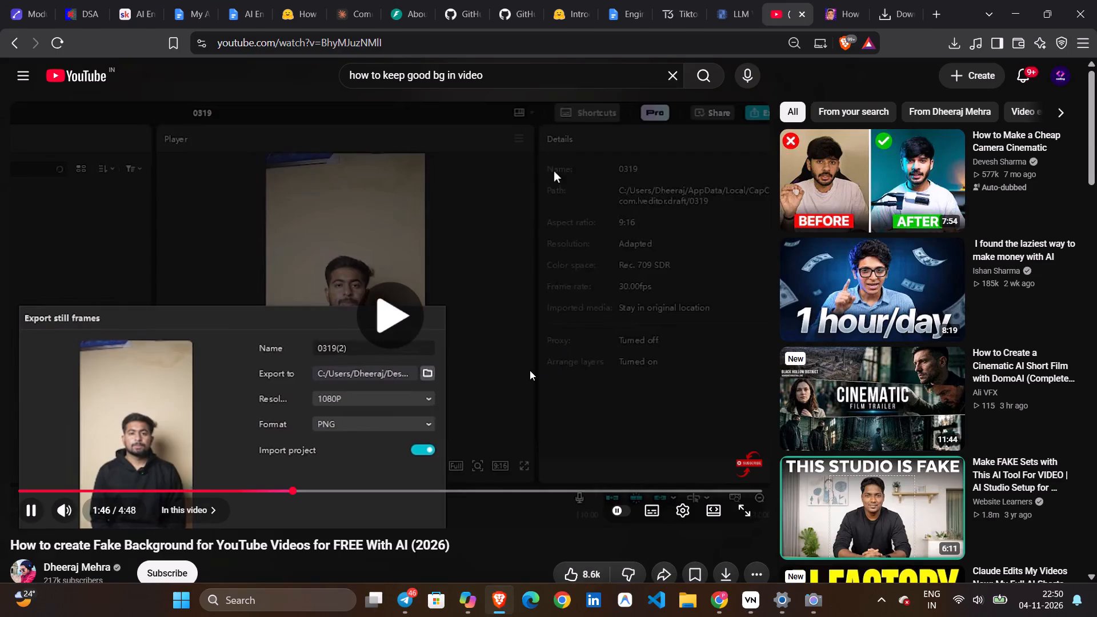
click(547, 335)
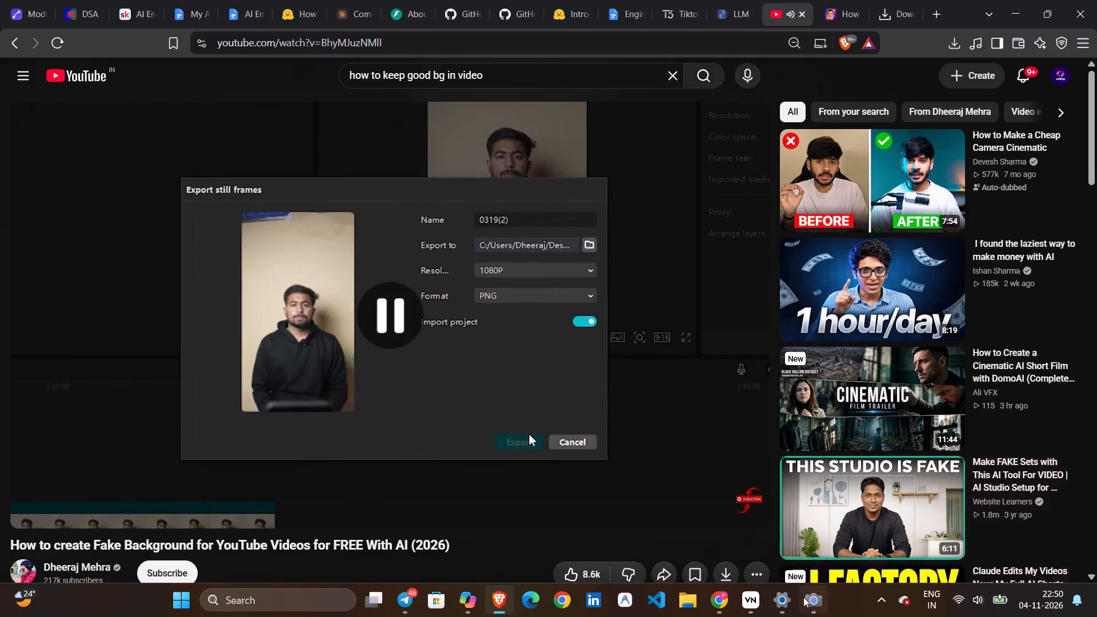
click(767, 599)
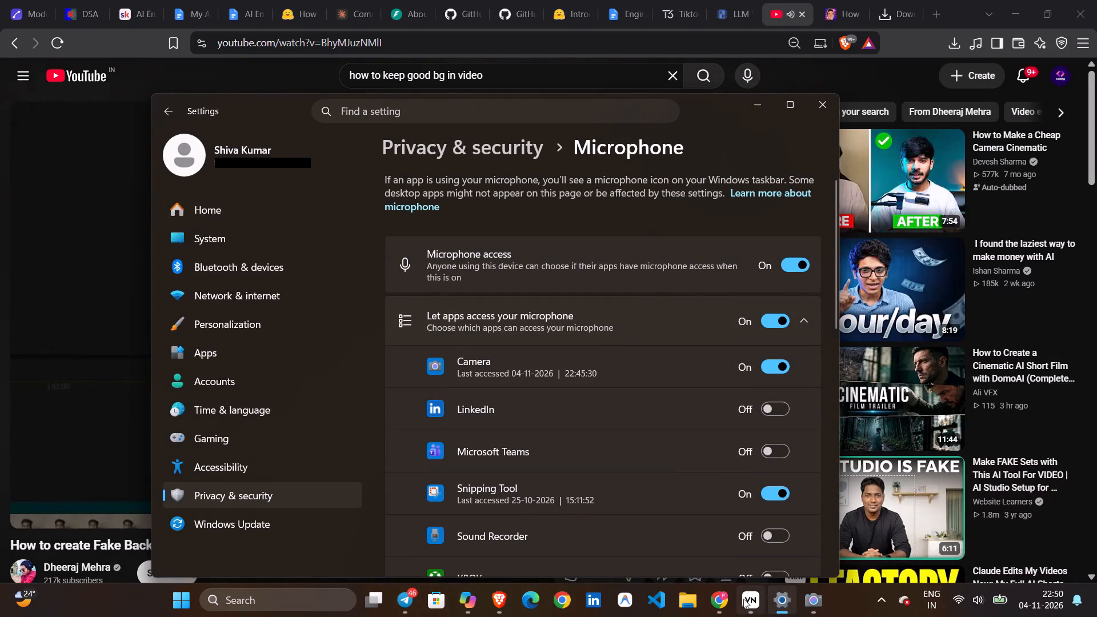
click(732, 601)
scroll(506, 419, down, 3)
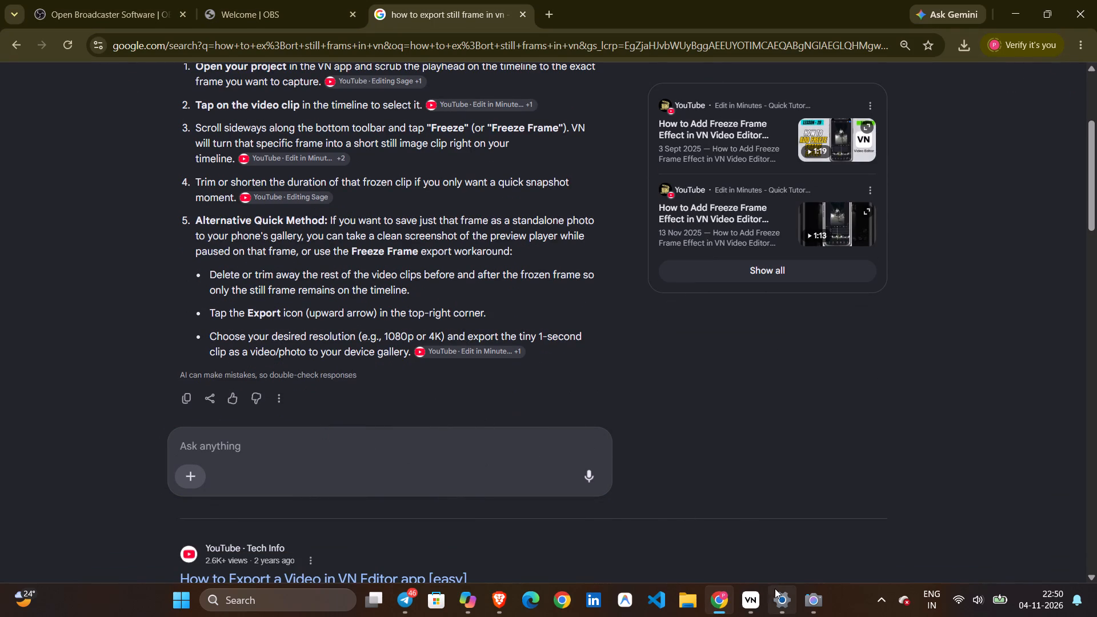
Switch to VN and examine the export settings, including audio-only export and the destination folder, for a still-image option.
click(755, 598)
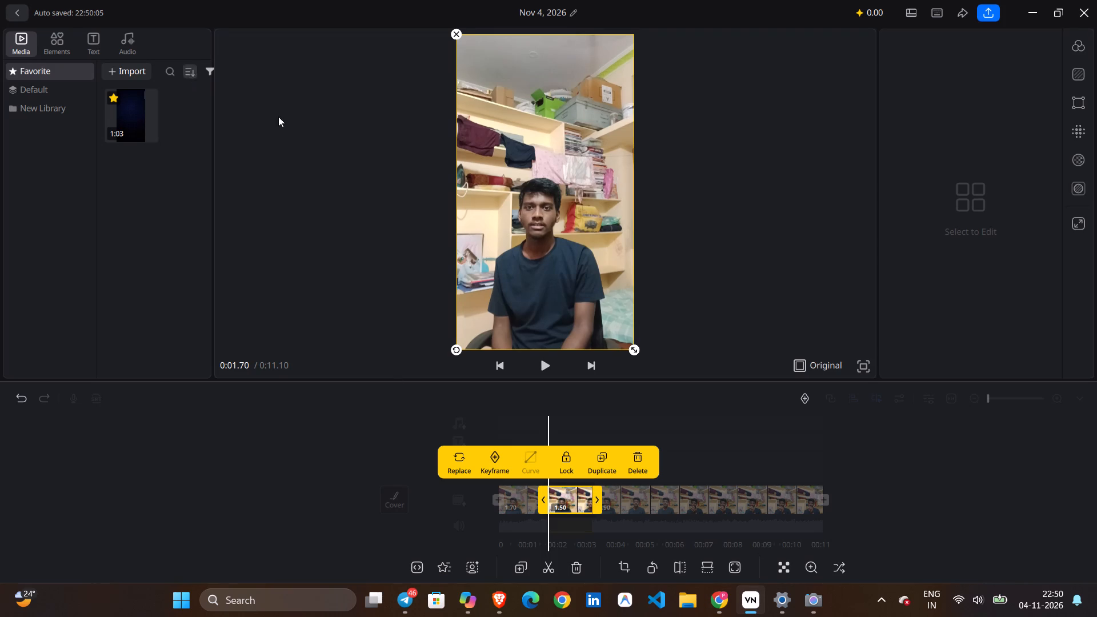
click(568, 496)
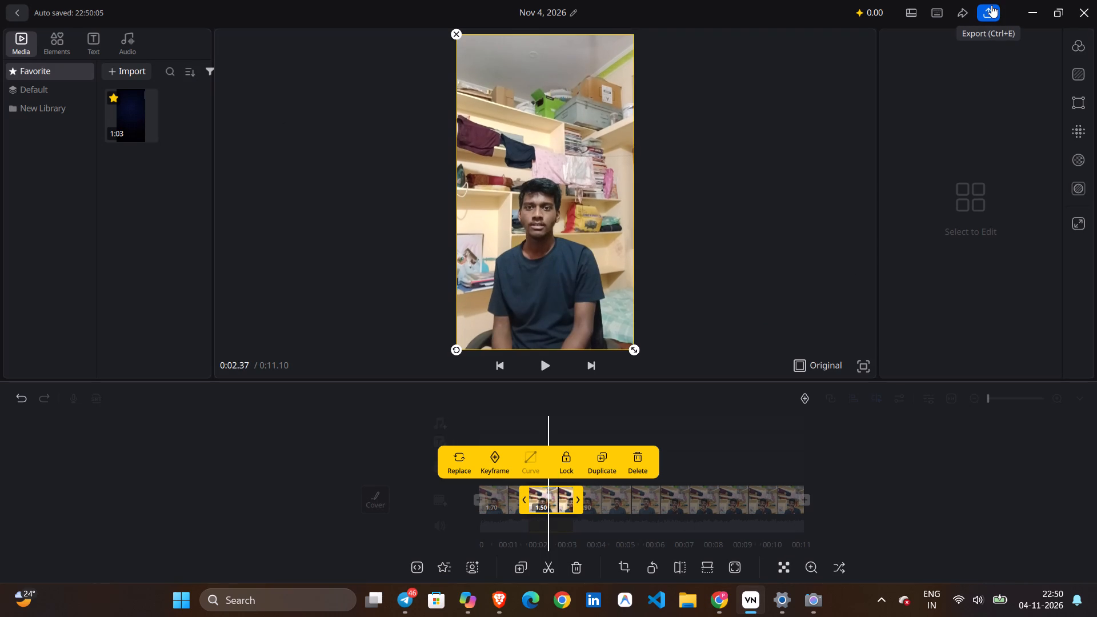
click(991, 20)
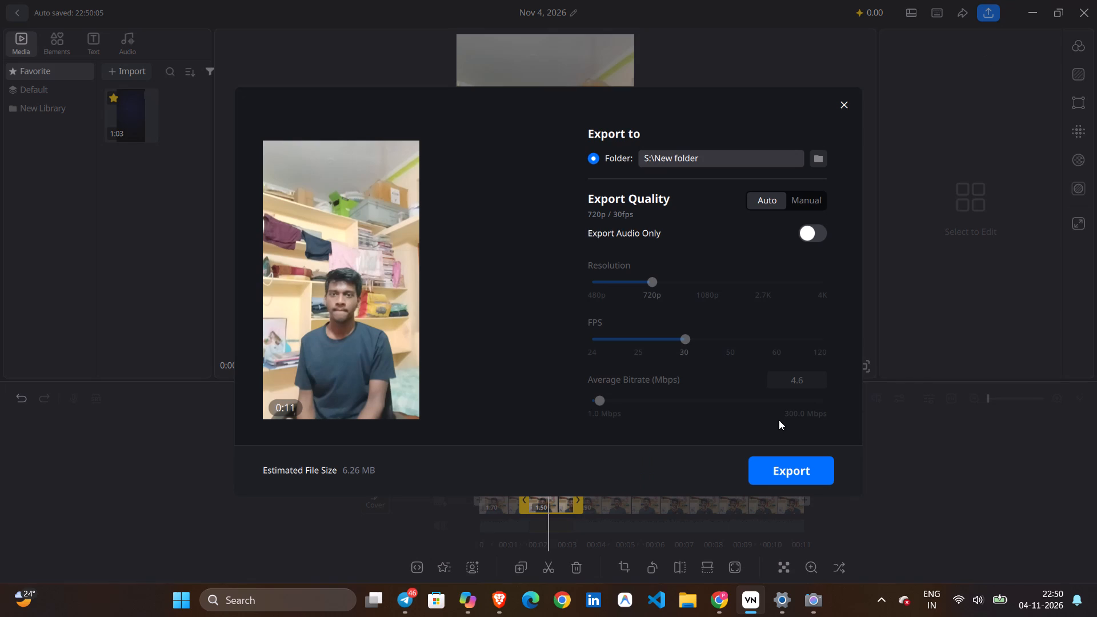
scroll(385, 343, down, 3)
scroll(378, 359, up, 3)
click(822, 237)
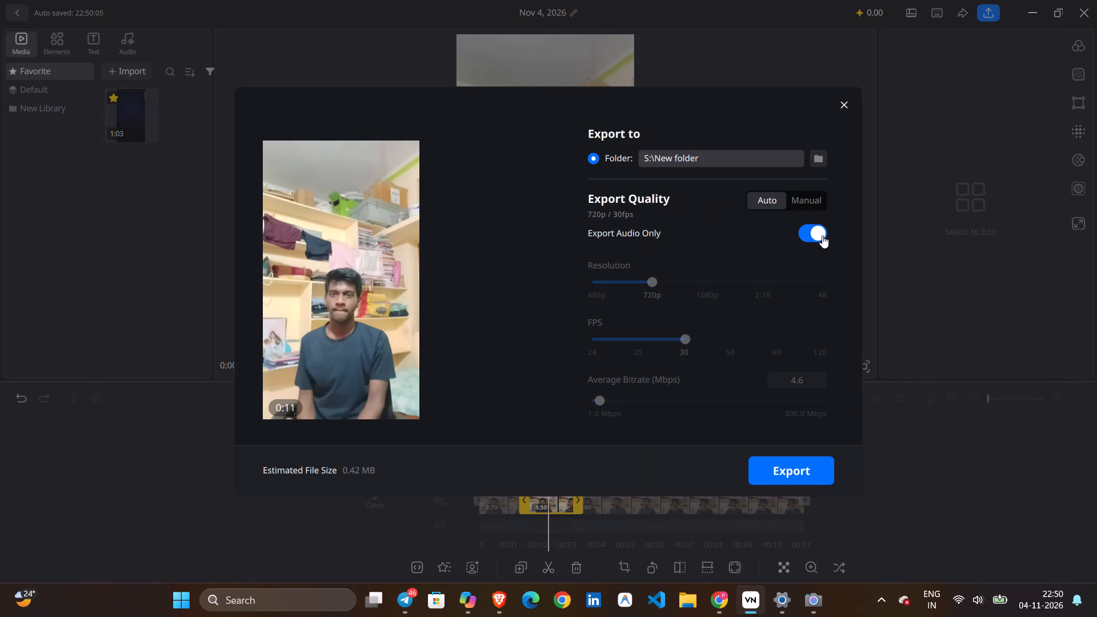
click(822, 235)
scroll(750, 374, down, 2)
scroll(750, 374, up, 1)
scroll(750, 374, down, 2)
scroll(750, 374, up, 6)
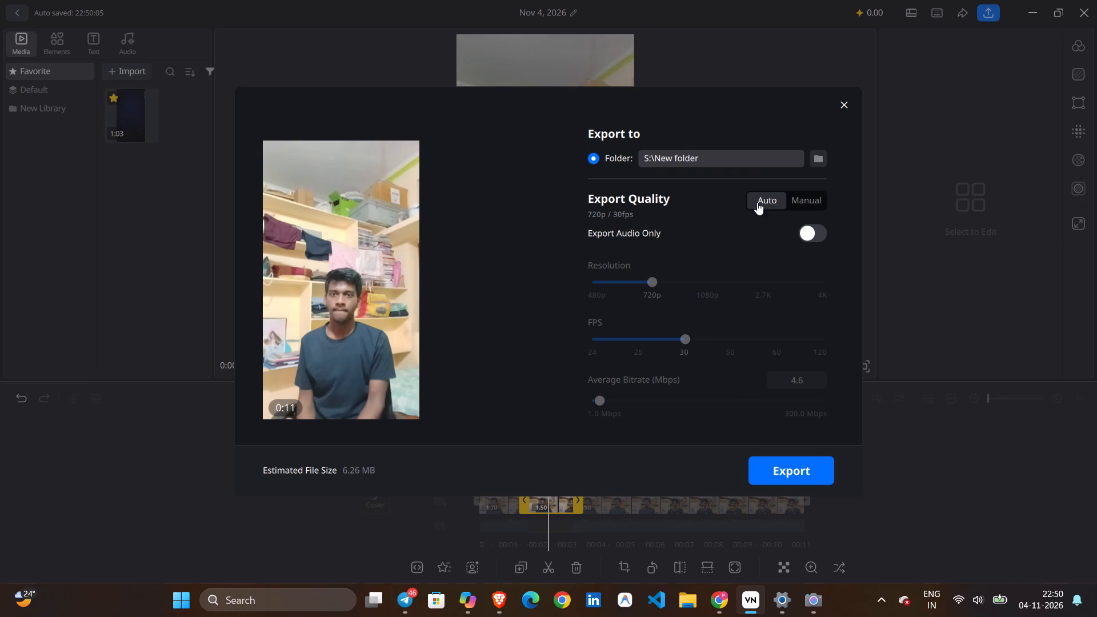
click(597, 161)
click(816, 160)
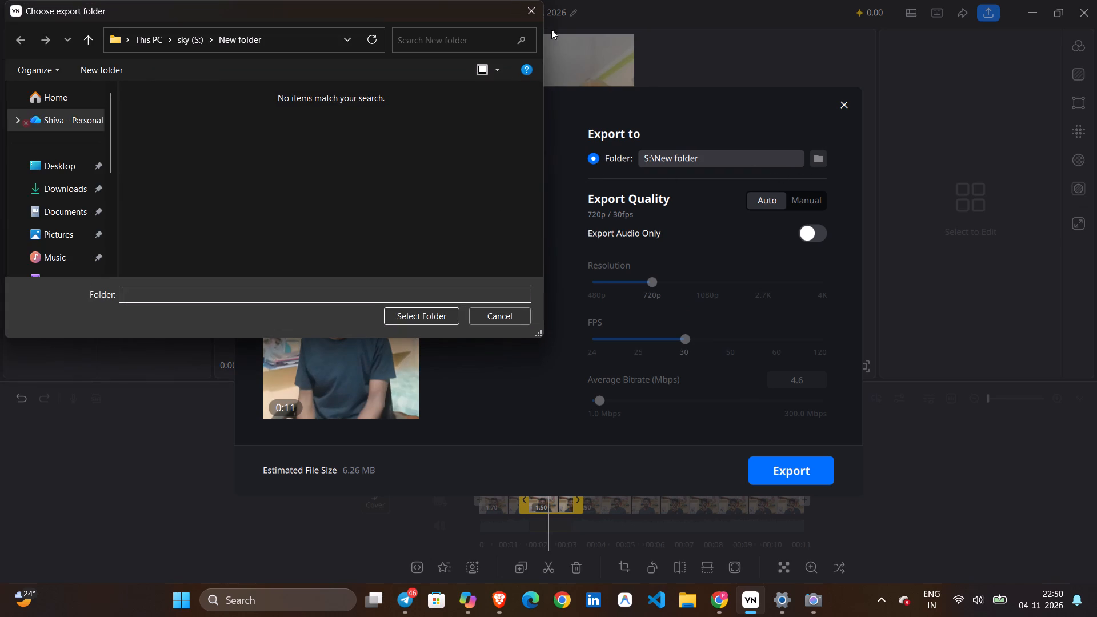
click(533, 11)
click(835, 102)
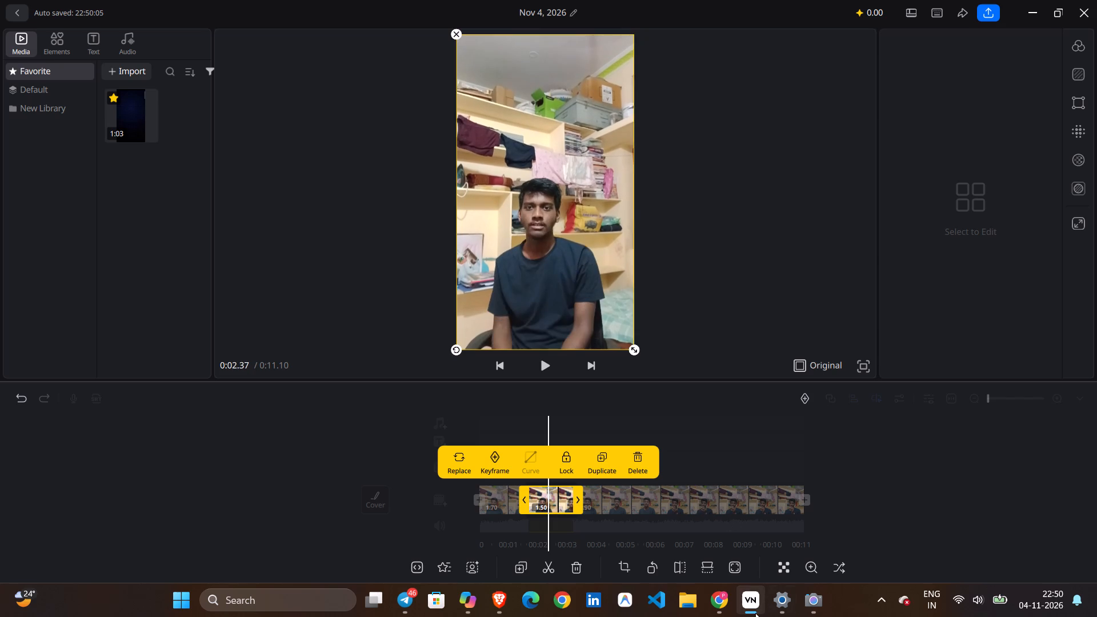
In Chrome, ask Google's AI the follow-up "see in a video i want one photo i need to export that how can i do that in vn".
click(718, 608)
click(387, 432)
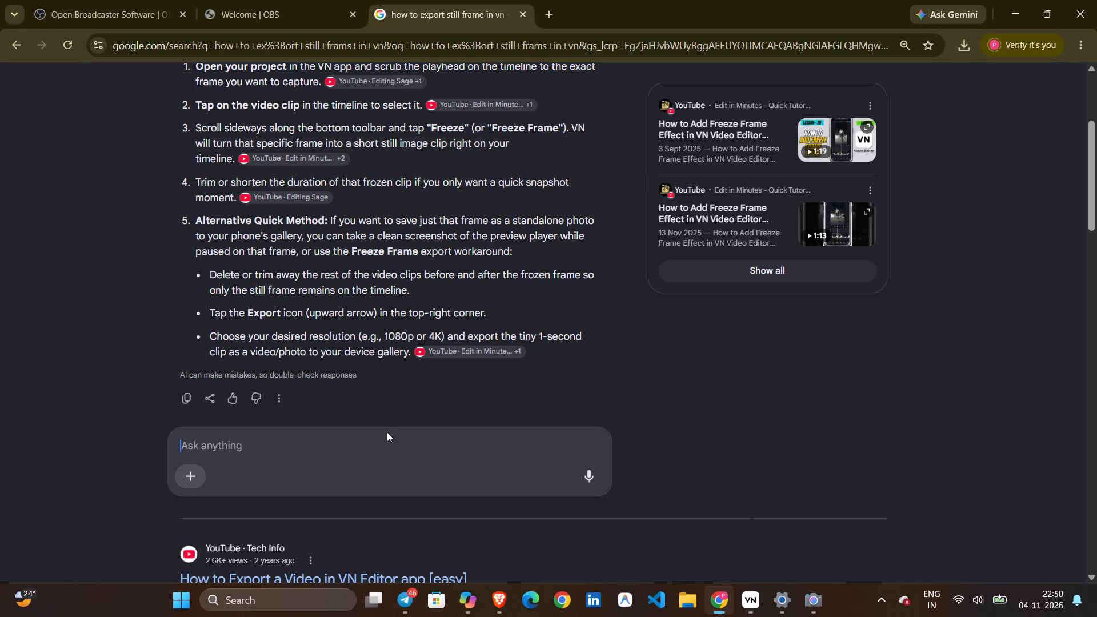
text(see i)
key(space)
key(BackSpace)
text(n v)
key(BackSpace)
key(BackSpace)
text(a vie)
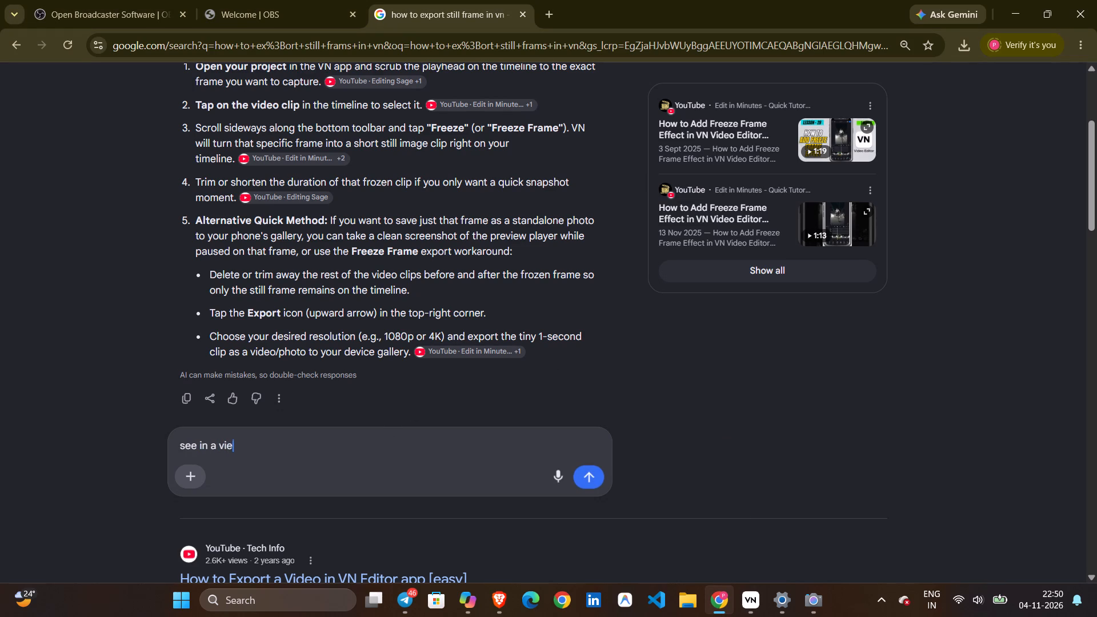
key(BackSpace)
text(deo)
key(space)
key(space)
key(BackSpace)
text(i want)
key(space)
text(one photo i need to export that how can i do tat)
key(BackSpace)
key(BackSpace)
text(hat in vn)
key(Return)
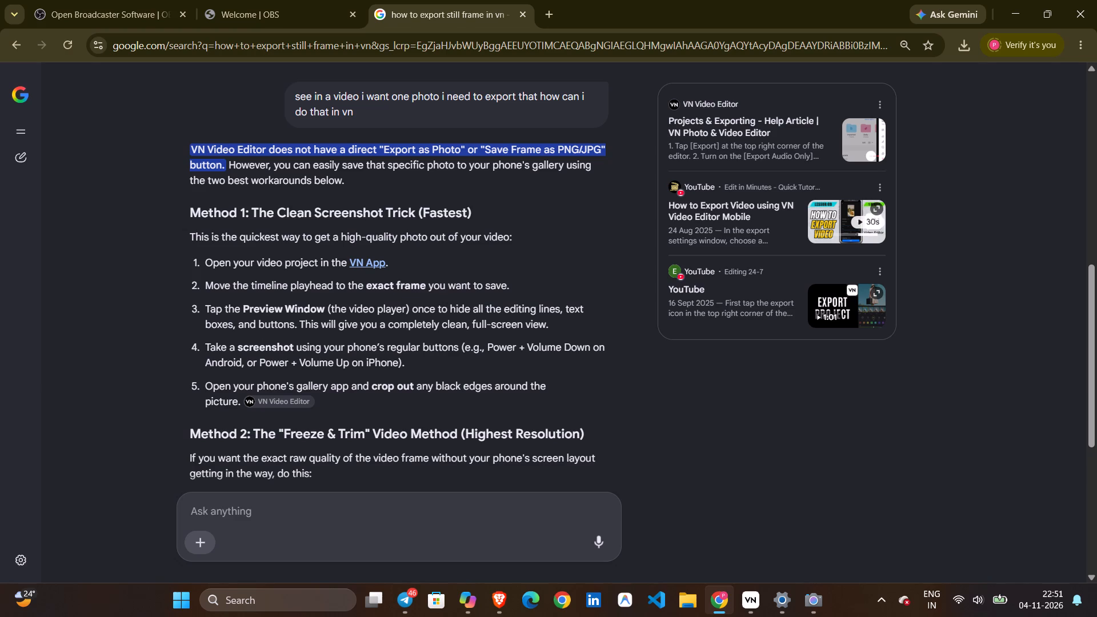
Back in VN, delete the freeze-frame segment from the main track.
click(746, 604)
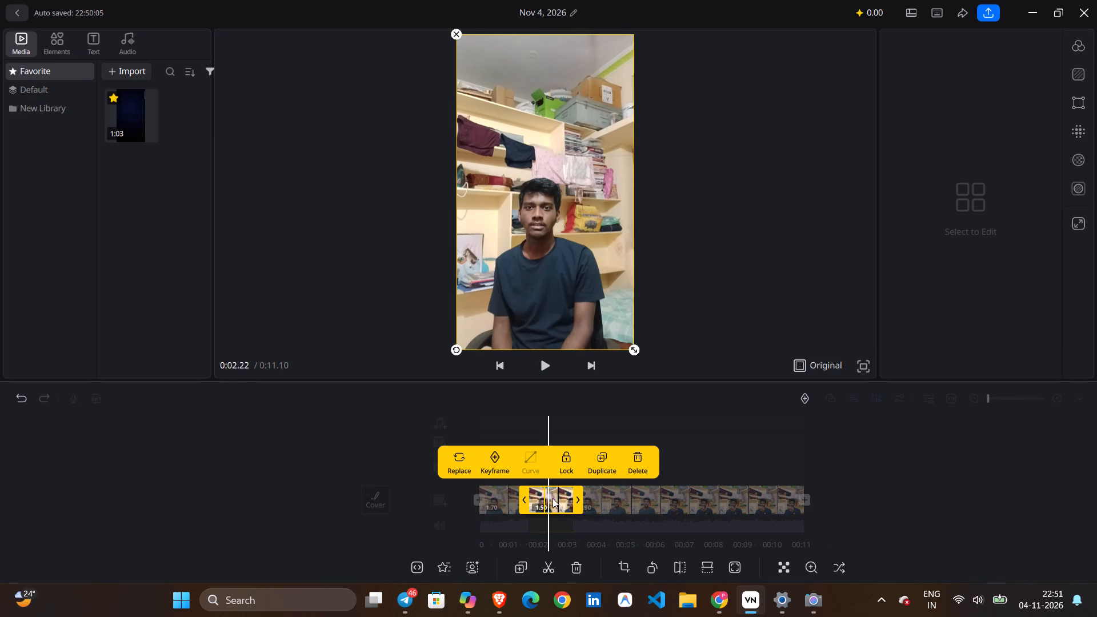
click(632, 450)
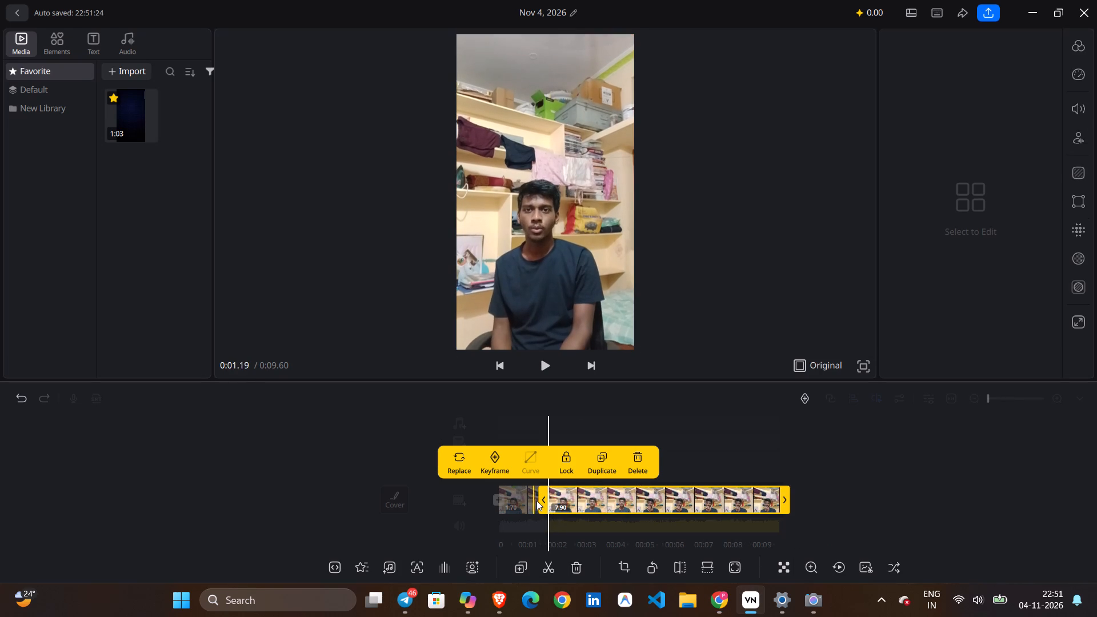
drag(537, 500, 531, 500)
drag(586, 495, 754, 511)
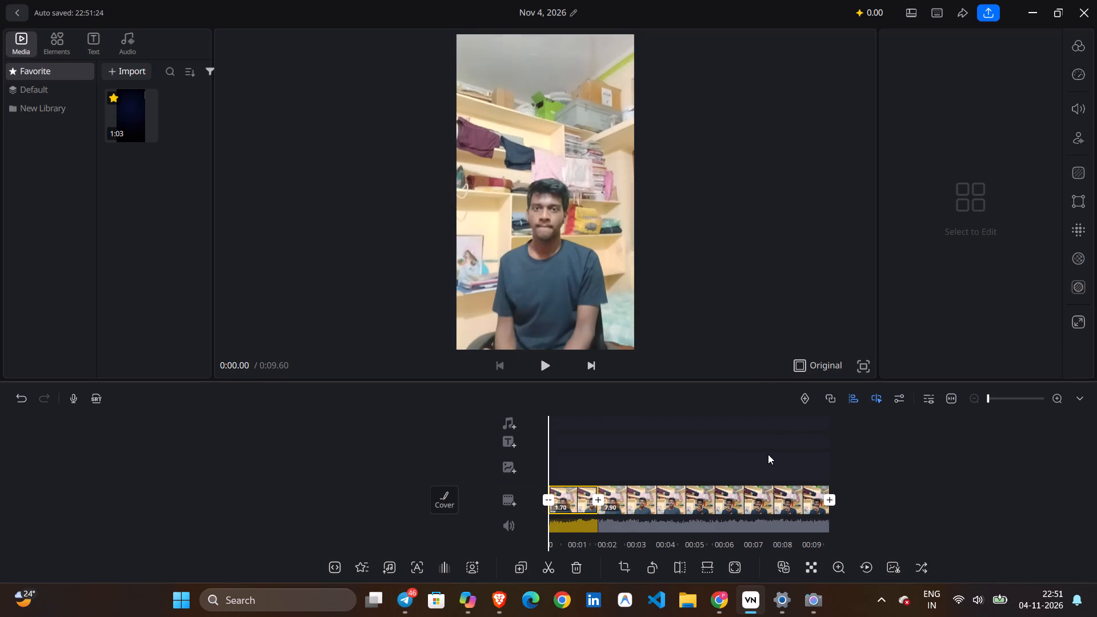
Undo the freeze-frame deletion and the freeze-frame insertion, going back to the single uncut clip.
double_click(21, 399)
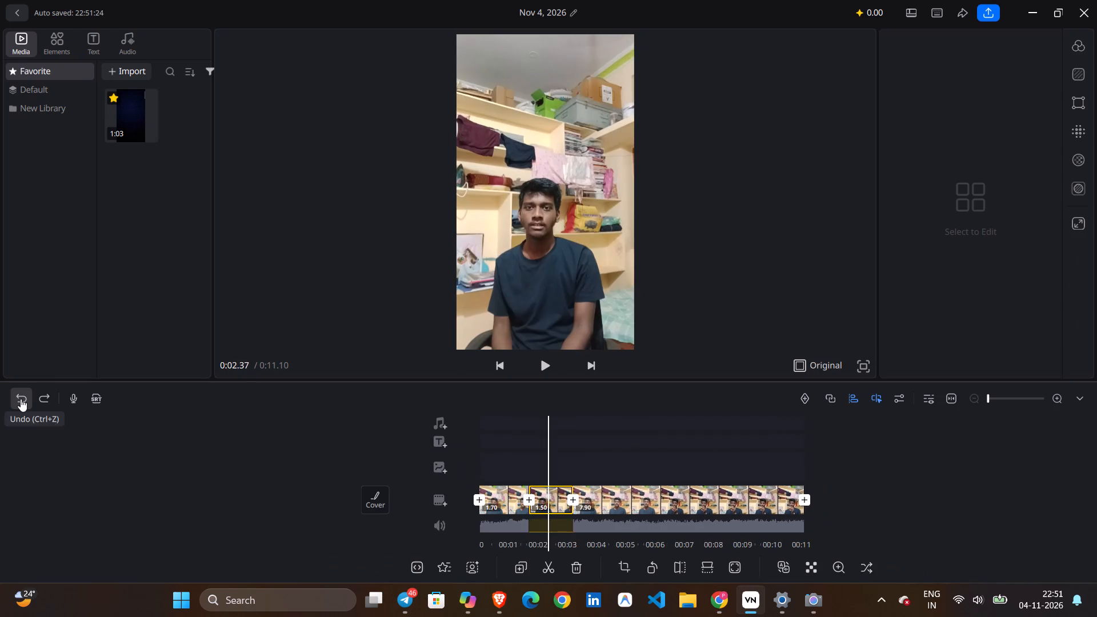
click(21, 399)
click(36, 396)
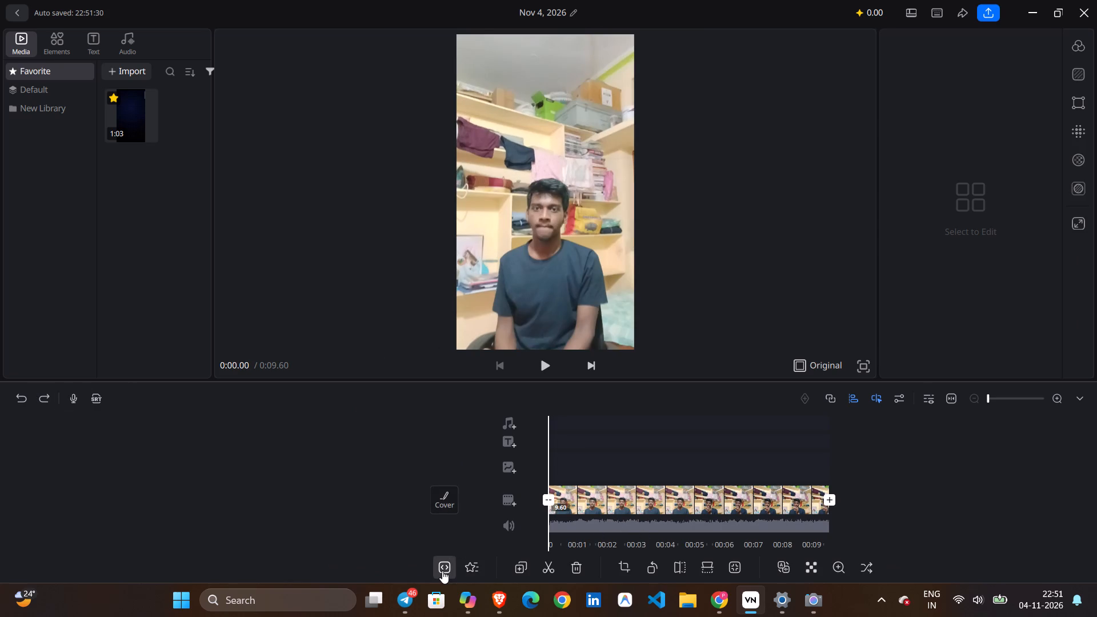
Insert a freeze frame in the portrait clip with the playhead at 0:02.54.
click(620, 512)
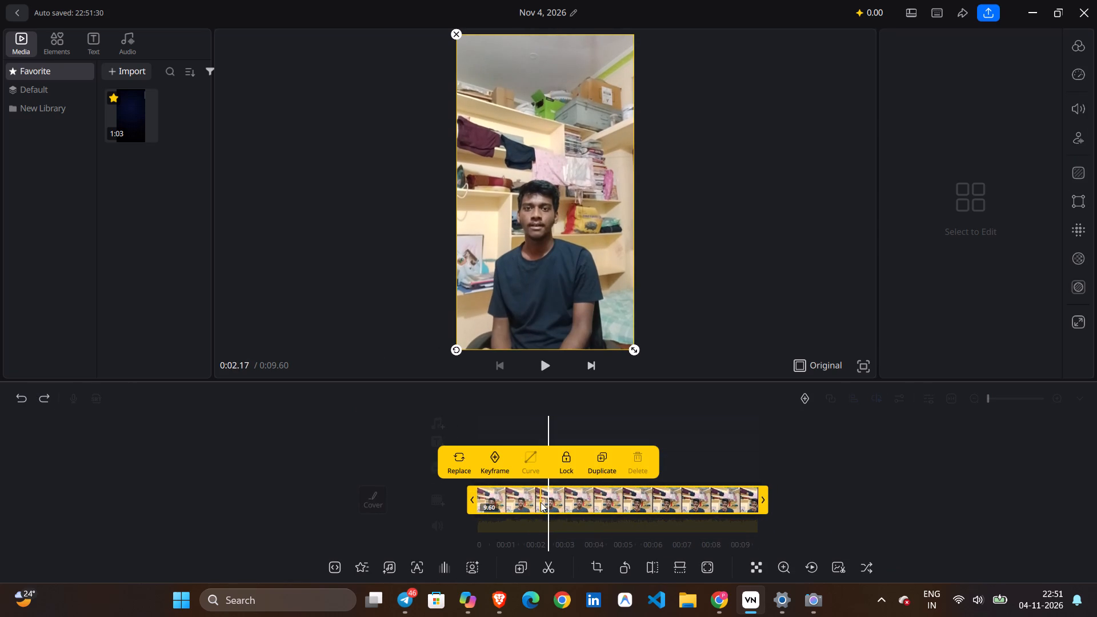
click(541, 502)
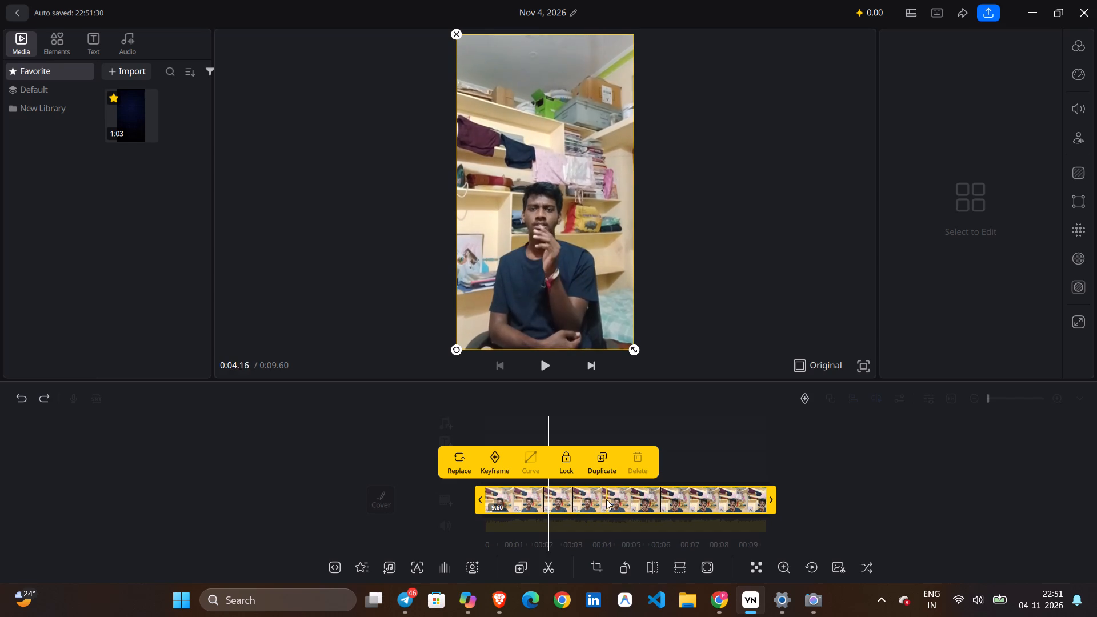
click(559, 512)
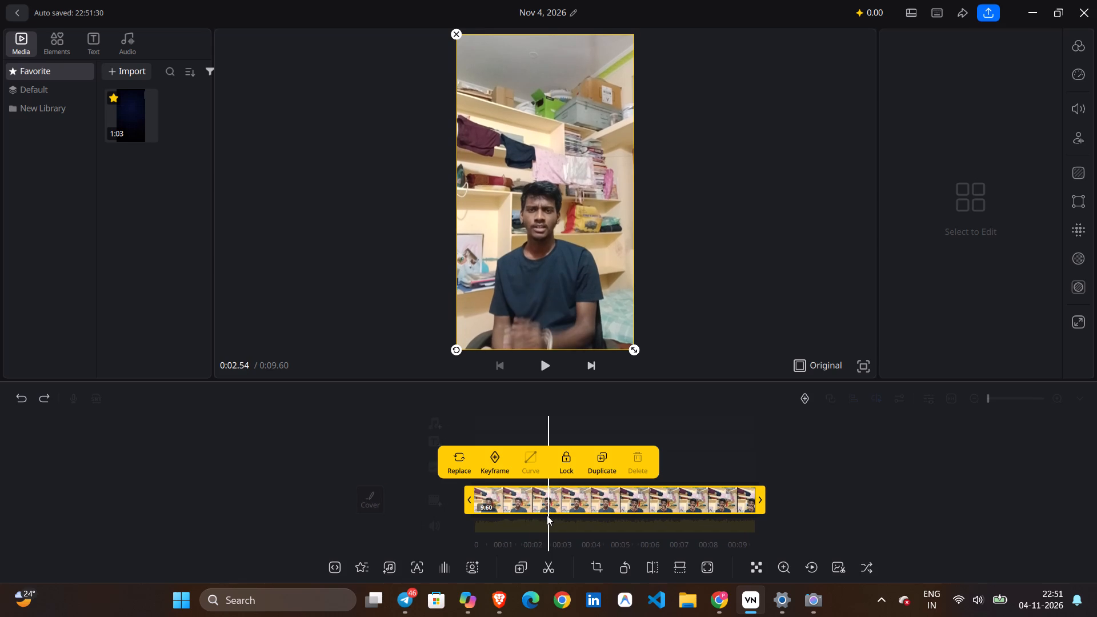
click(547, 515)
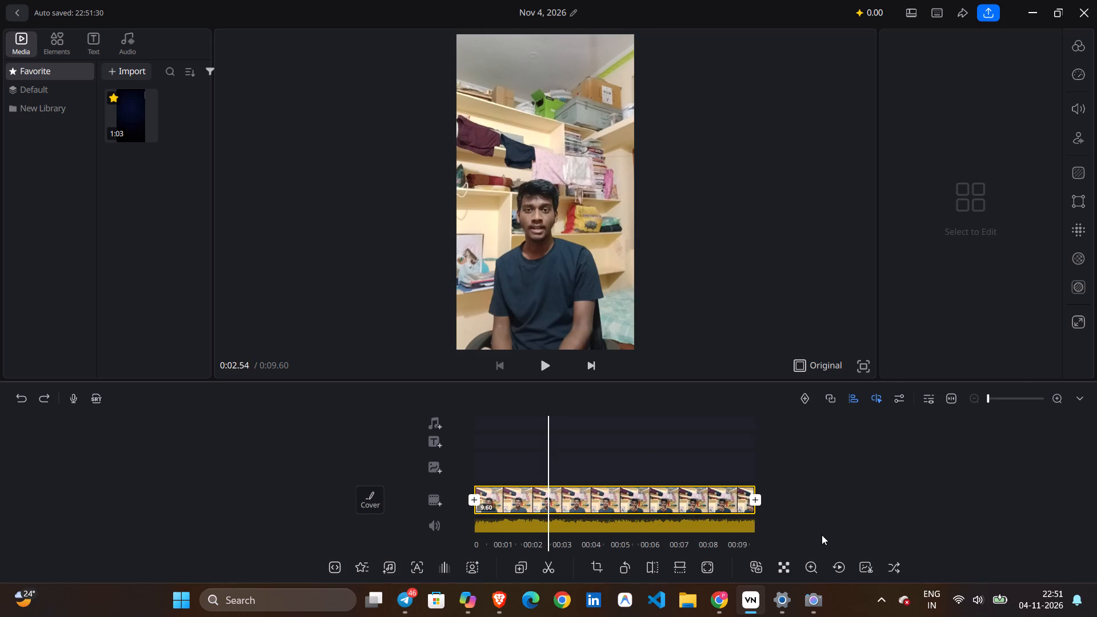
click(860, 566)
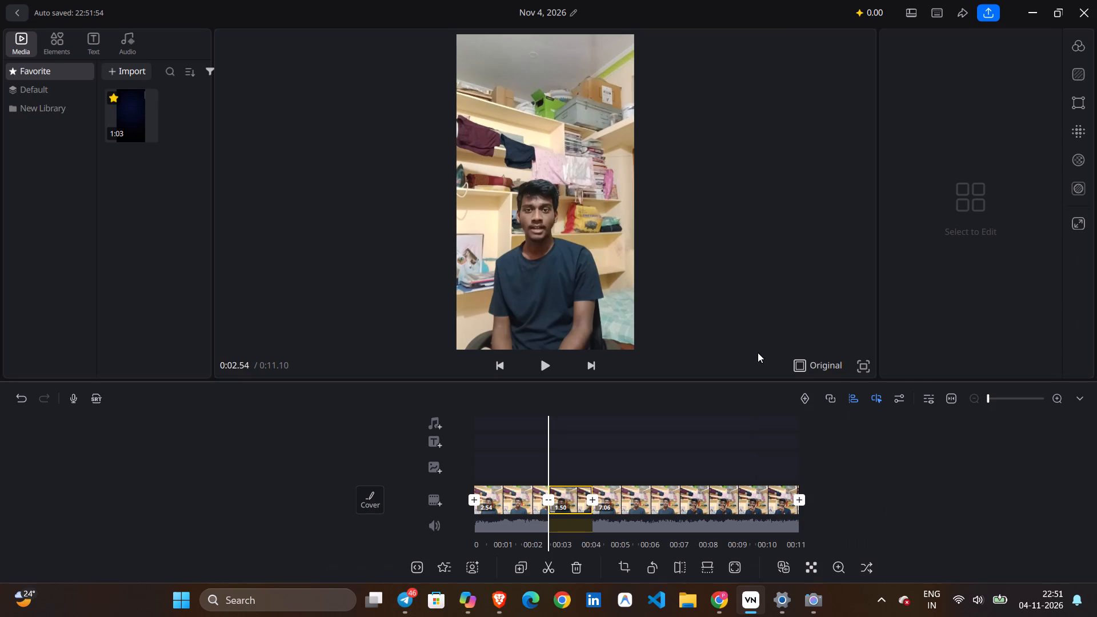
Play through the freeze-frame segment briefly and park the playhead just before it, at 0:02.44.
click(540, 368)
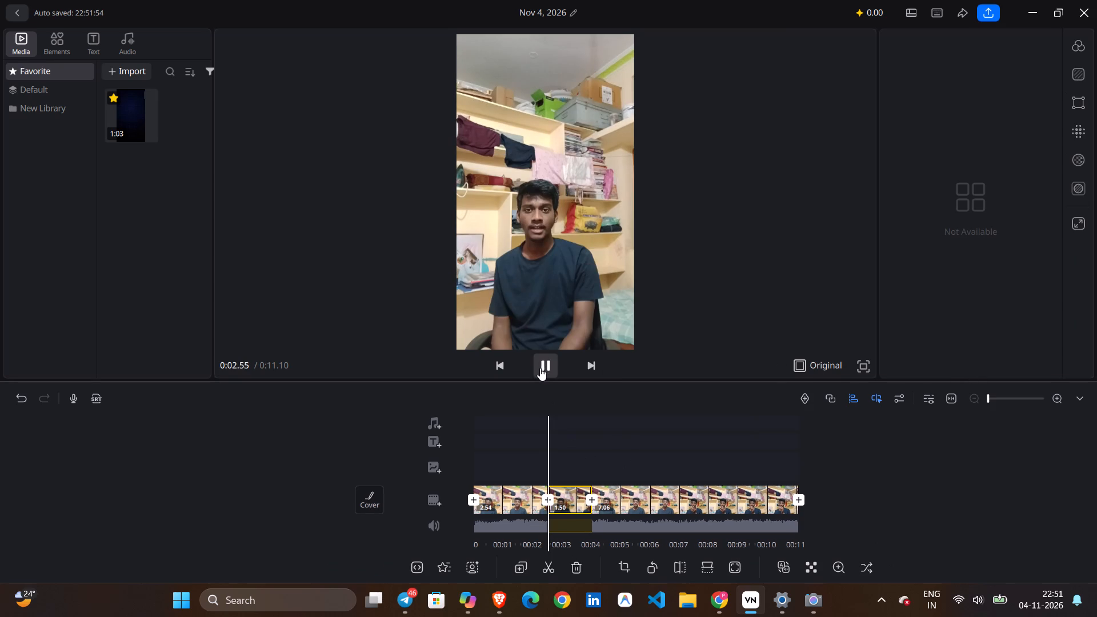
click(542, 368)
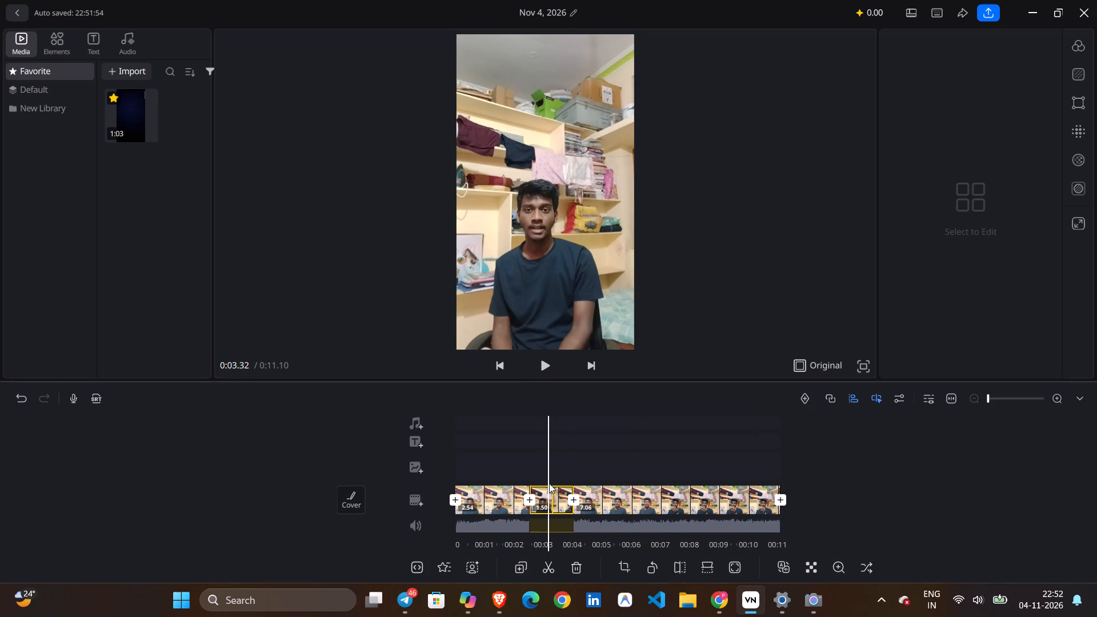
scroll(567, 454, right, 3)
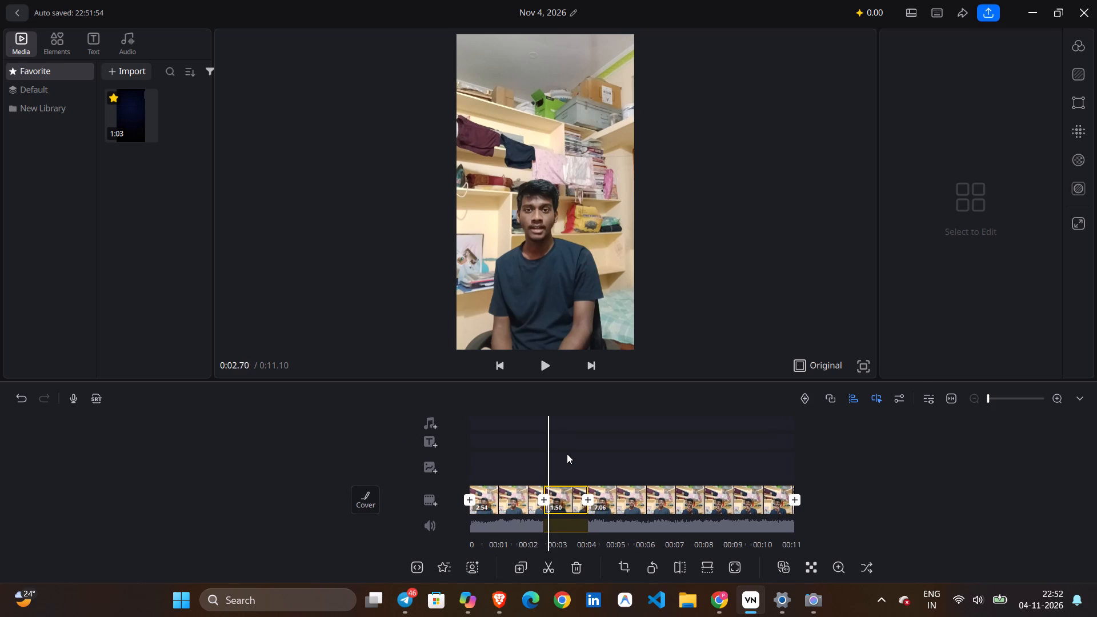
scroll(567, 454, right, 1)
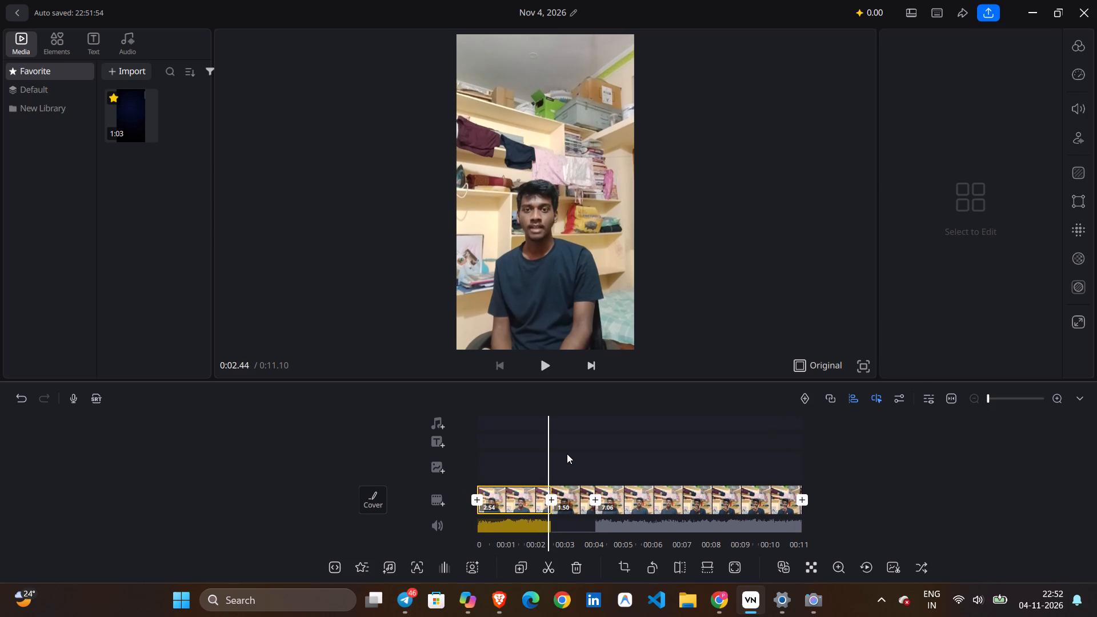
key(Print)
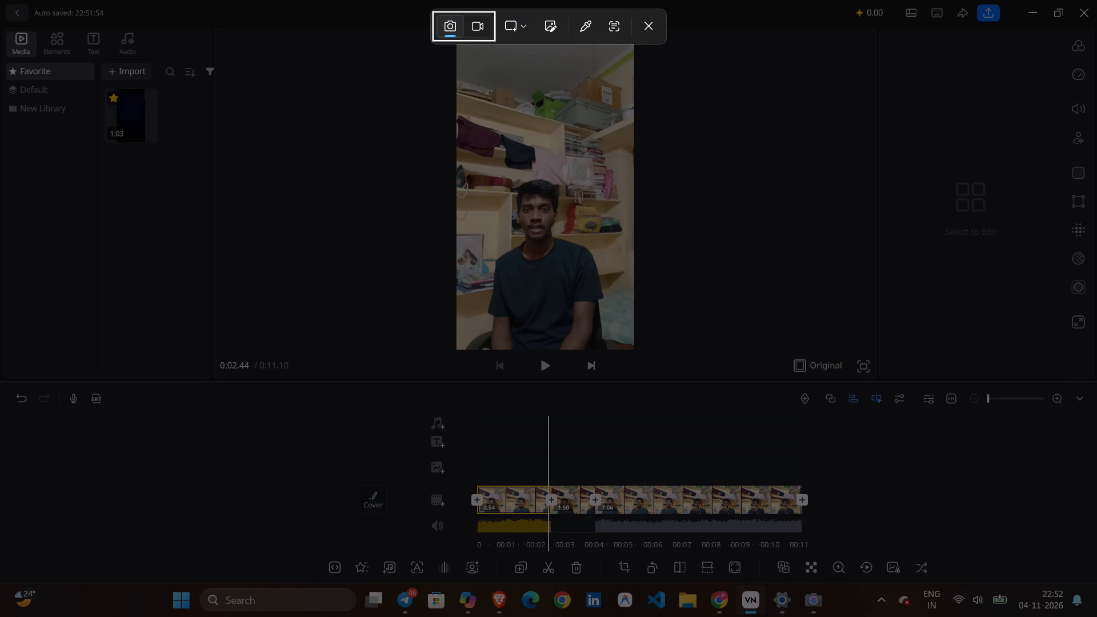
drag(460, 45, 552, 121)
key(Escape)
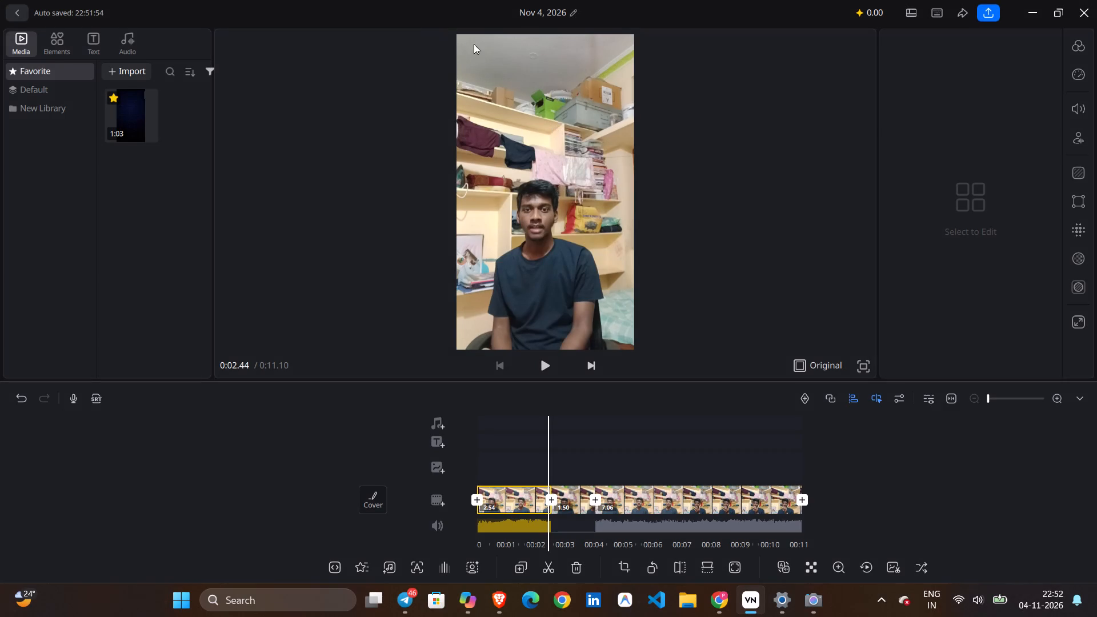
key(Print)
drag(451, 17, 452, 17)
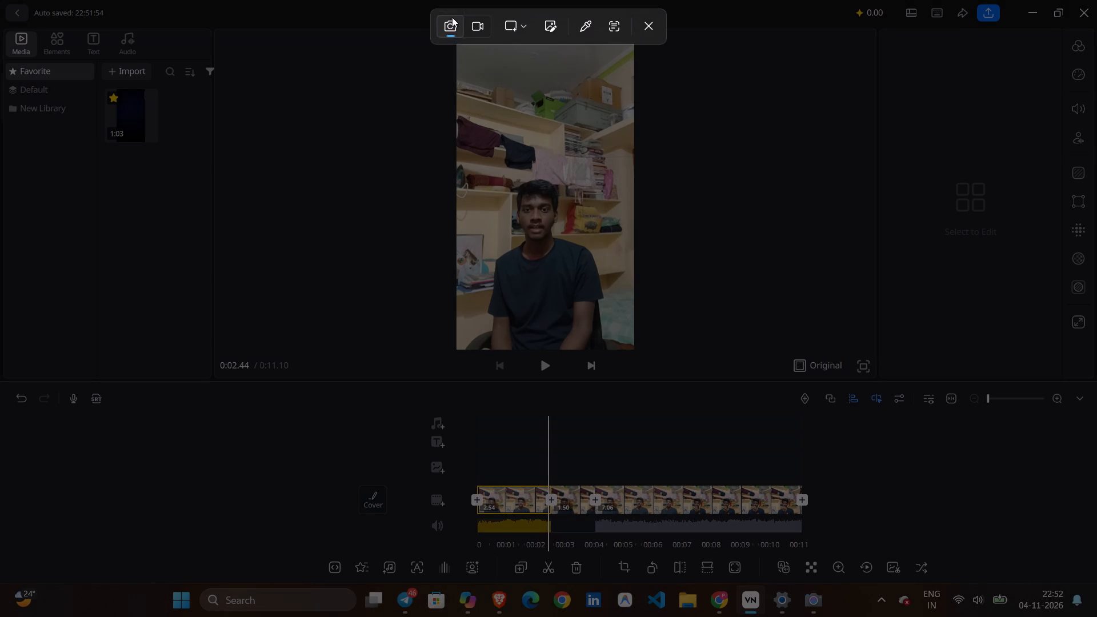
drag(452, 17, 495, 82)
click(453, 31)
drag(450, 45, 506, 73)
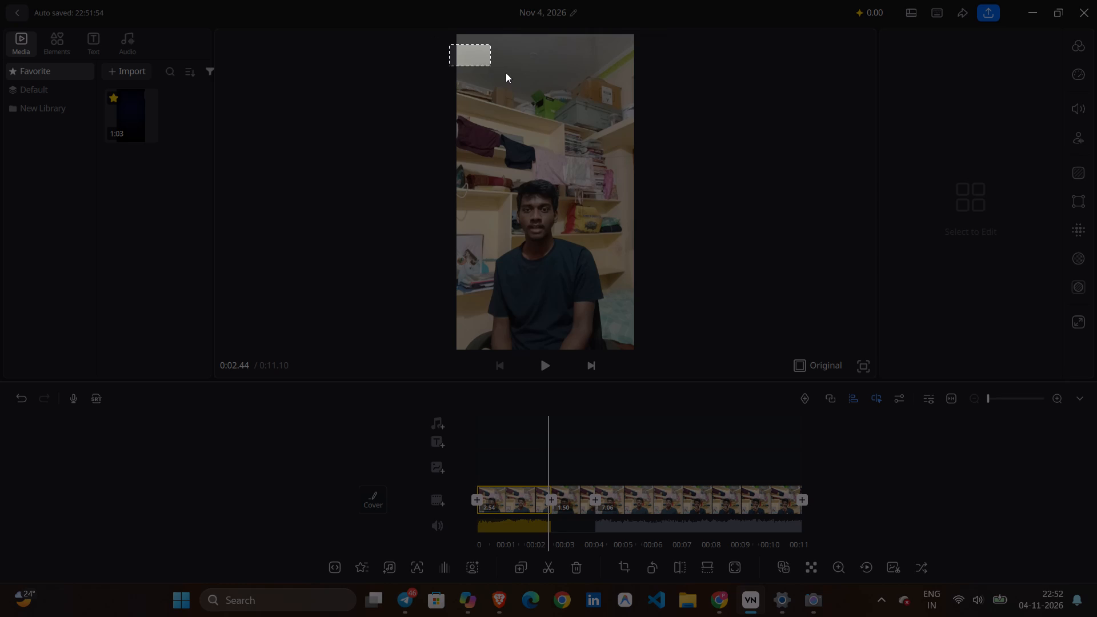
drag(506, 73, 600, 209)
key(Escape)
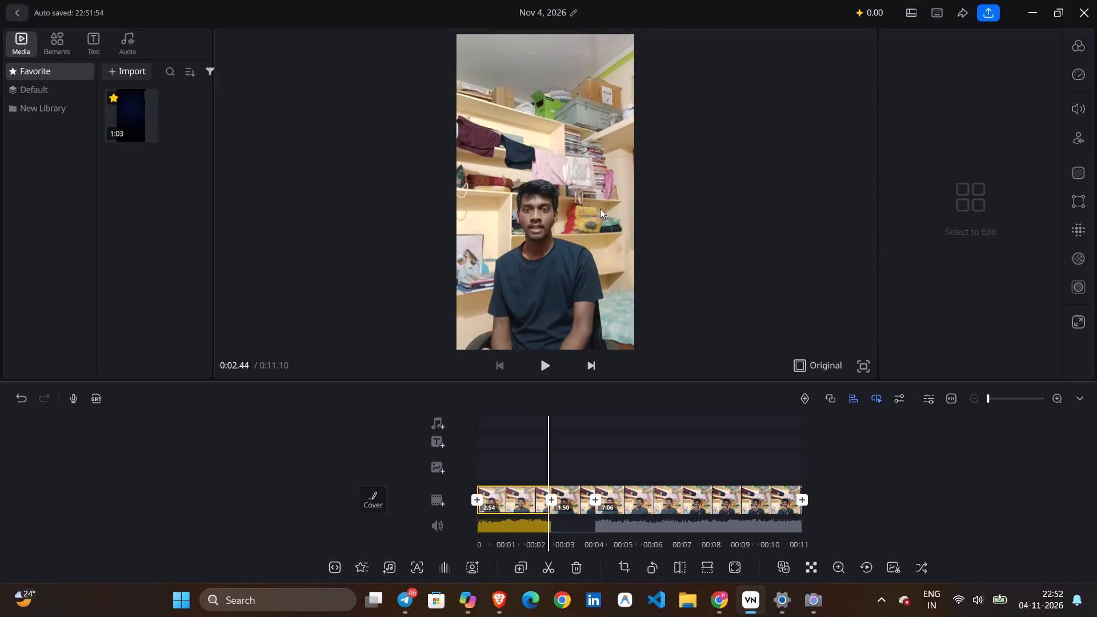
Capture a rectangular screenshot of the portrait frame in VN's preview, covering nearly the whole picture.
key(Print)
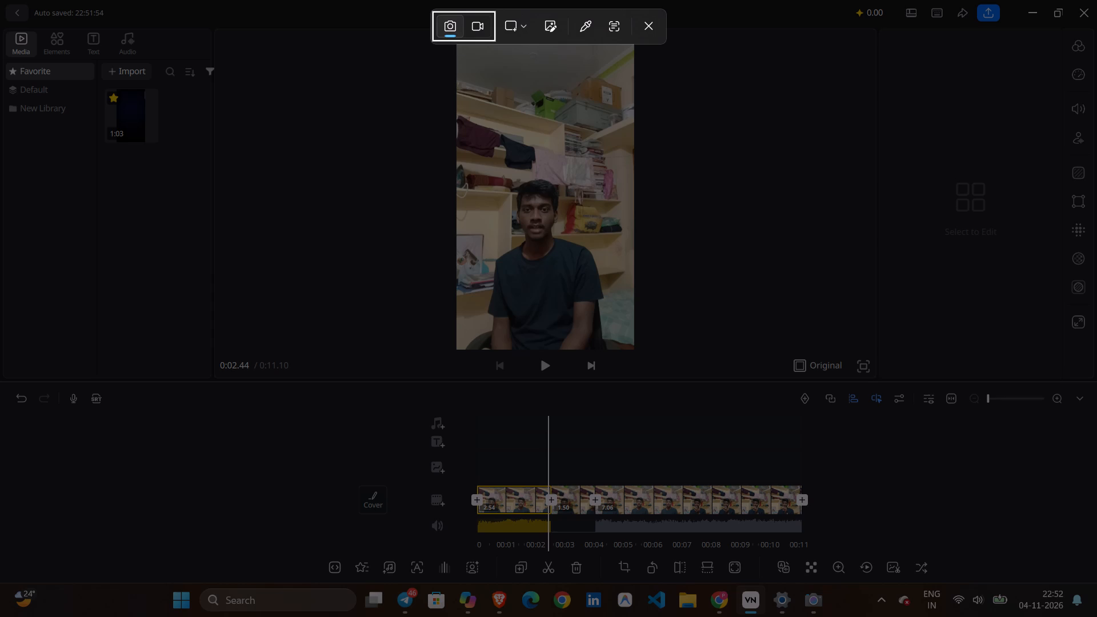
drag(458, 49, 628, 331)
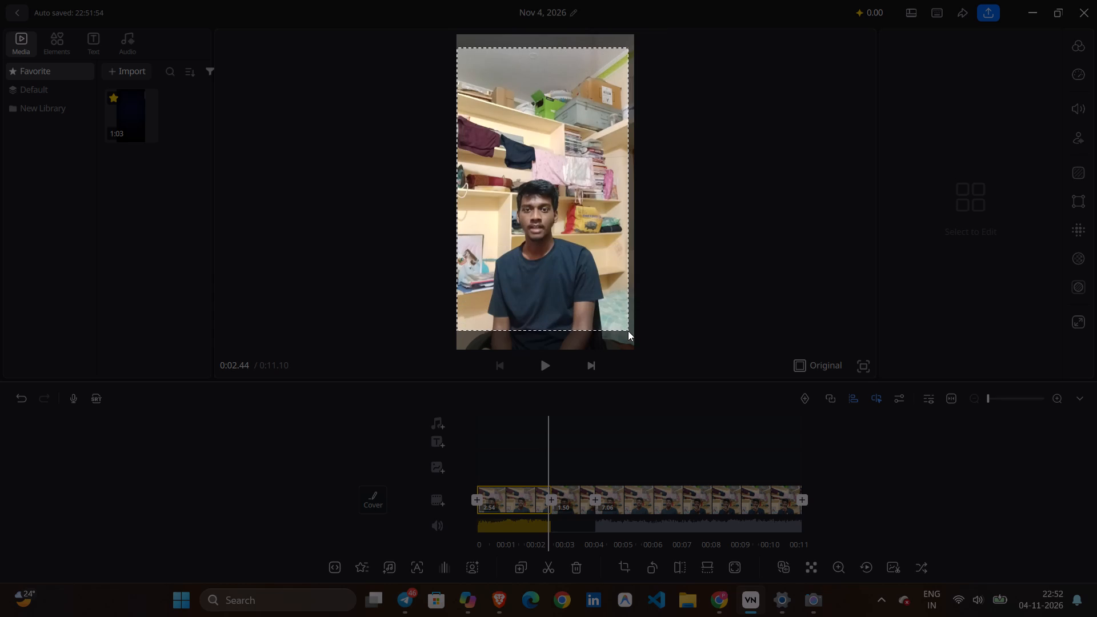
drag(628, 331, 632, 349)
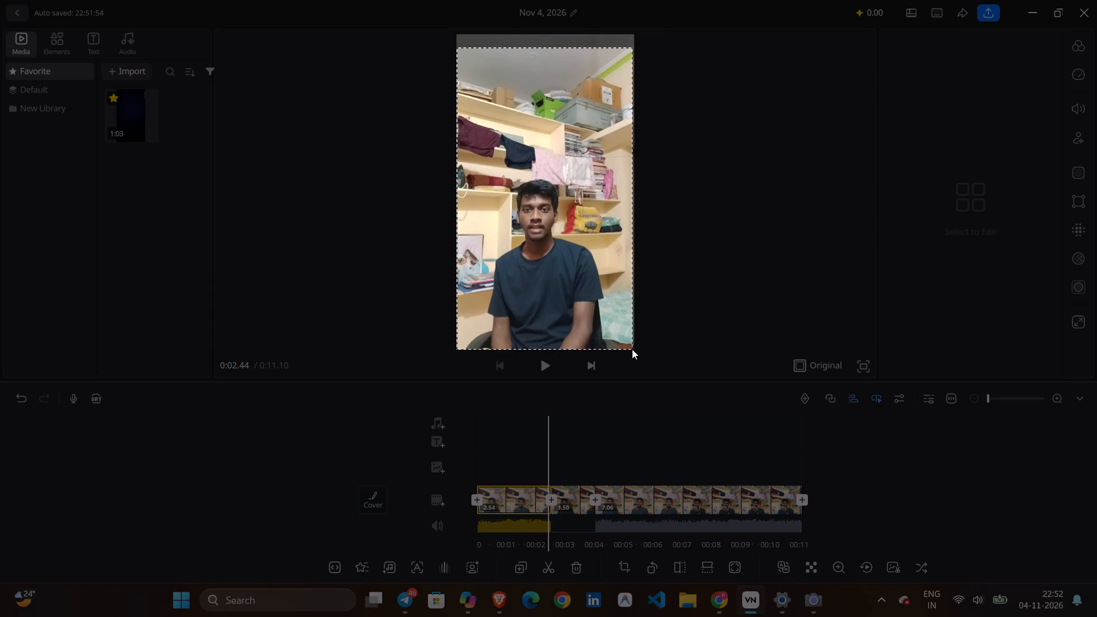
drag(632, 349, 634, 350)
click(715, 610)
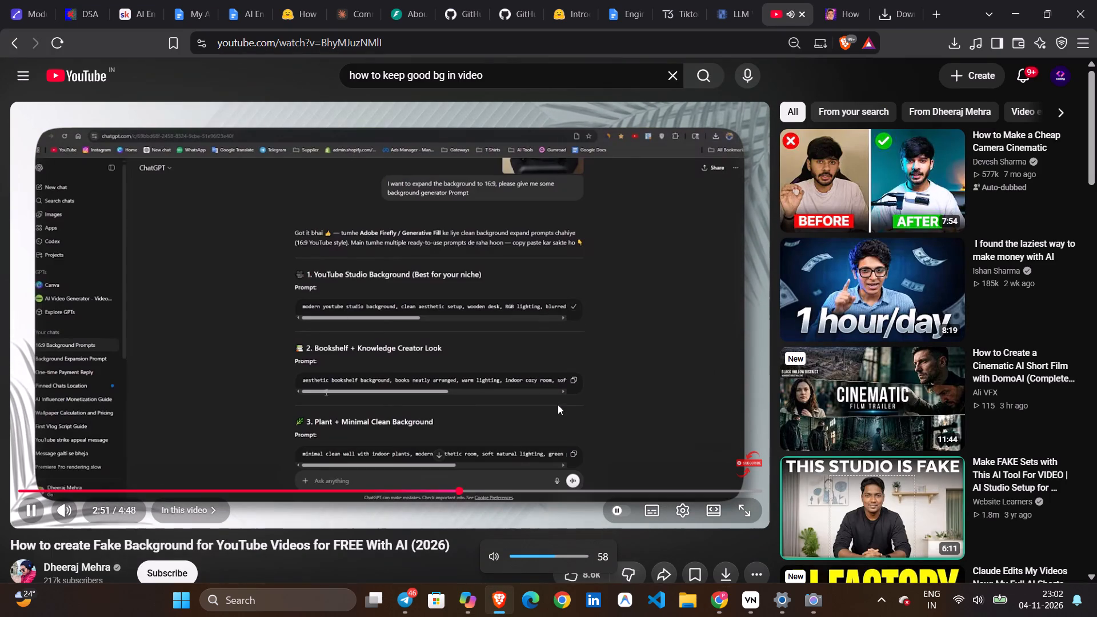
key(Right)
key(Right)
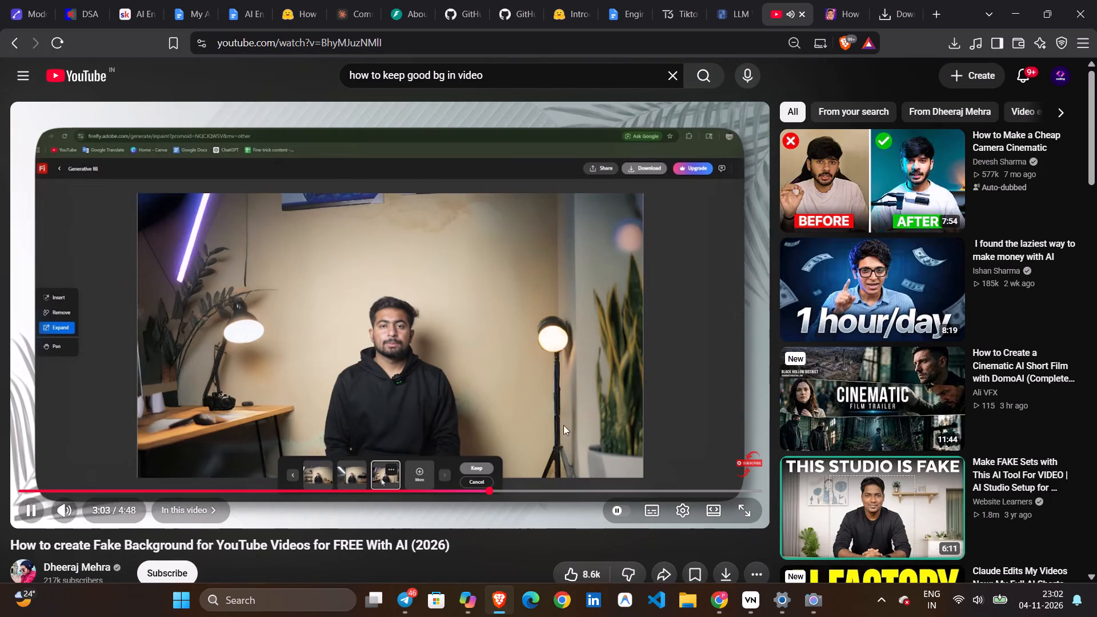
click(551, 328)
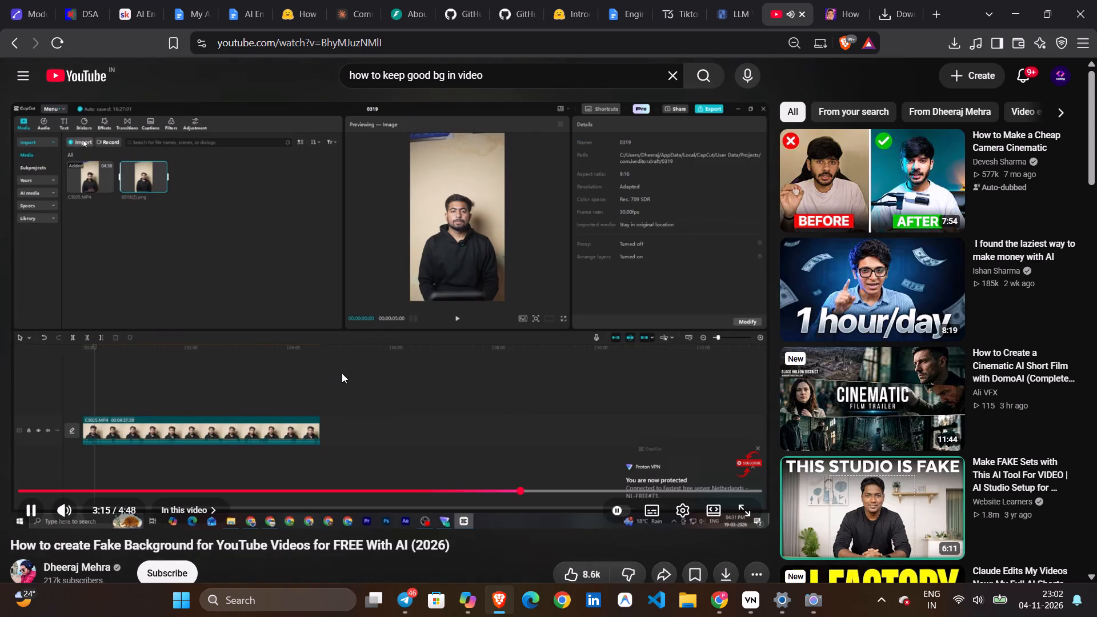
click(349, 369)
Switch to VN and import the downloaded image "Outpaint the image horizontally 203352 dA0" into the media library.
click(749, 586)
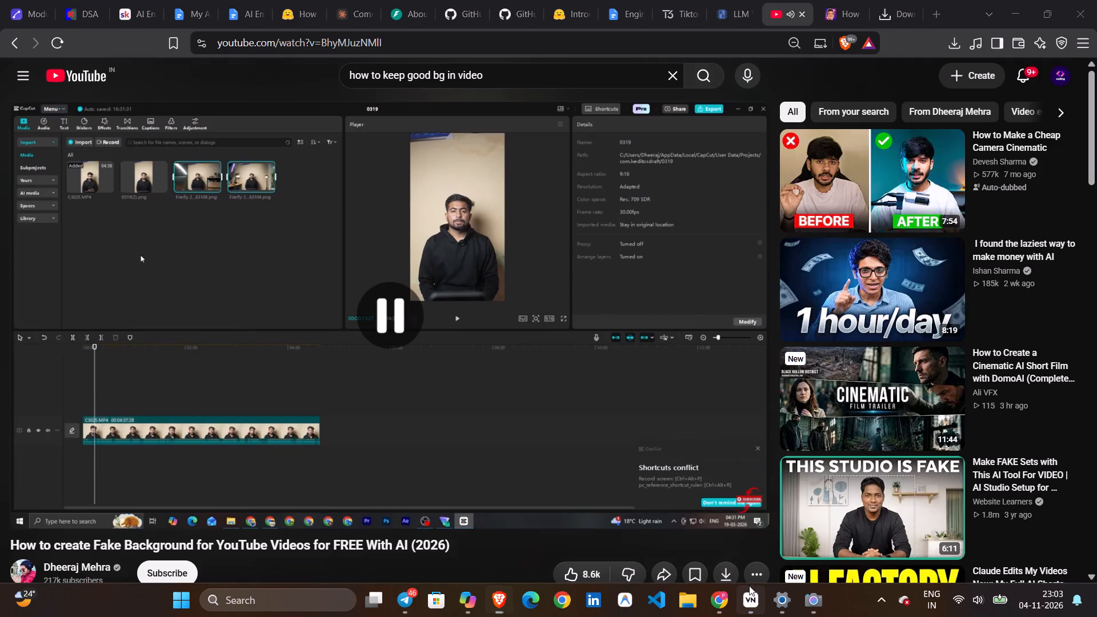
click(125, 121)
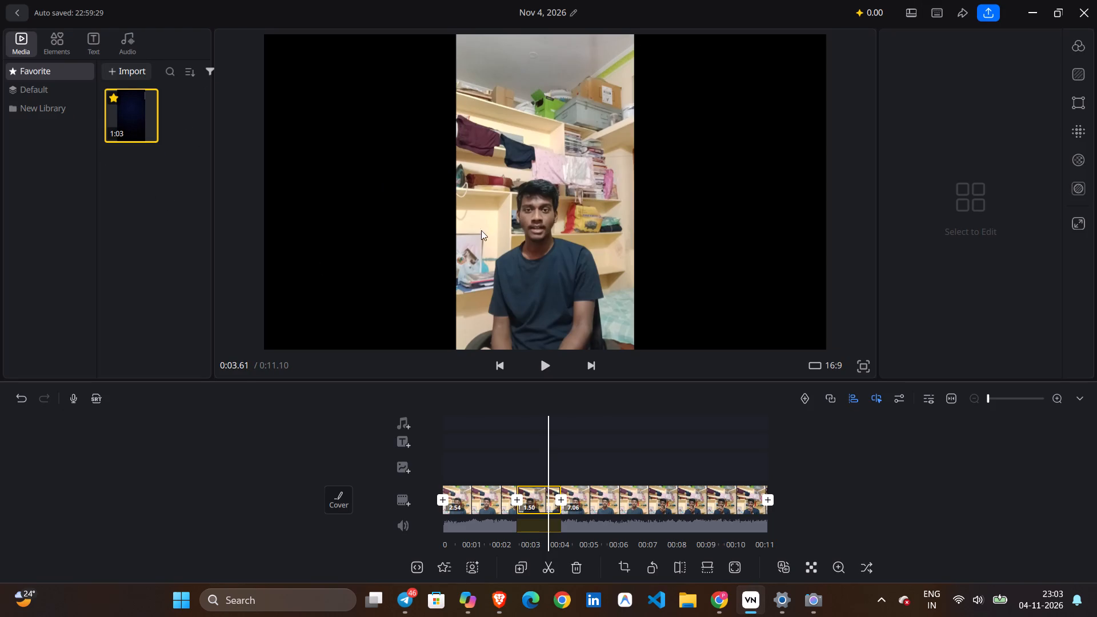
click(128, 66)
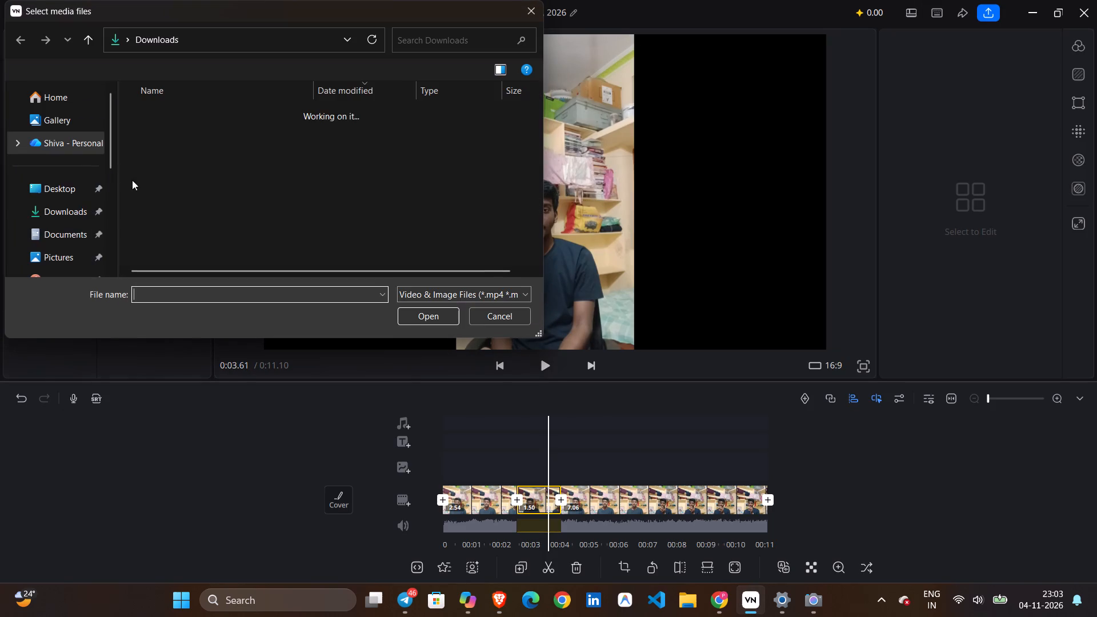
click(277, 125)
click(434, 310)
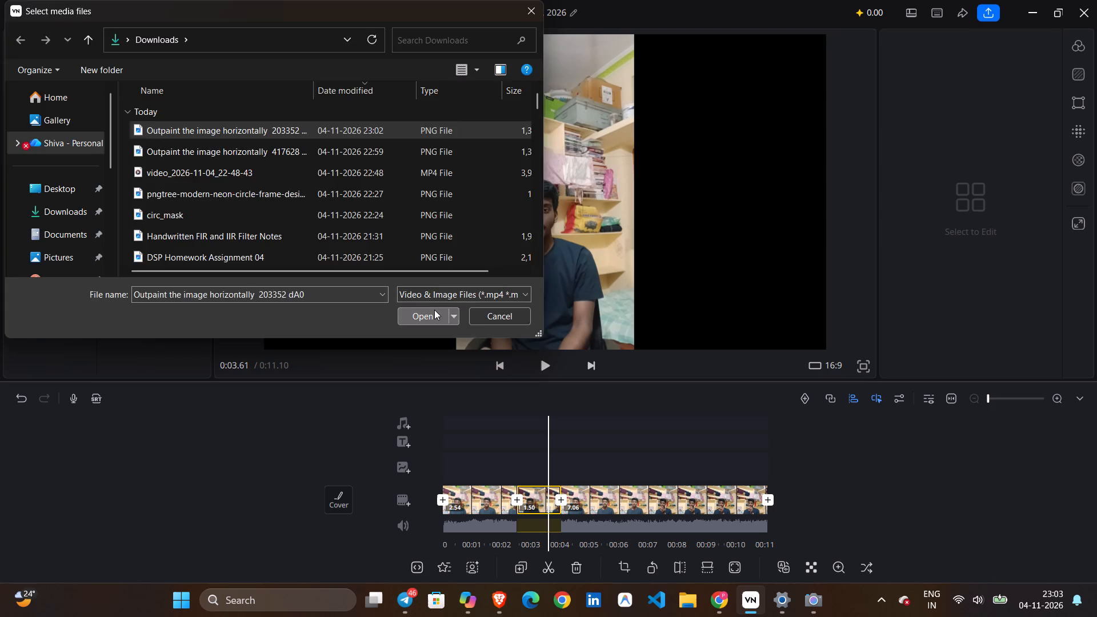
click(137, 128)
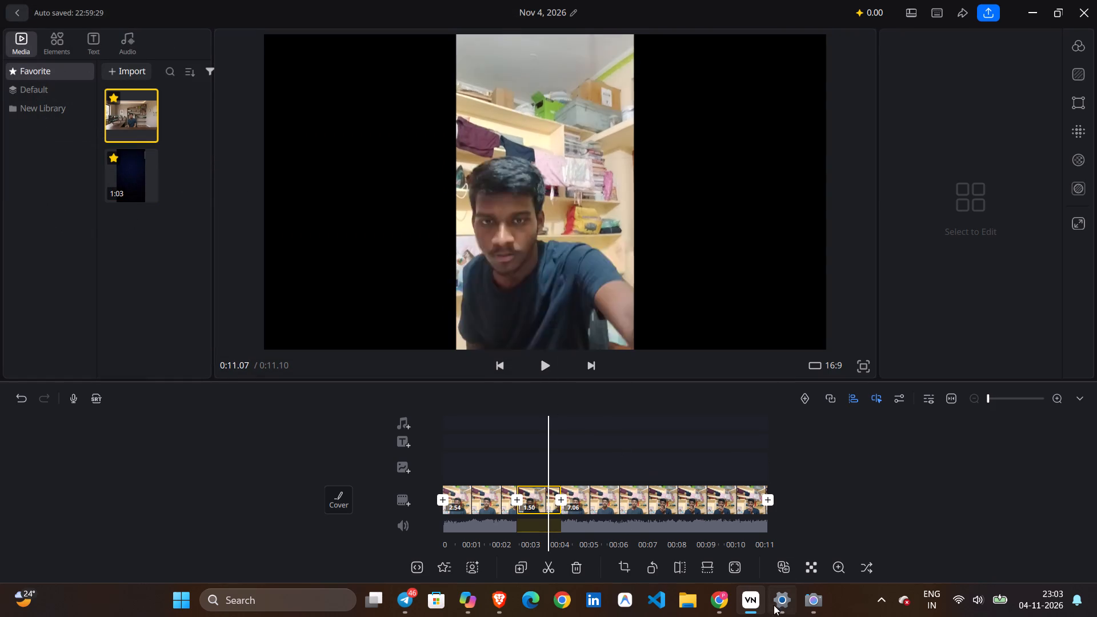
Return to the tutorial in Brave and watch what follows the media import.
click(503, 606)
click(529, 257)
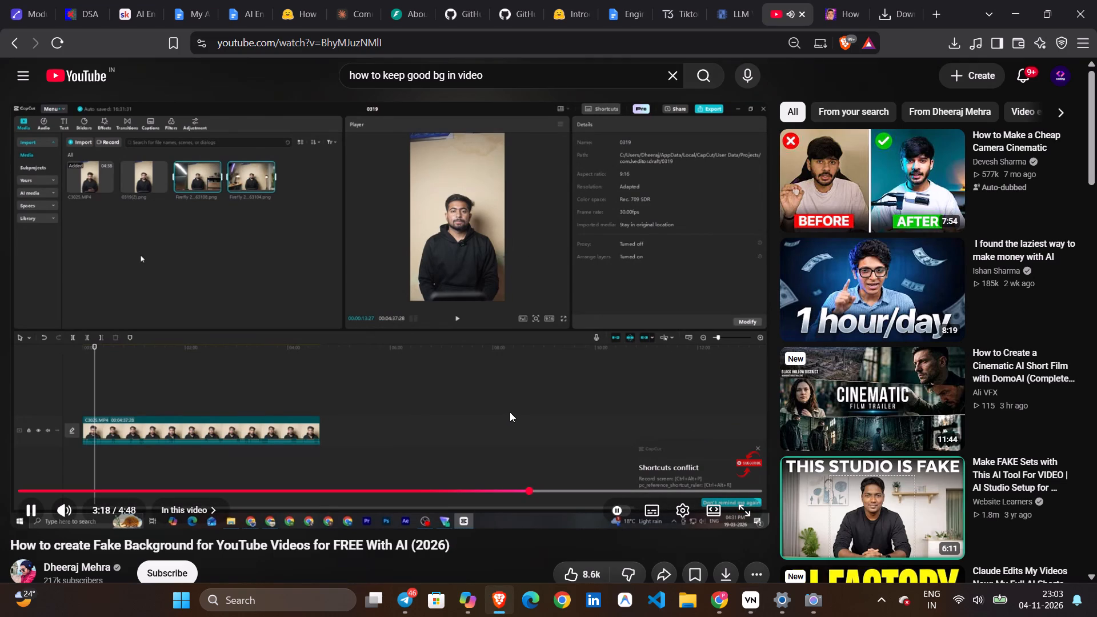
click(485, 327)
click(719, 594)
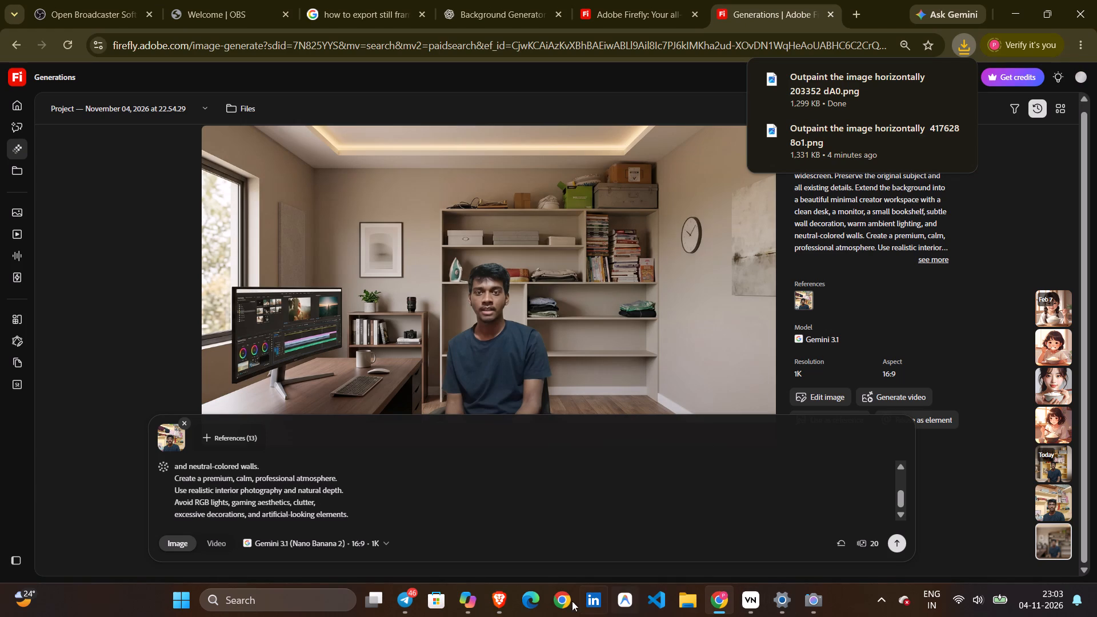
Back in VN, put the imported workspace image on the timeline in place of the 1.50-second middle clip.
click(740, 608)
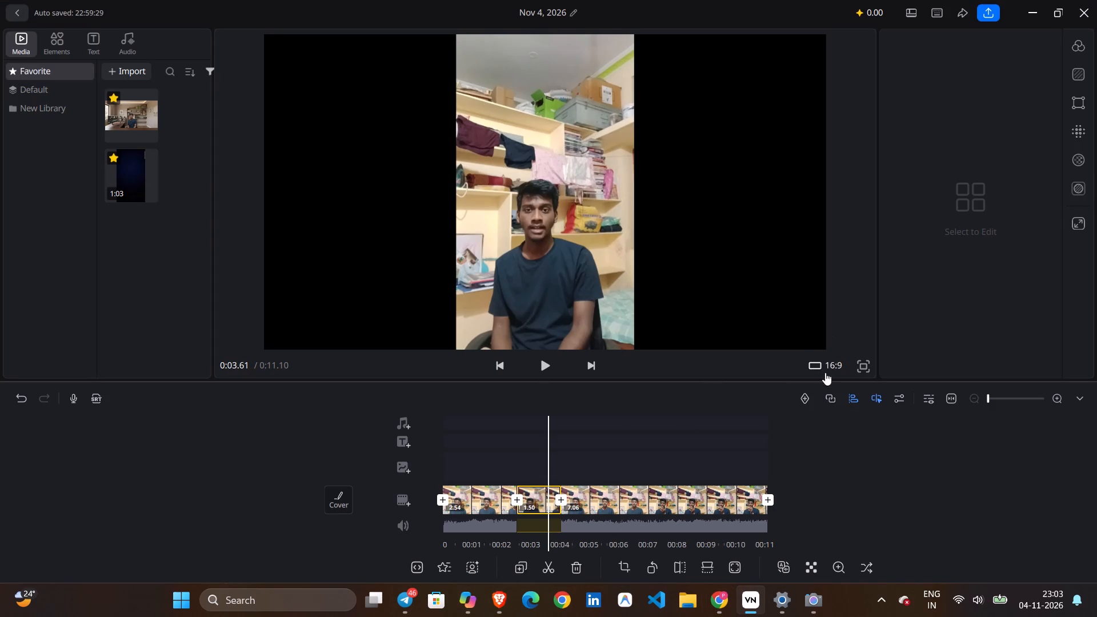
click(146, 115)
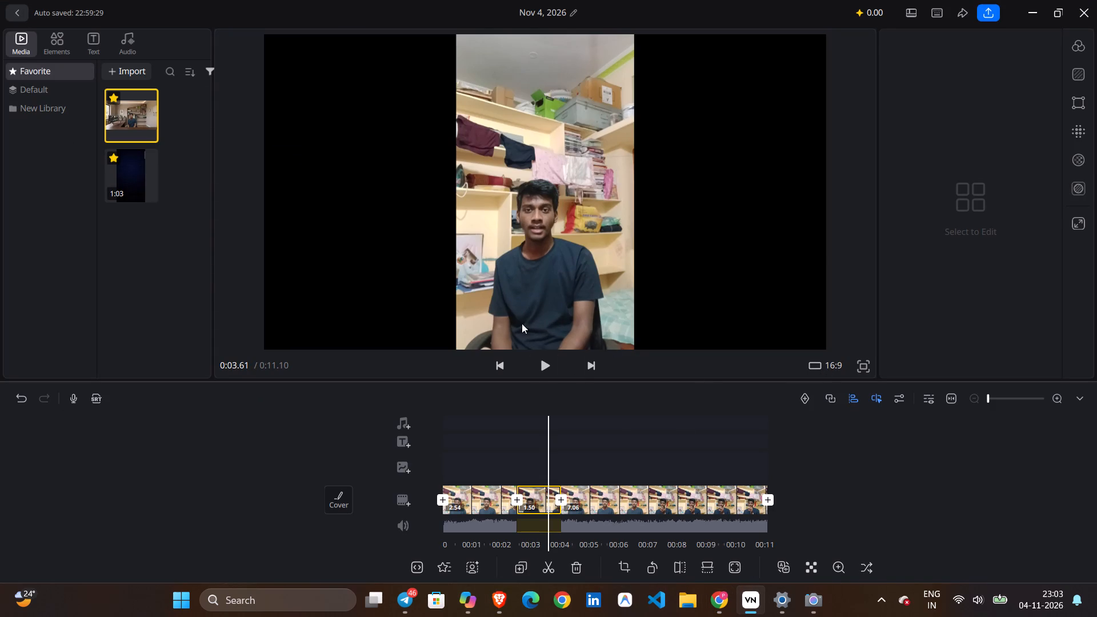
click(140, 117)
drag(140, 117, 496, 448)
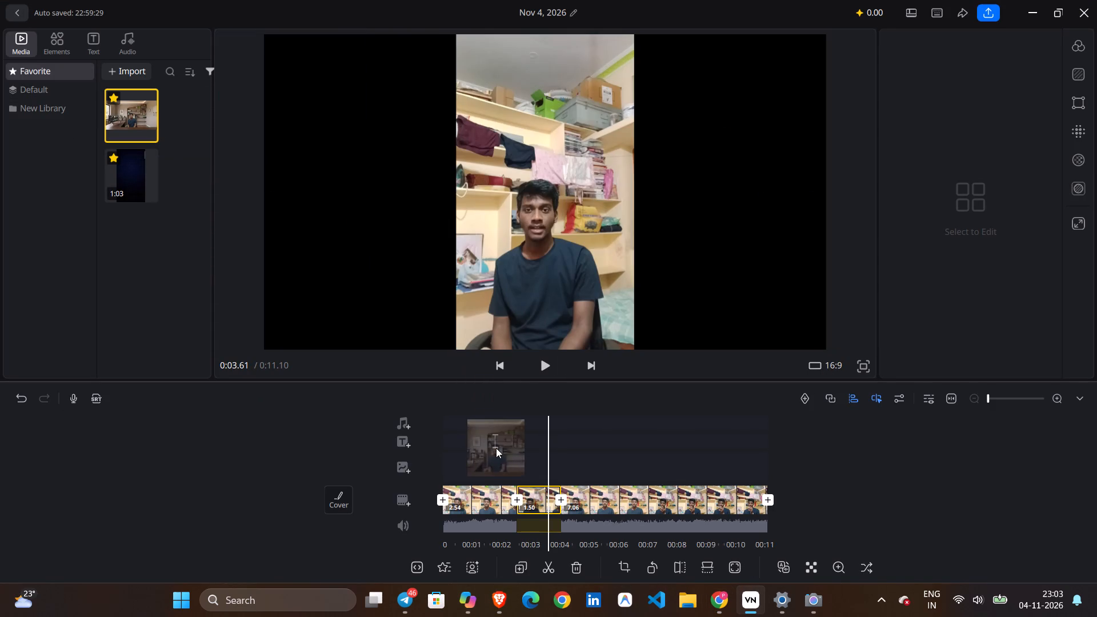
drag(496, 448, 538, 266)
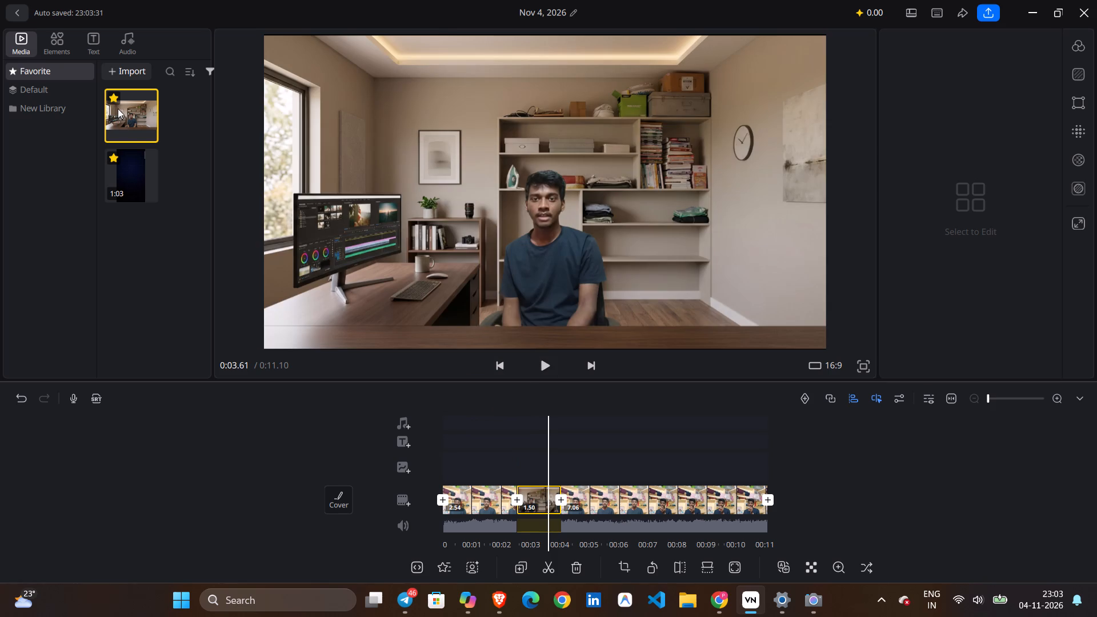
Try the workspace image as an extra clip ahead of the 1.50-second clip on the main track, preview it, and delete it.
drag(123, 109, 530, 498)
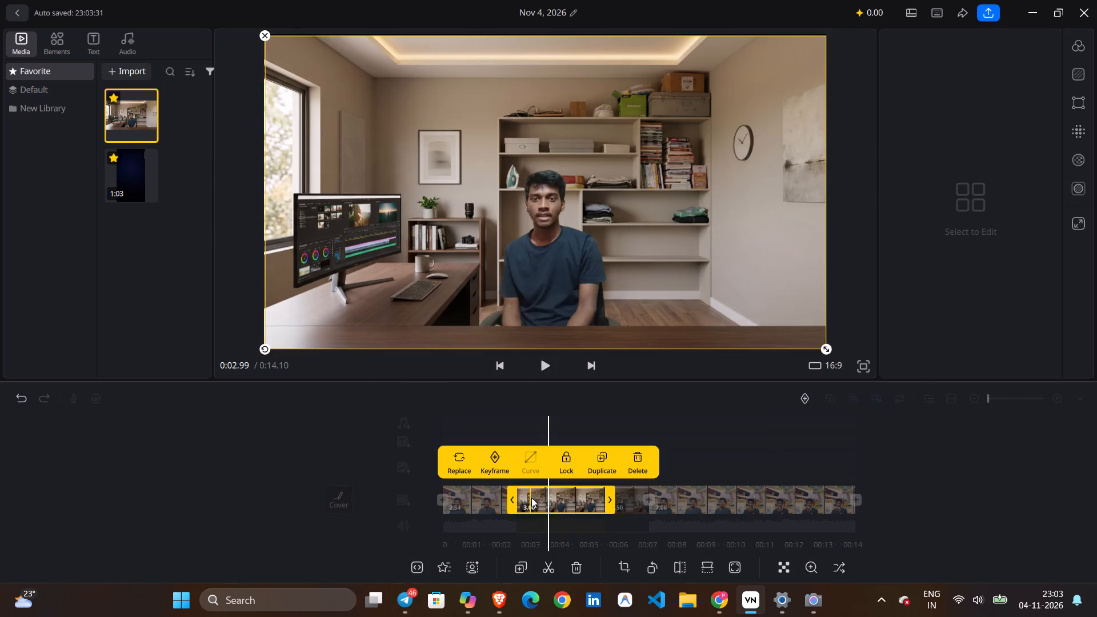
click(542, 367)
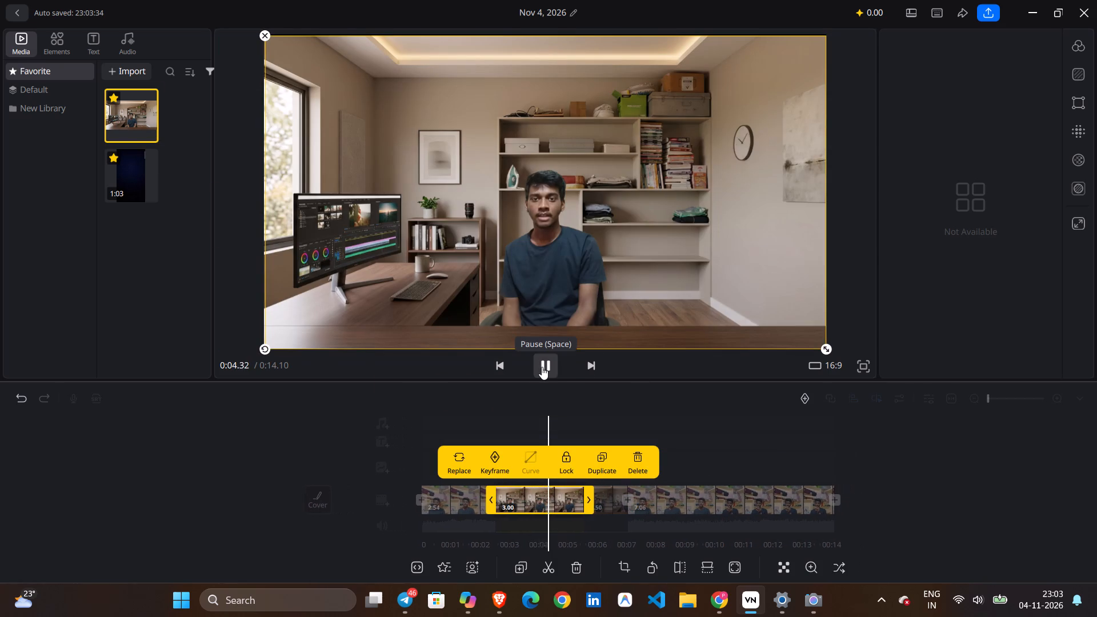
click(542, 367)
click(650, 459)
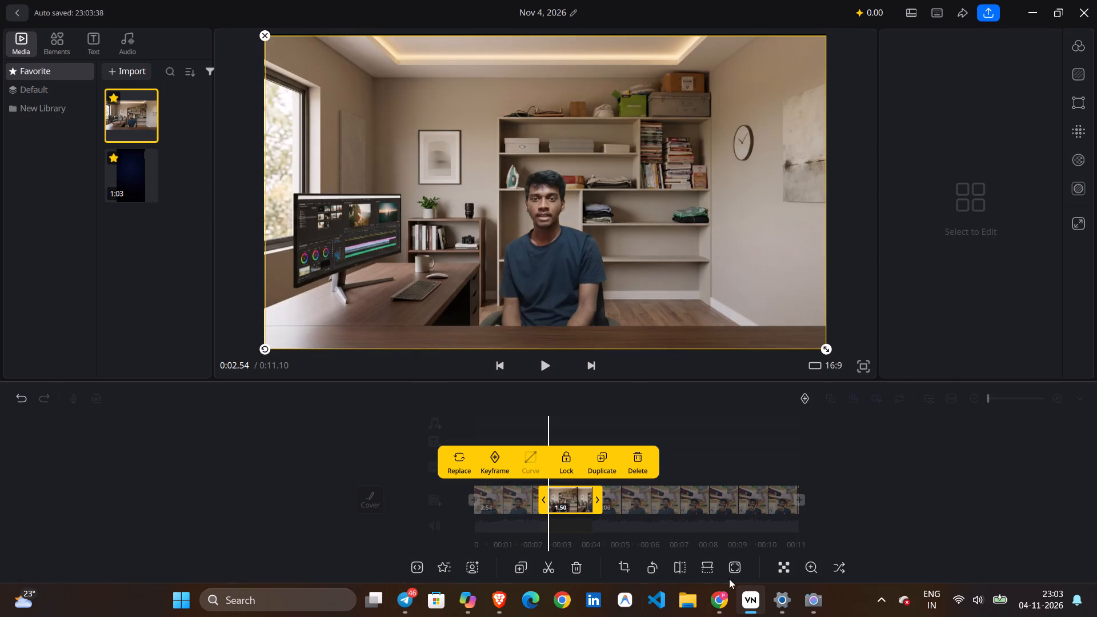
Switch to the YouTube tutorial in Brave and watch how the image is layered under the video clip, pausing after that part.
click(468, 596)
click(507, 591)
click(473, 396)
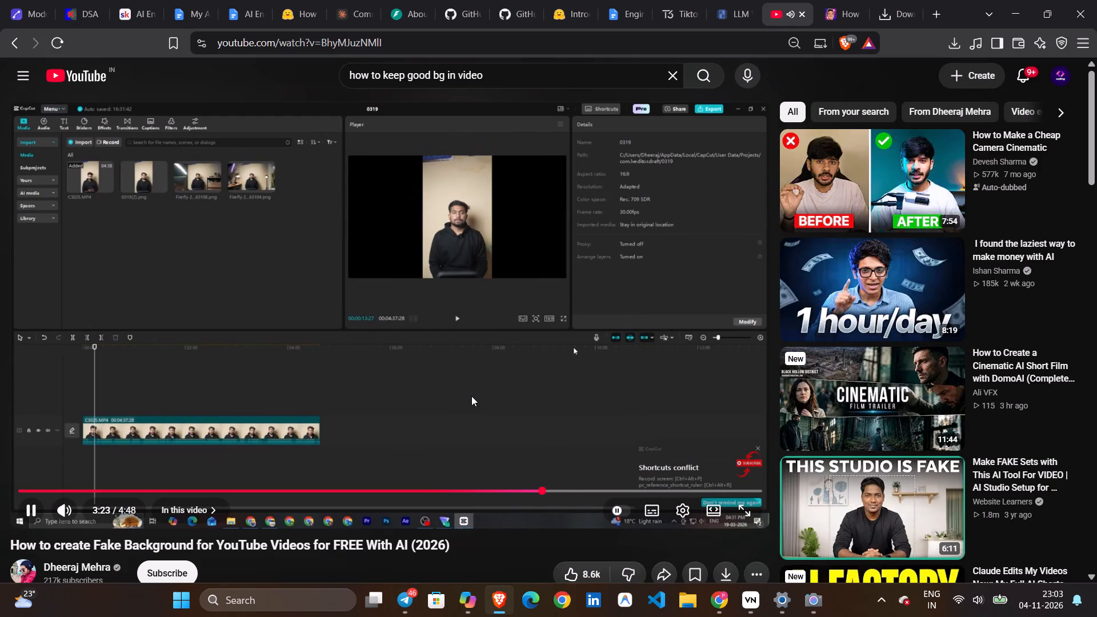
click(444, 340)
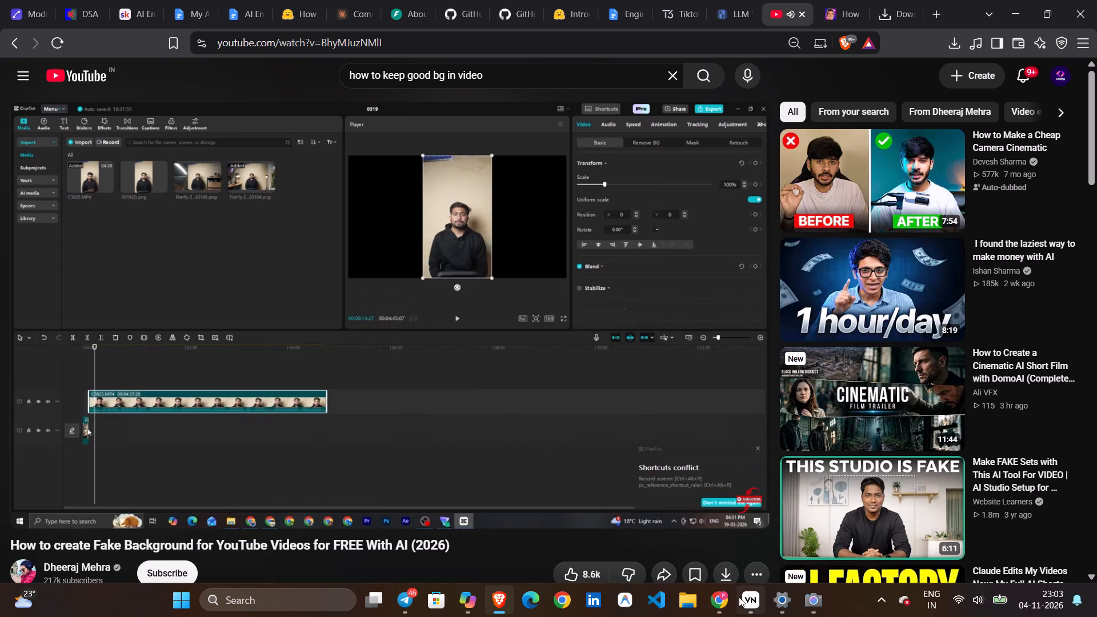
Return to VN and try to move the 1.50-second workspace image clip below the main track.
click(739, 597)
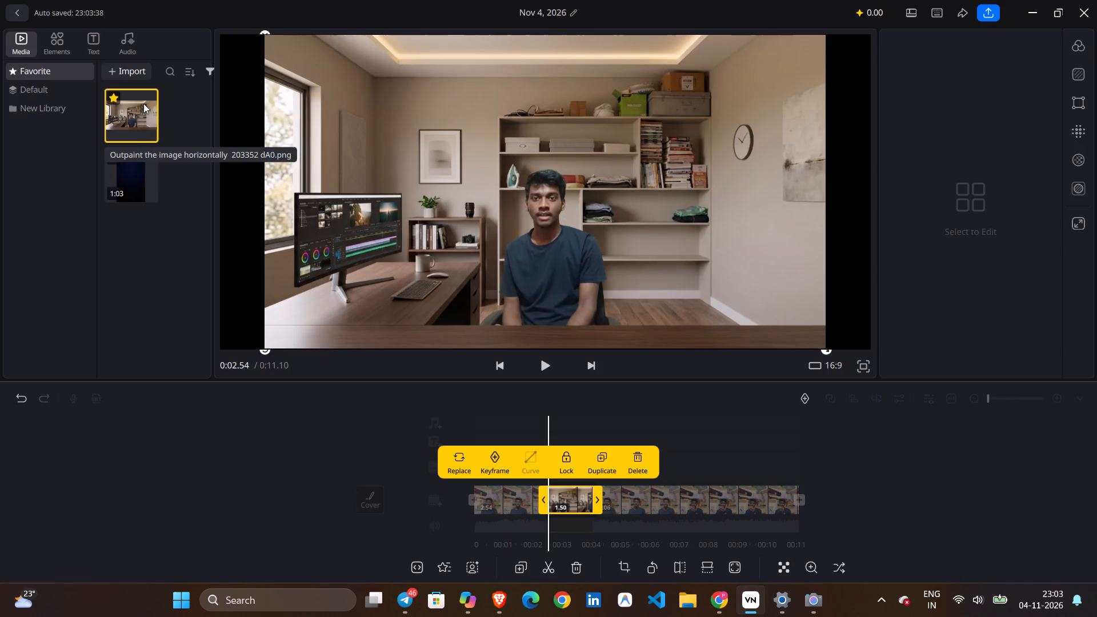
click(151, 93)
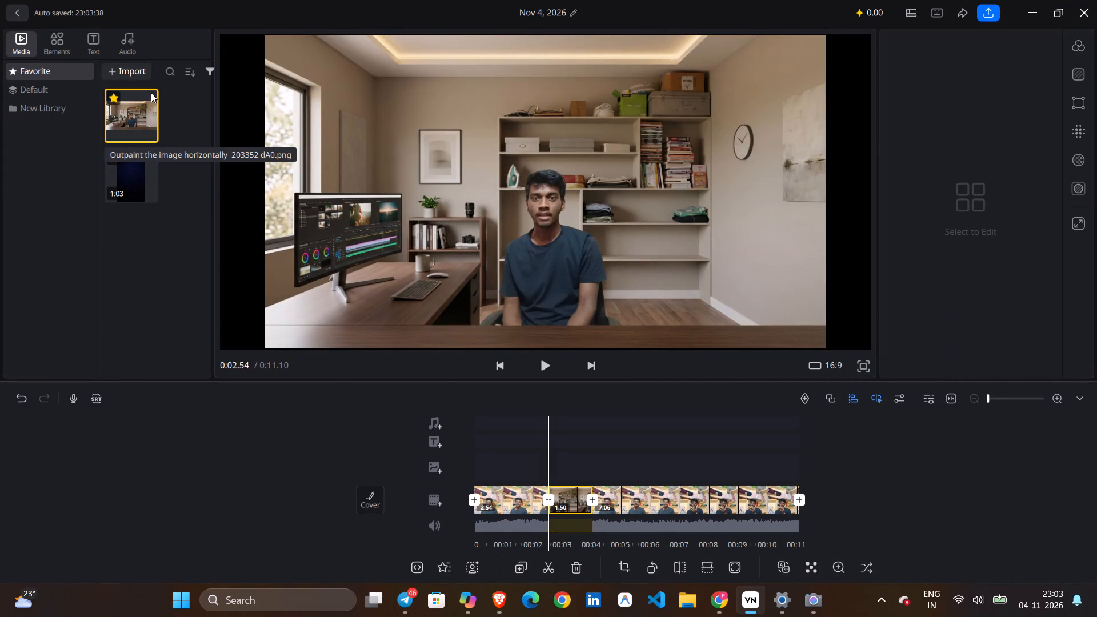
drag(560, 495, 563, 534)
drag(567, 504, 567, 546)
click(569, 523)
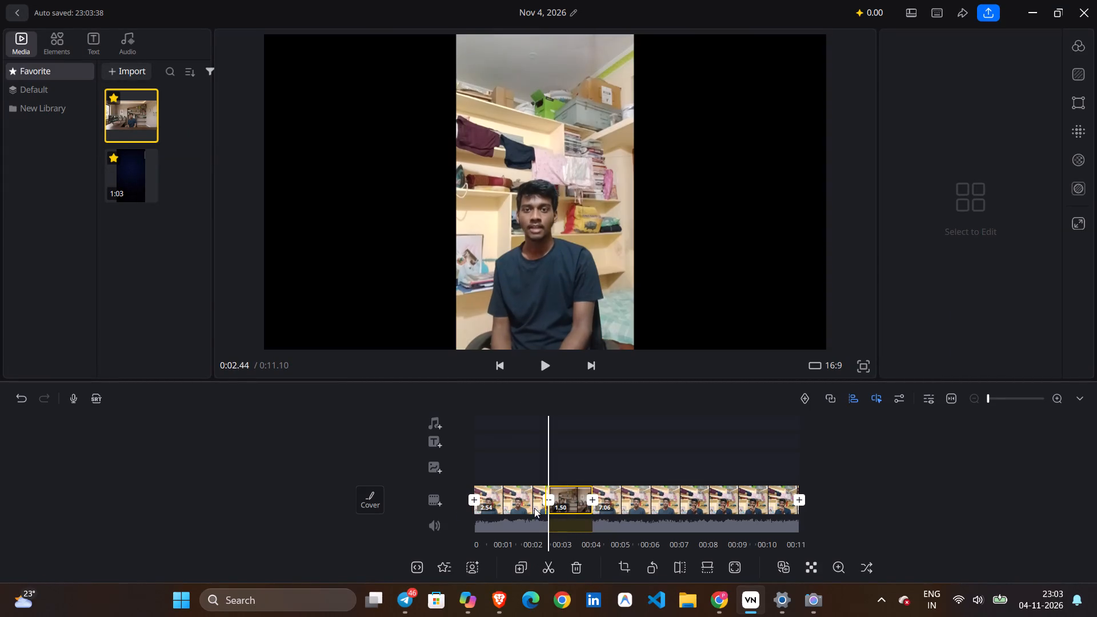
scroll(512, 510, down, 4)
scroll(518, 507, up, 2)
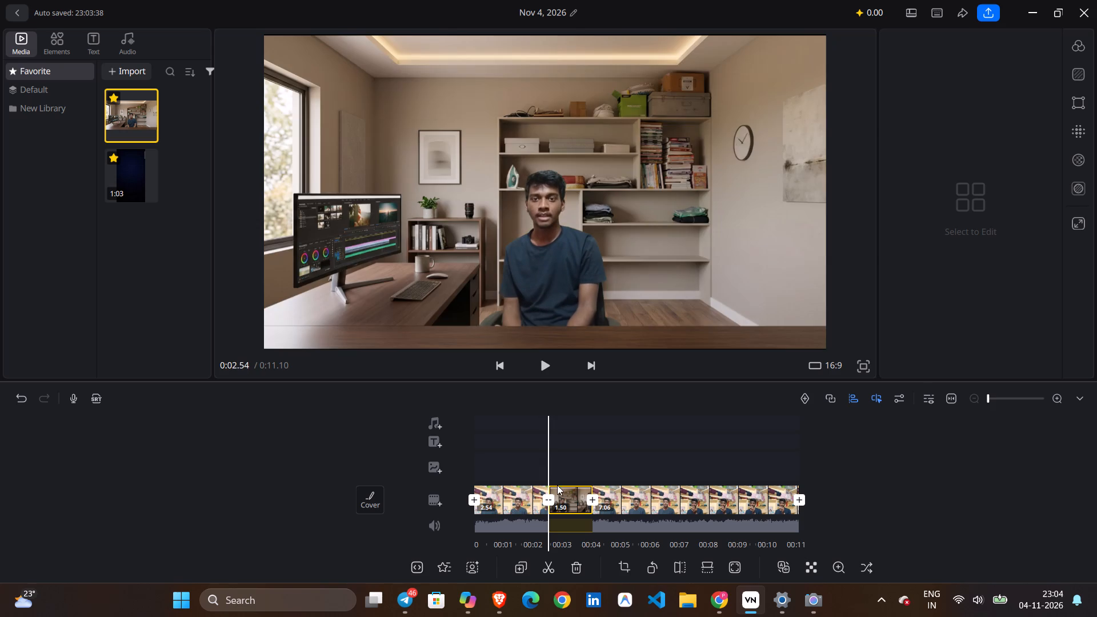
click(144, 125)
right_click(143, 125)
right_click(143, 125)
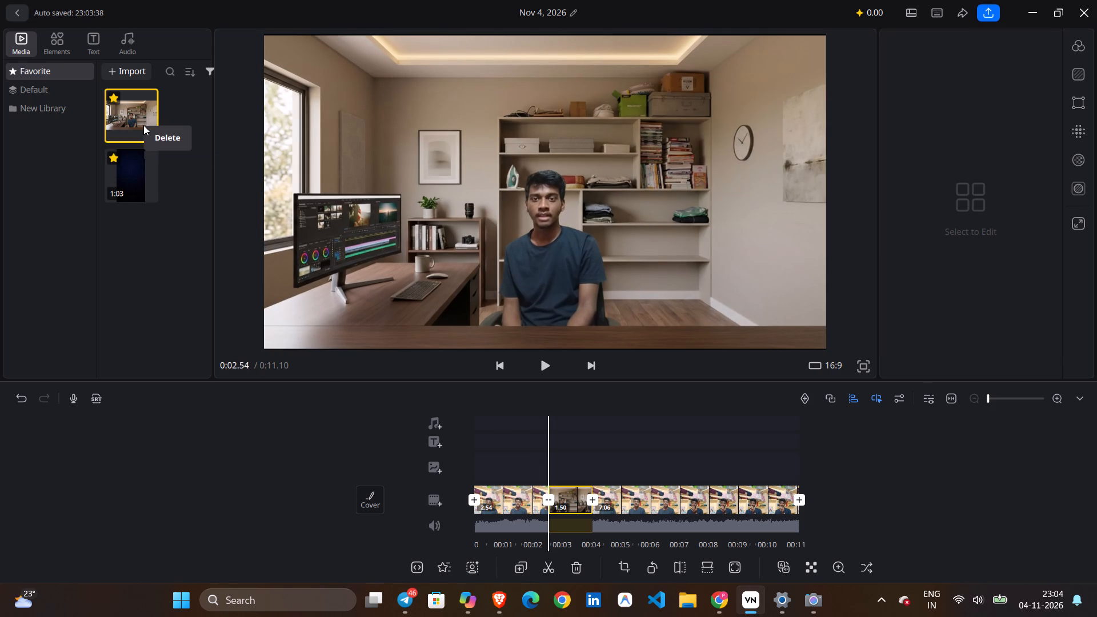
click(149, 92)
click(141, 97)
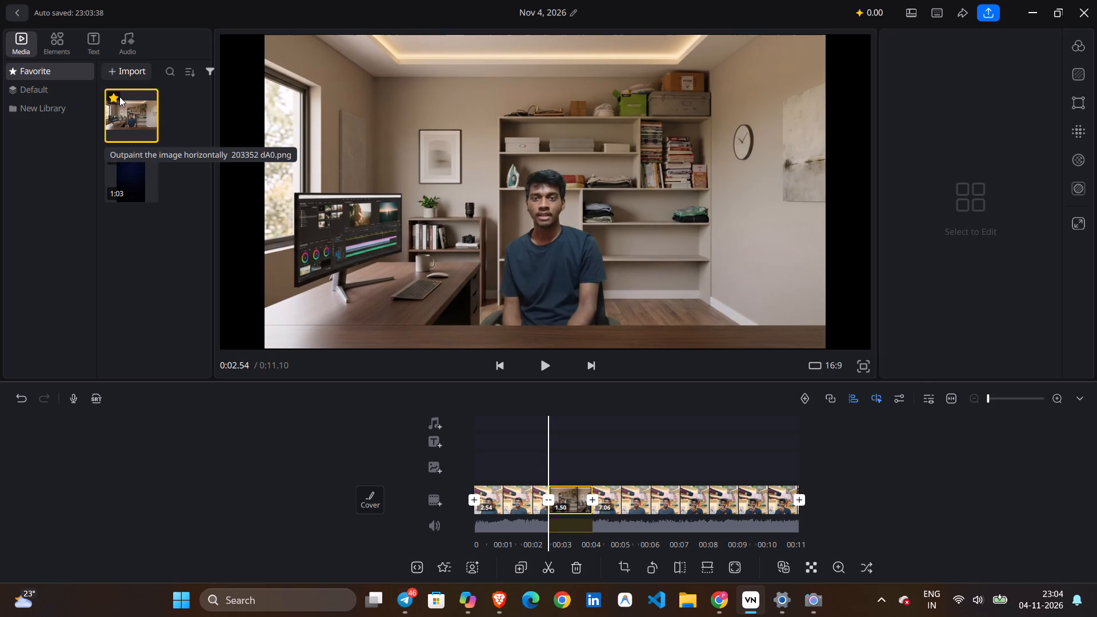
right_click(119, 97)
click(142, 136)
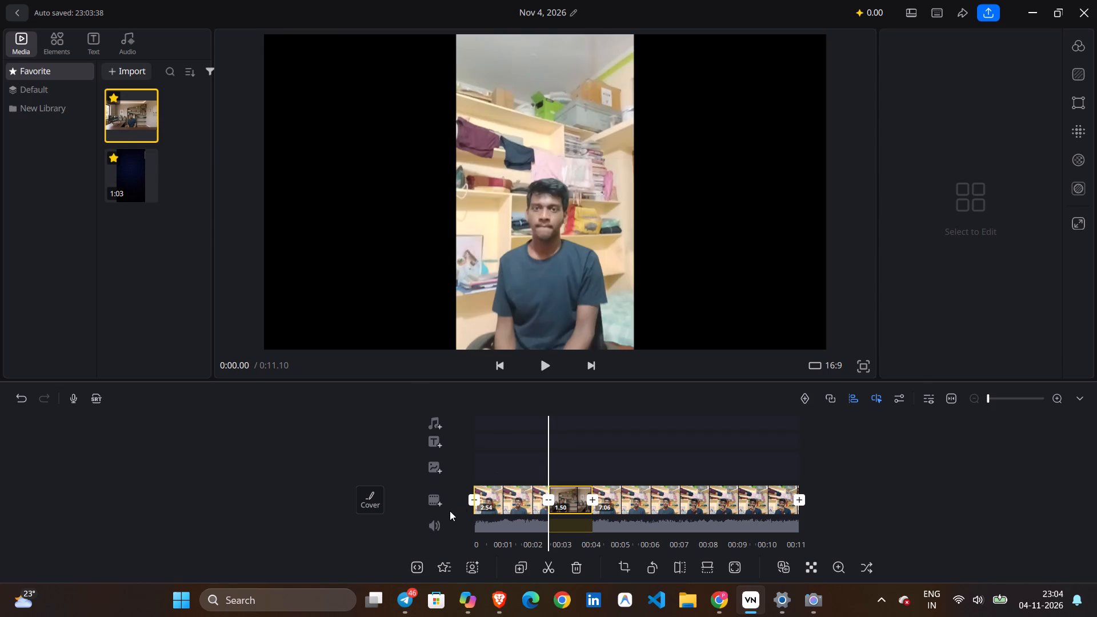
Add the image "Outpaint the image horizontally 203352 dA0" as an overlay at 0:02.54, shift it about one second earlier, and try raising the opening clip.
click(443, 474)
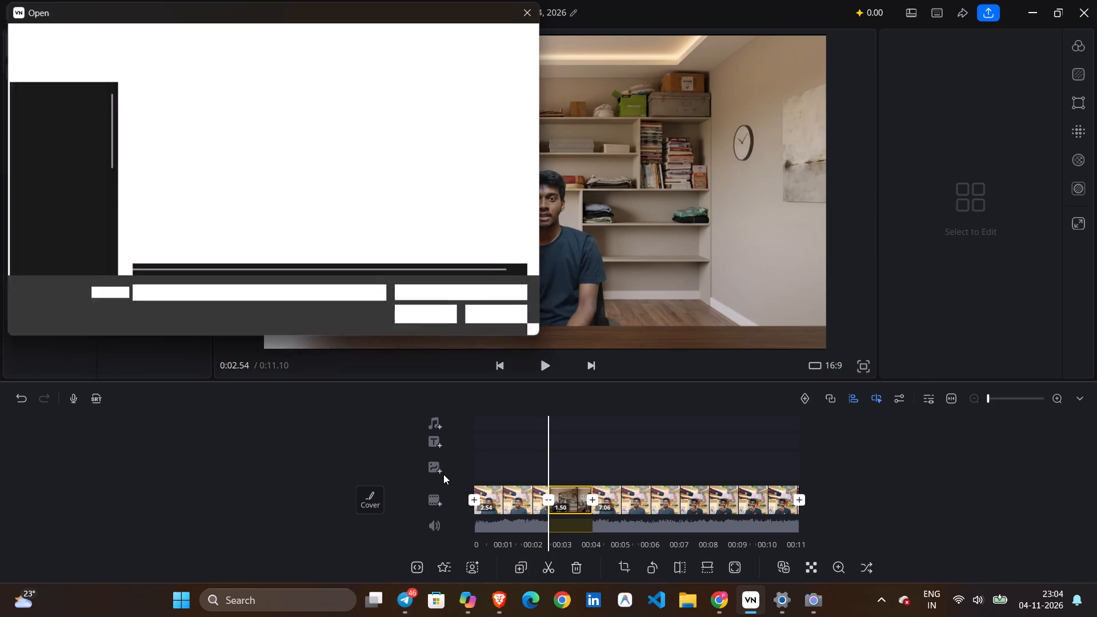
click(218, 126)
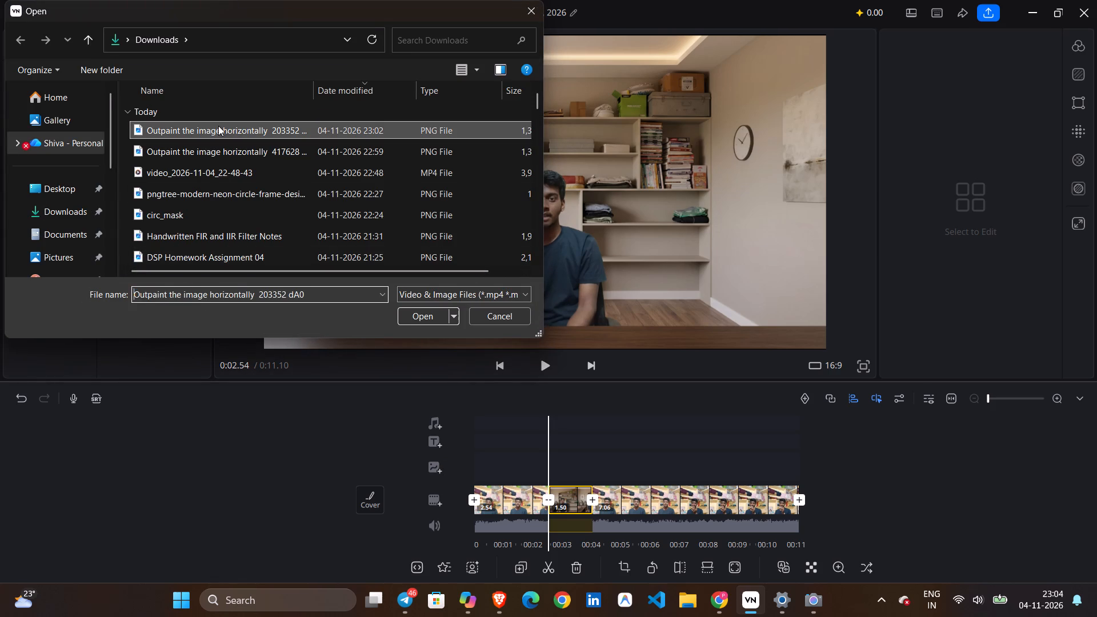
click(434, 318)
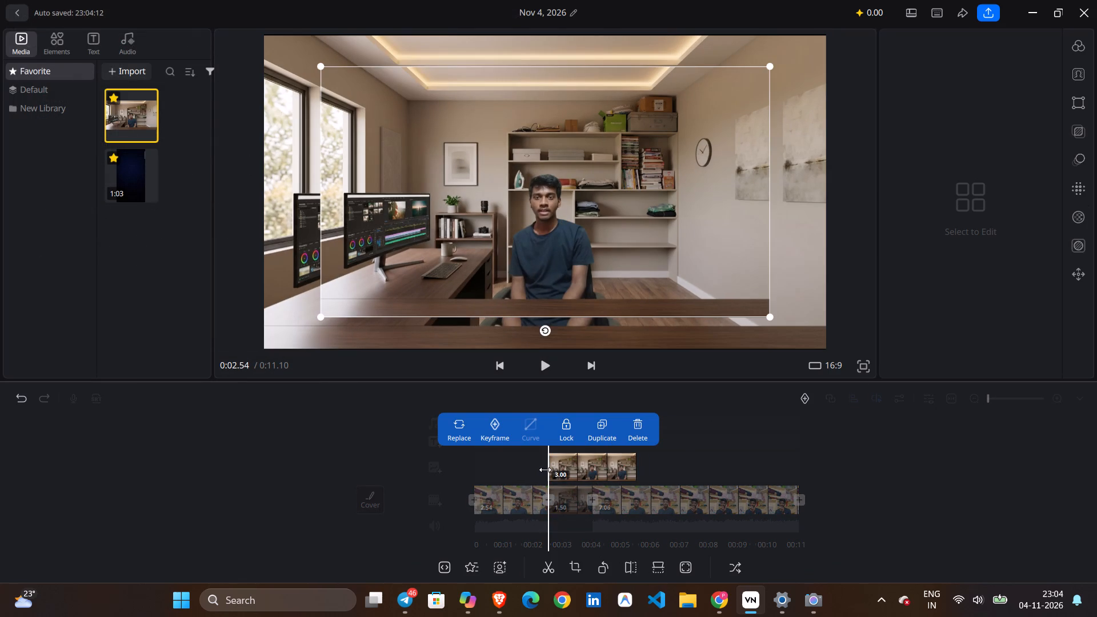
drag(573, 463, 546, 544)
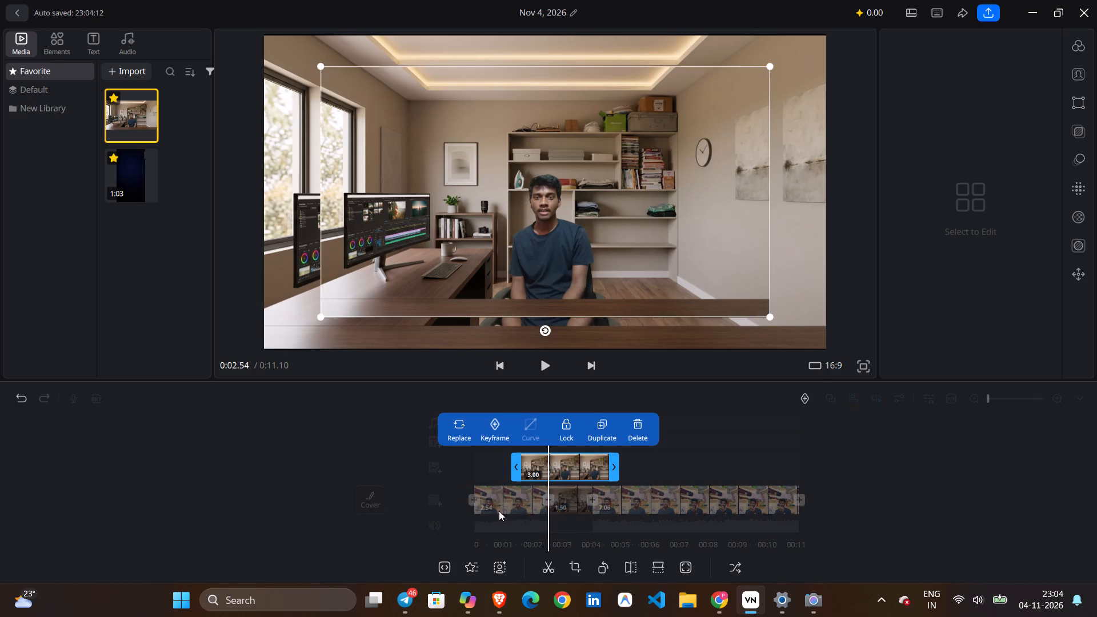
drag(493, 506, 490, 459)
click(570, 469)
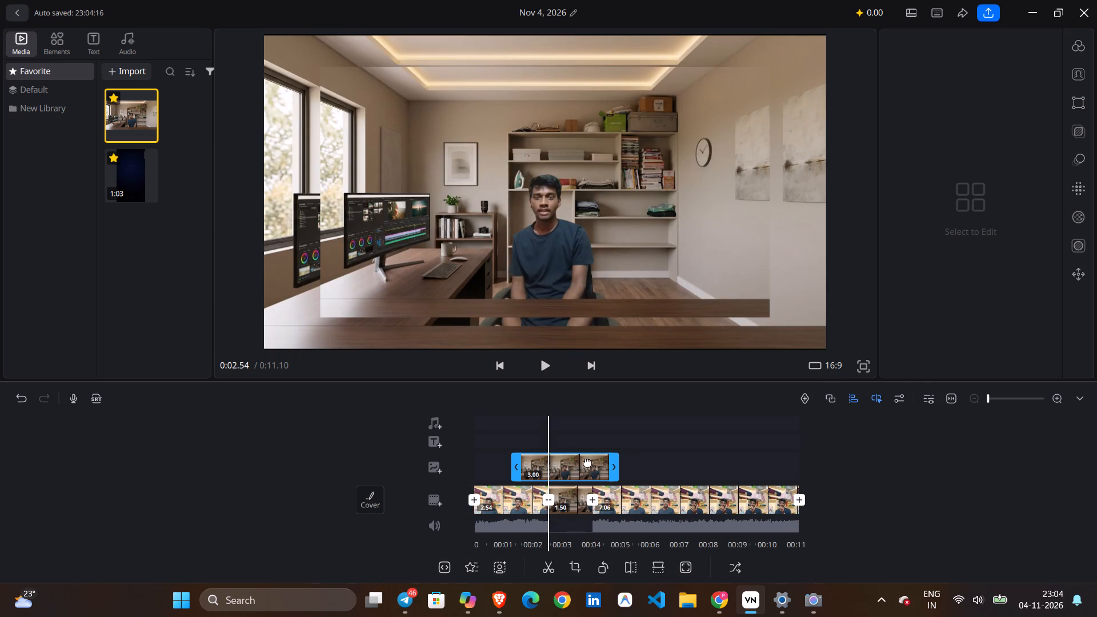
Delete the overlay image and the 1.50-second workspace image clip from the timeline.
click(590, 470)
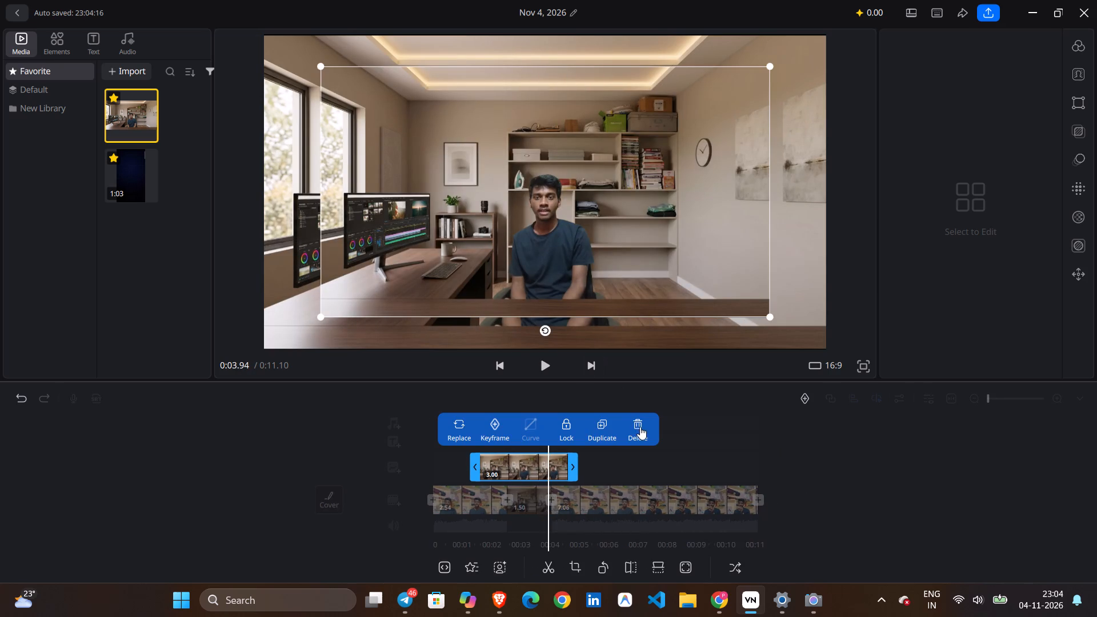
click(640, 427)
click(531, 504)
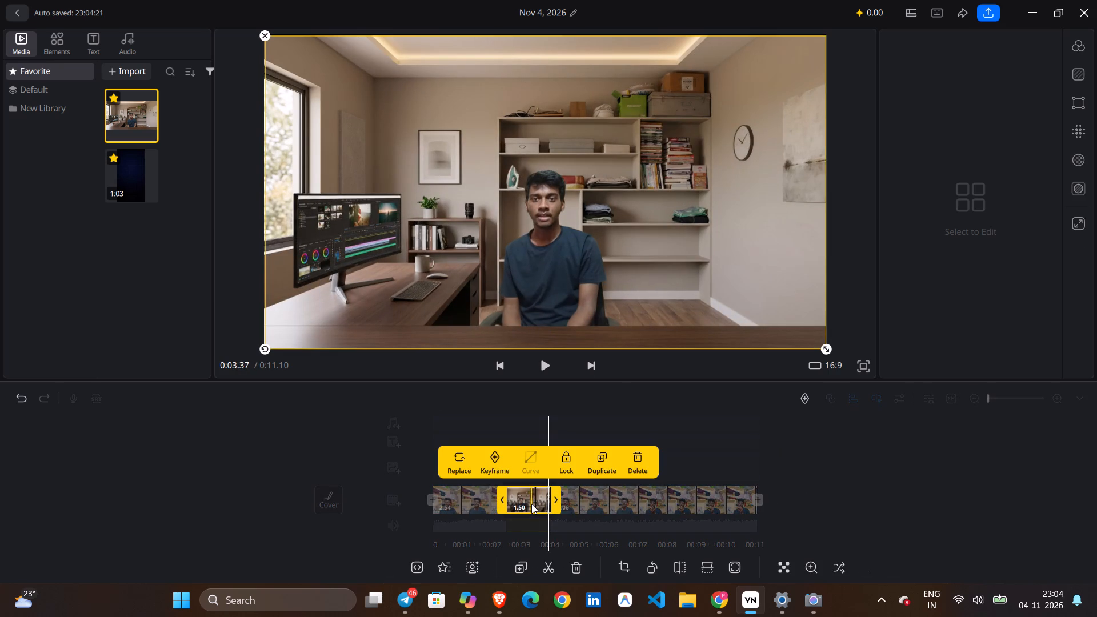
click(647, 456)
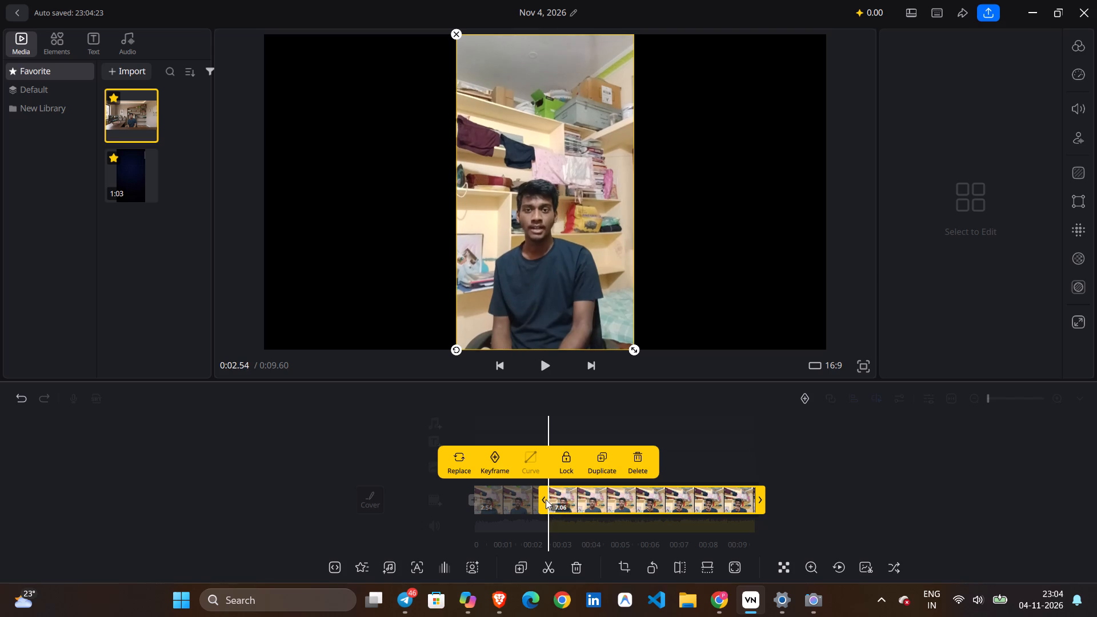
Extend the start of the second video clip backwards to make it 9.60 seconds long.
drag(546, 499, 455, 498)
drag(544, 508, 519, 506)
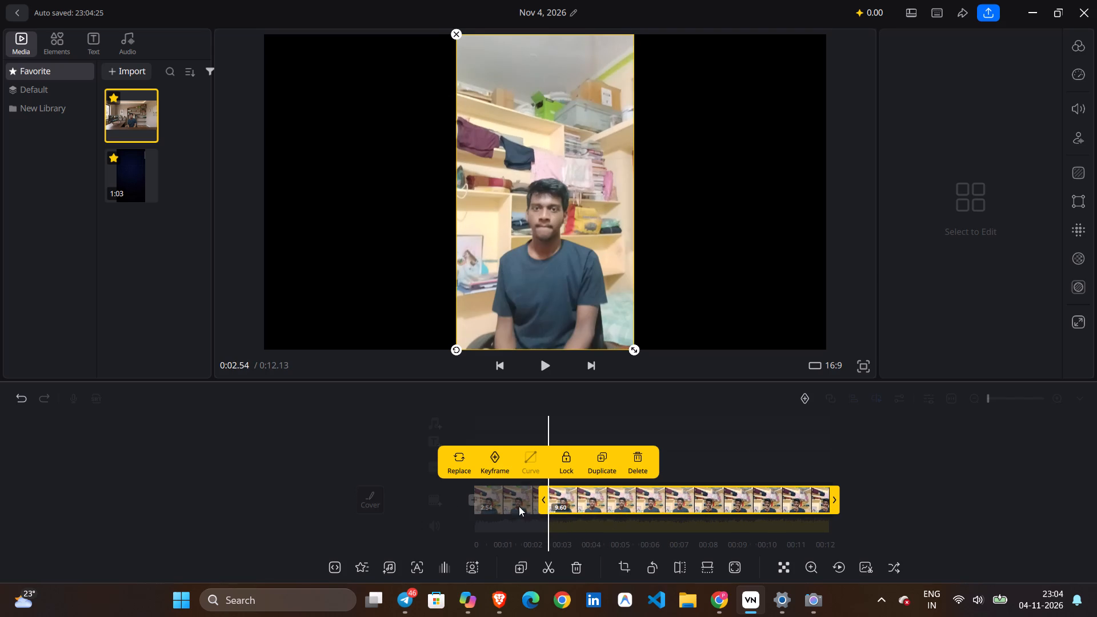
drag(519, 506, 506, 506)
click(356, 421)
Undo the timeline edits back to the single unsplit 9.60-second clip with the Original aspect ratio.
click(25, 399)
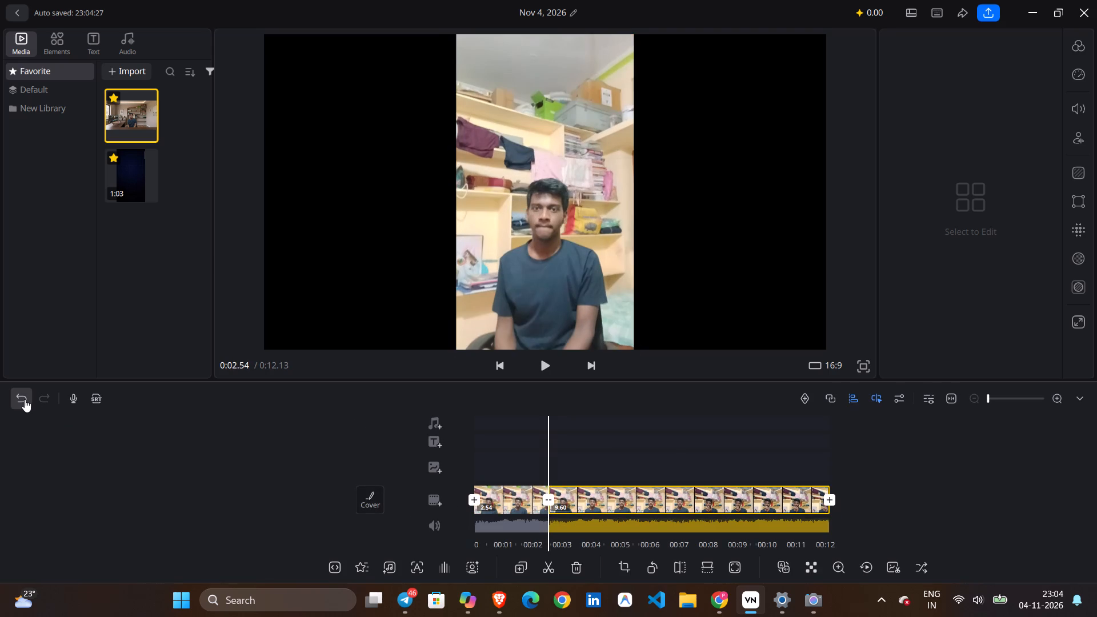
double_click(15, 401)
click(15, 401)
click(15, 401)
click(15, 401)
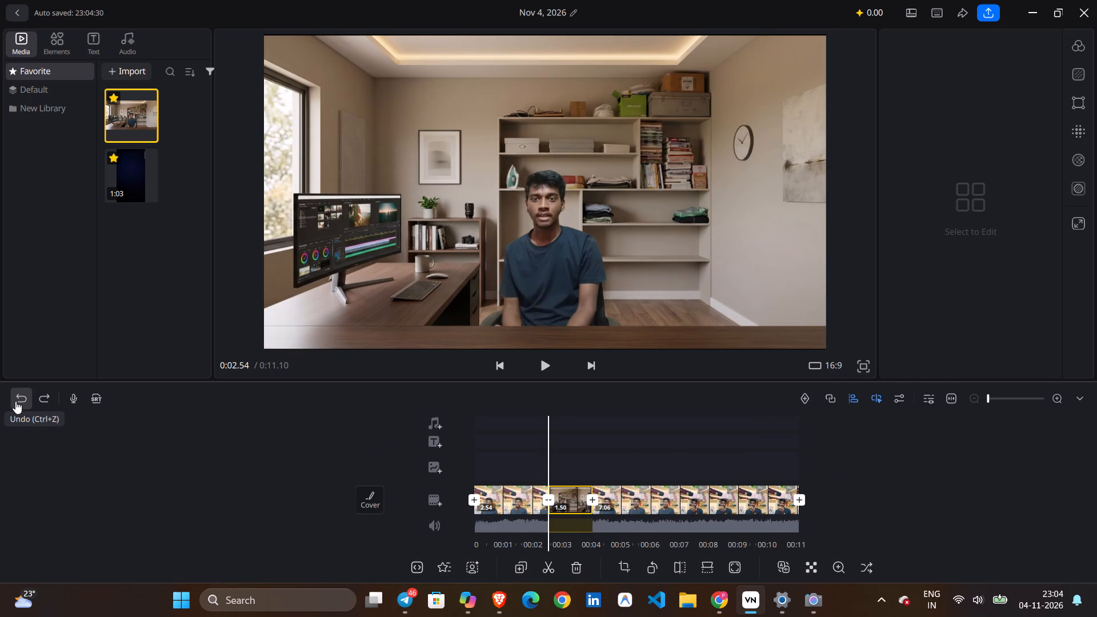
click(15, 401)
click(15, 401)
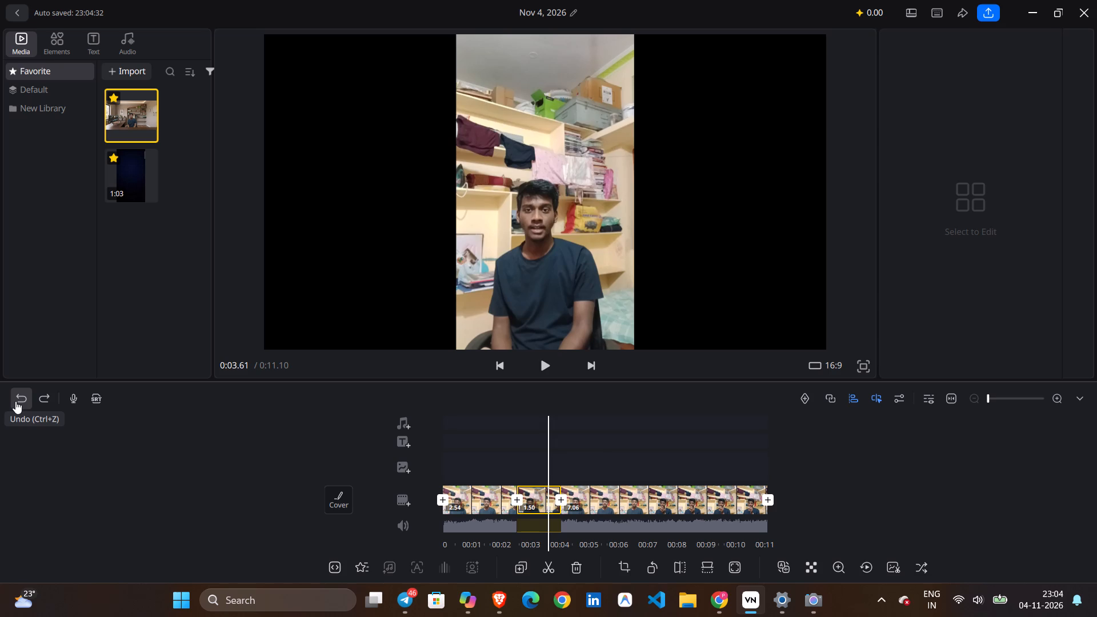
click(15, 401)
click(15, 401)
click(15, 401)
click(15, 401)
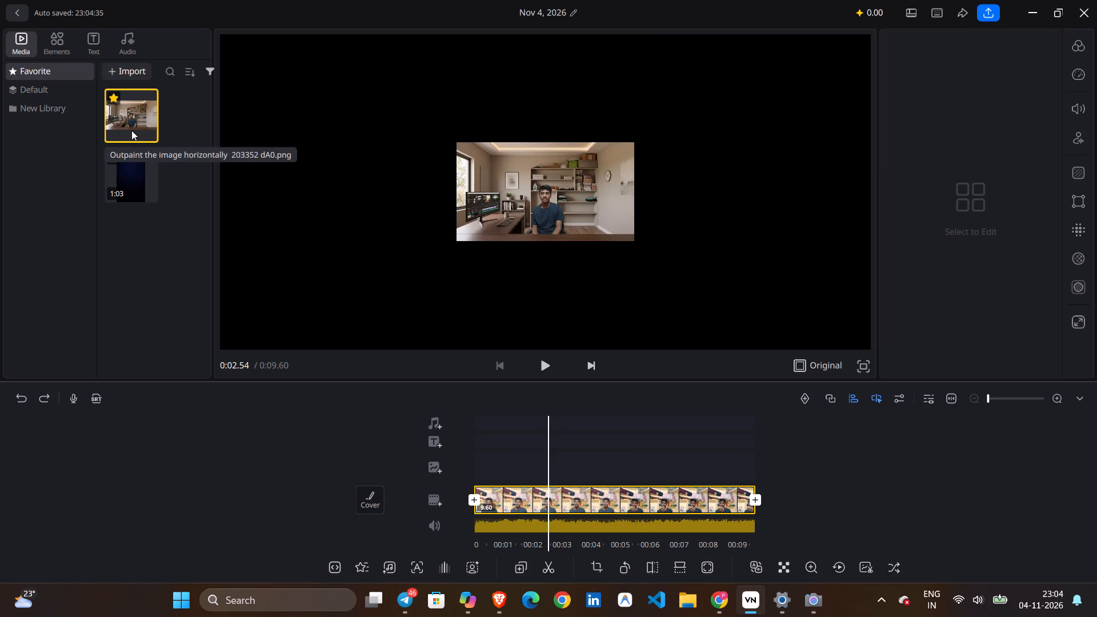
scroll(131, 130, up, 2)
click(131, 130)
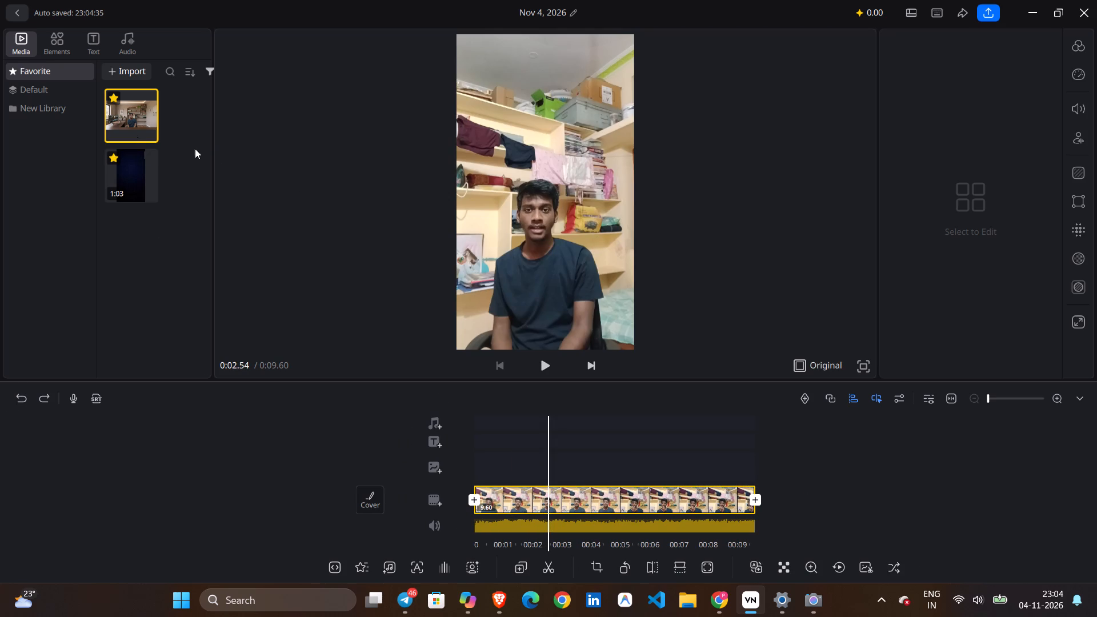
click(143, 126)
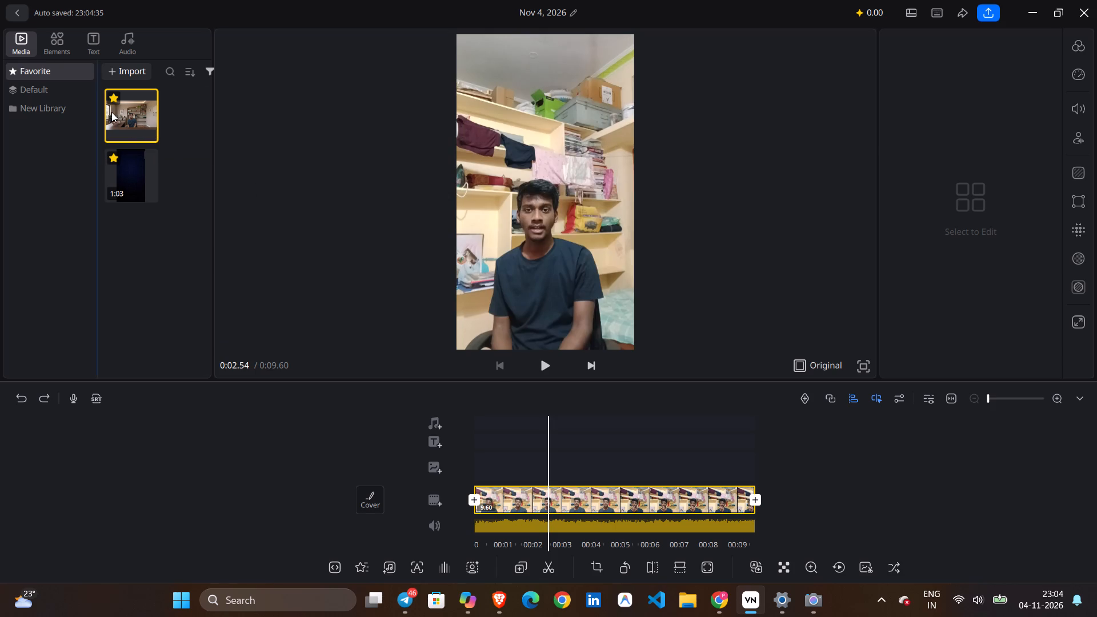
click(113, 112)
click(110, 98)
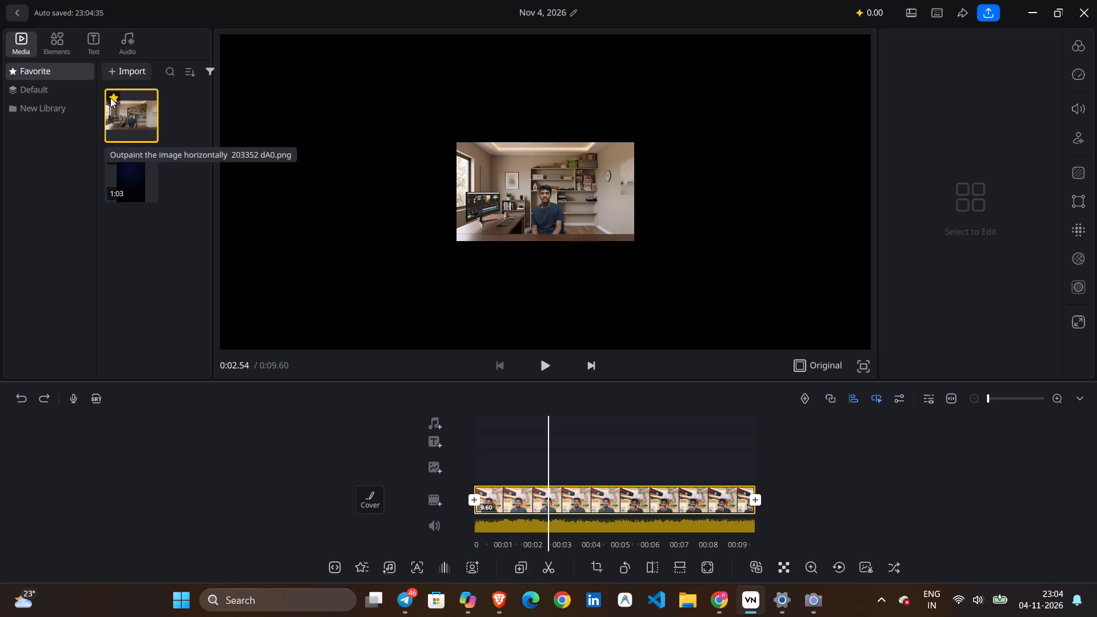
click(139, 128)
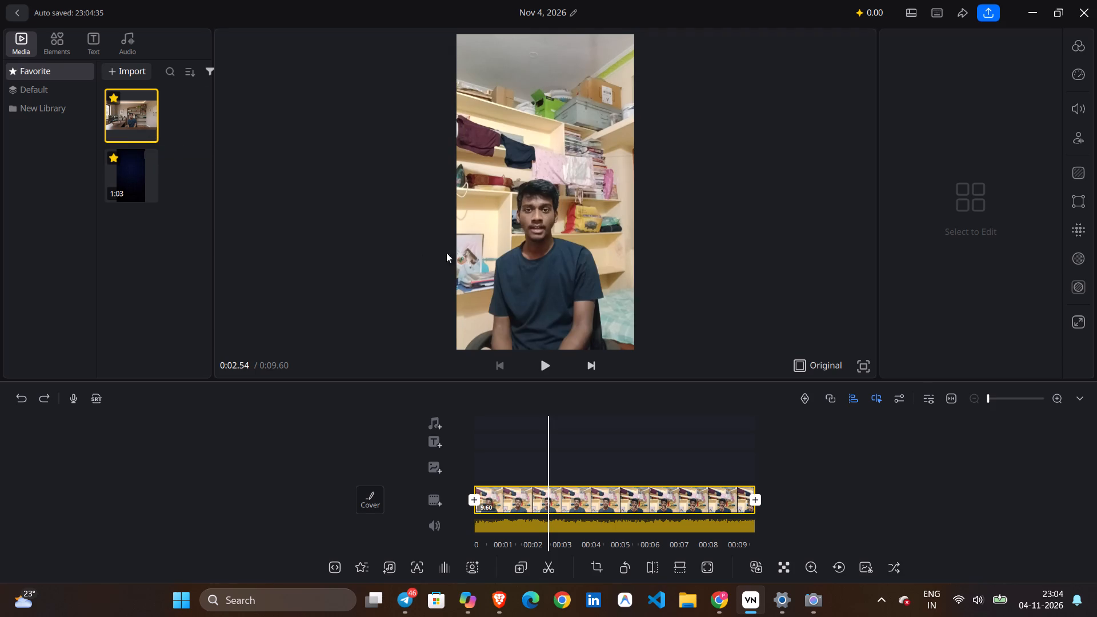
Switch to the Google AI chat in Chrome and ask how to bring the imported image into the timeline.
click(727, 600)
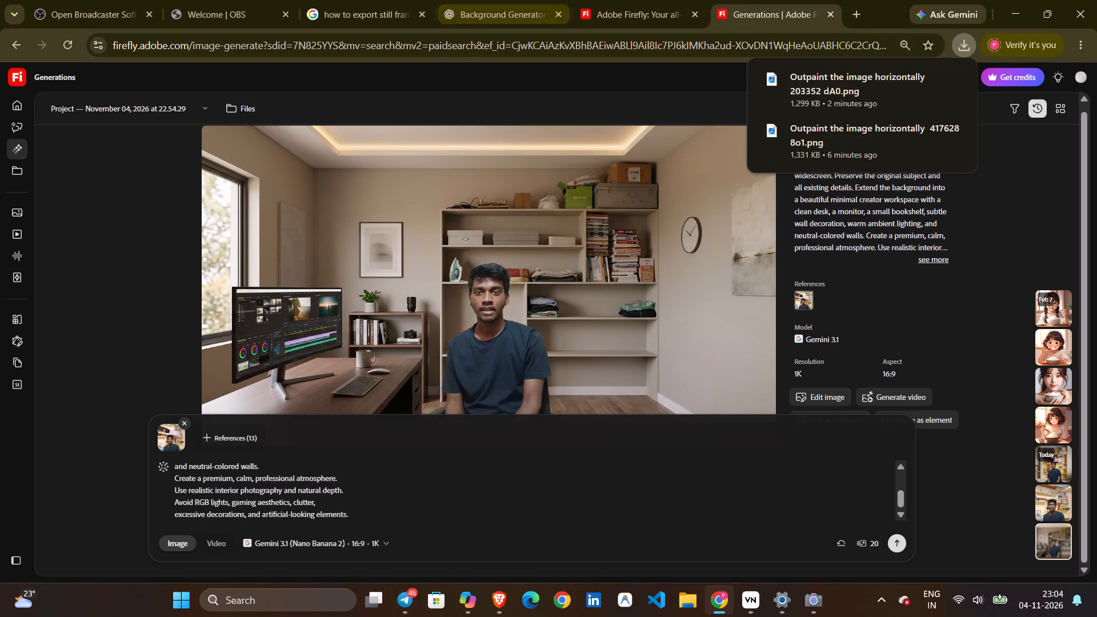
click(395, 0)
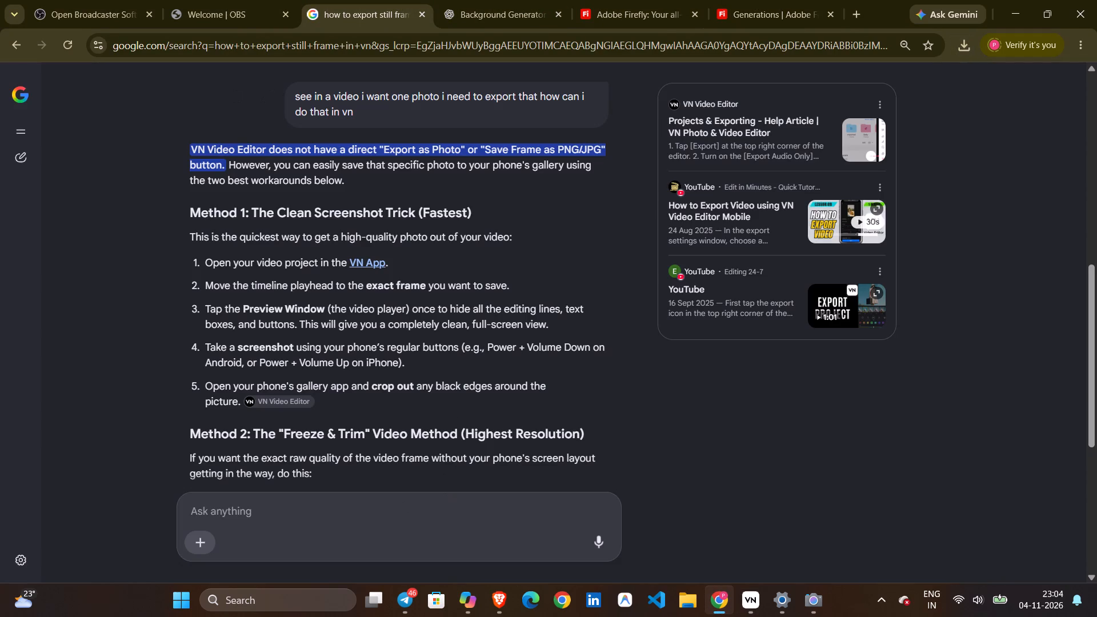
text(how to bring the importe)
key(space)
key(BackSpace)
text(d imae into timeline)
key(Return)
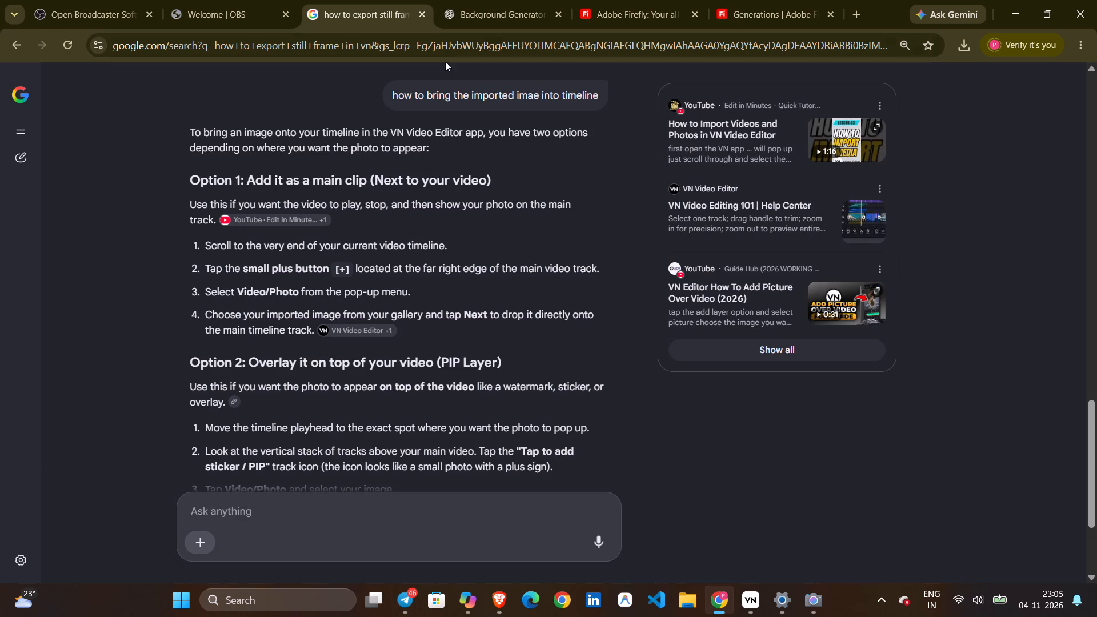
Switch back to VN and set the project's aspect ratio to 16:9.
click(754, 583)
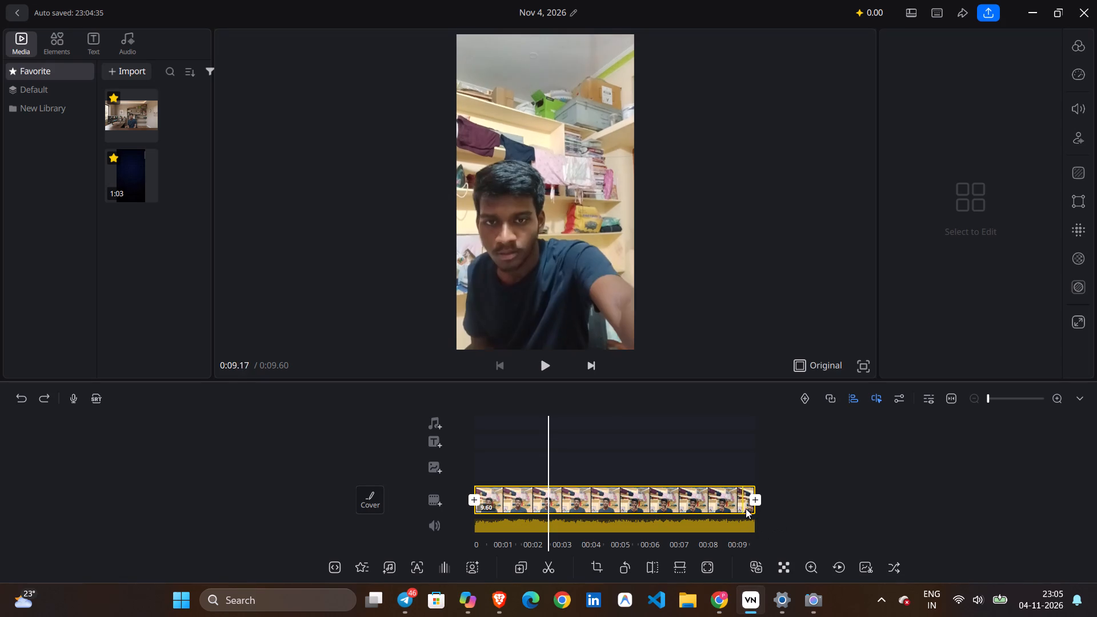
scroll(746, 509, down, 4)
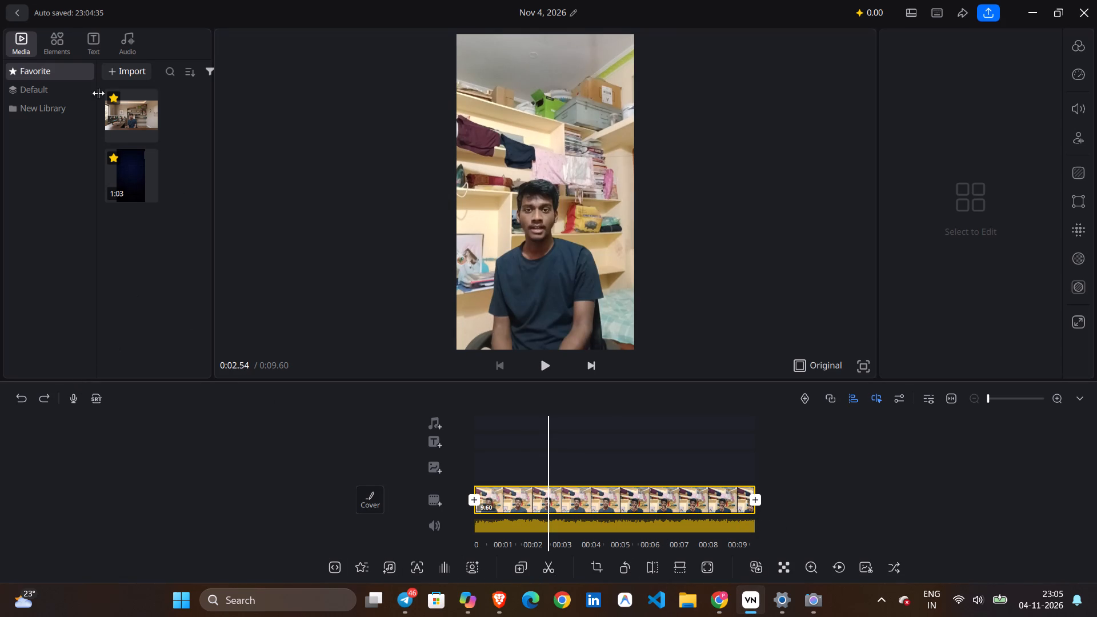
click(127, 109)
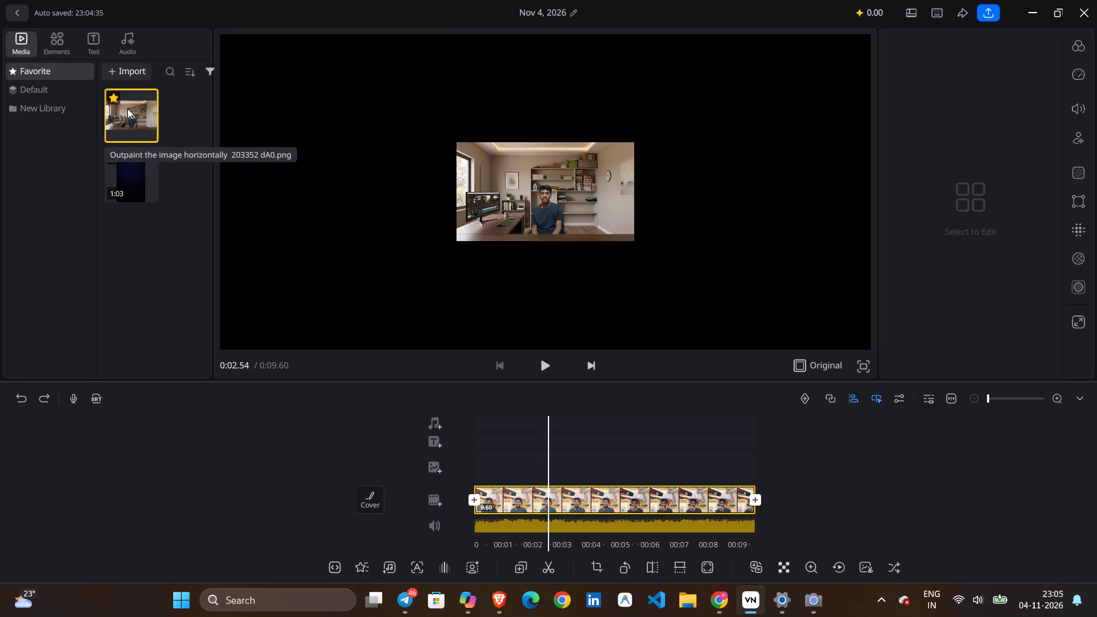
click(803, 364)
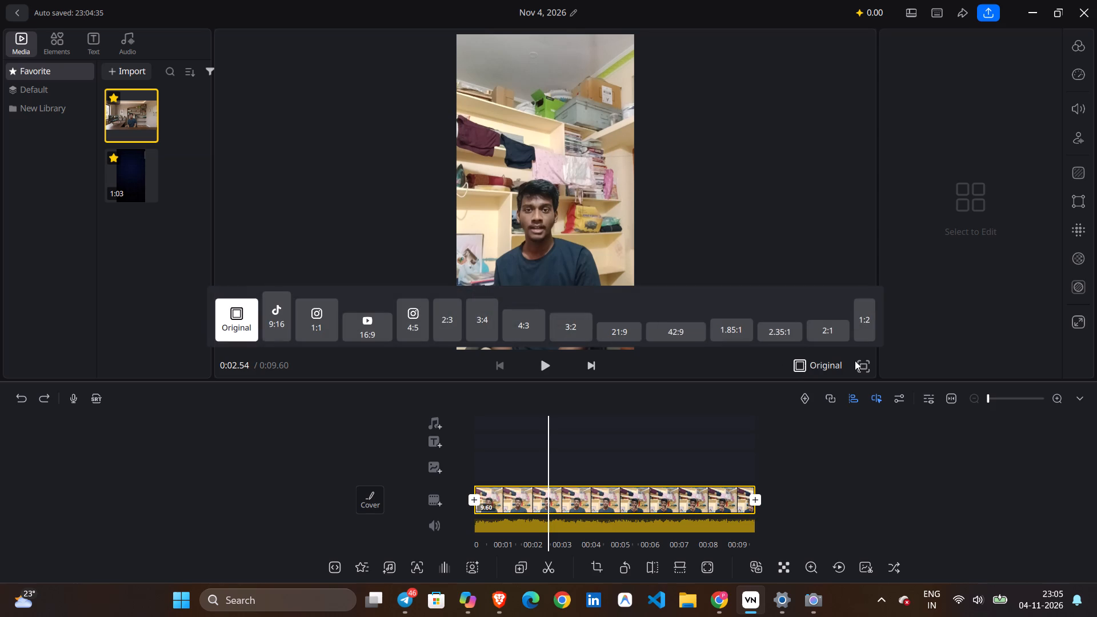
click(380, 327)
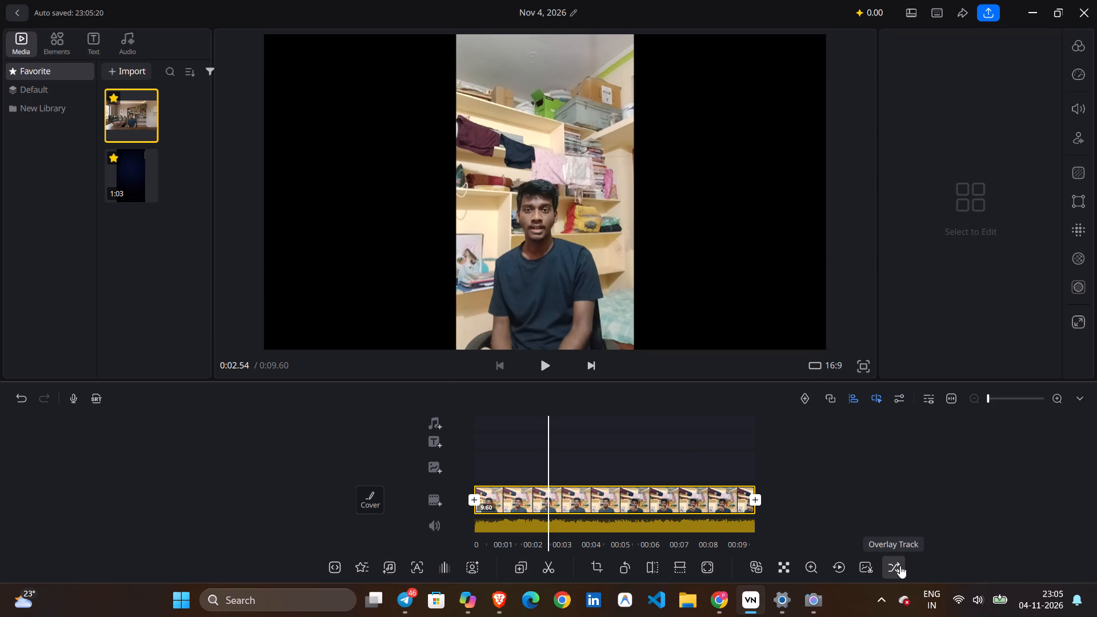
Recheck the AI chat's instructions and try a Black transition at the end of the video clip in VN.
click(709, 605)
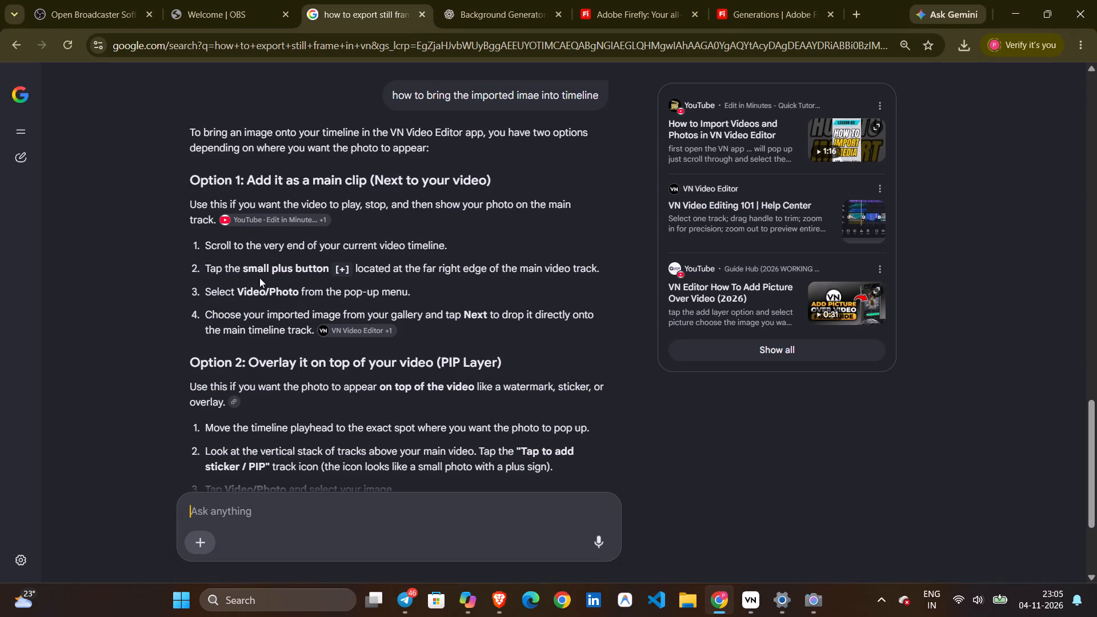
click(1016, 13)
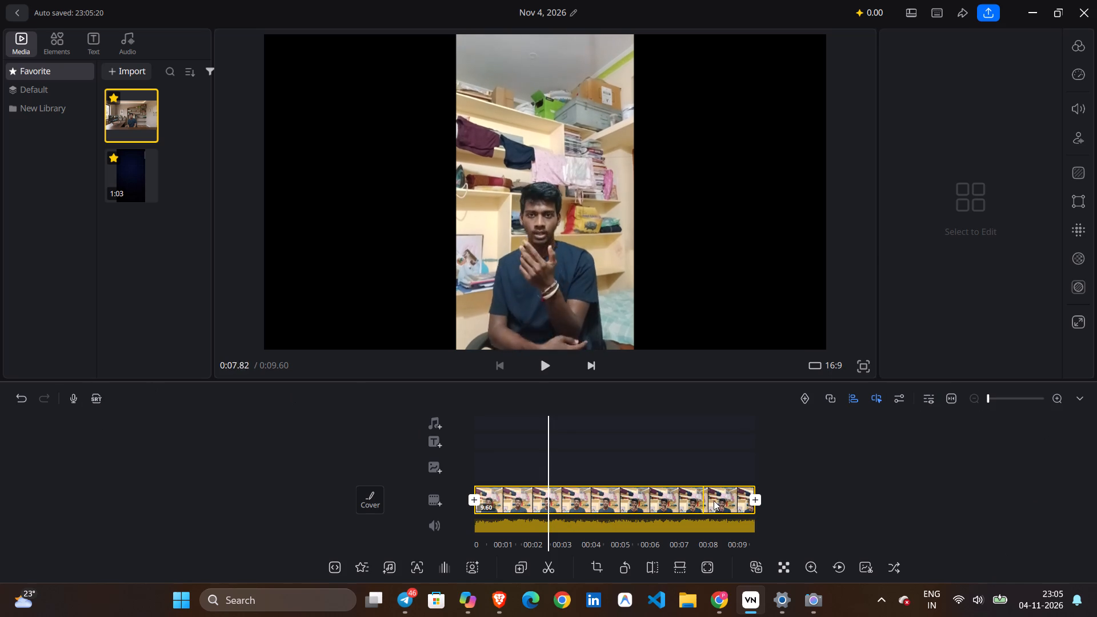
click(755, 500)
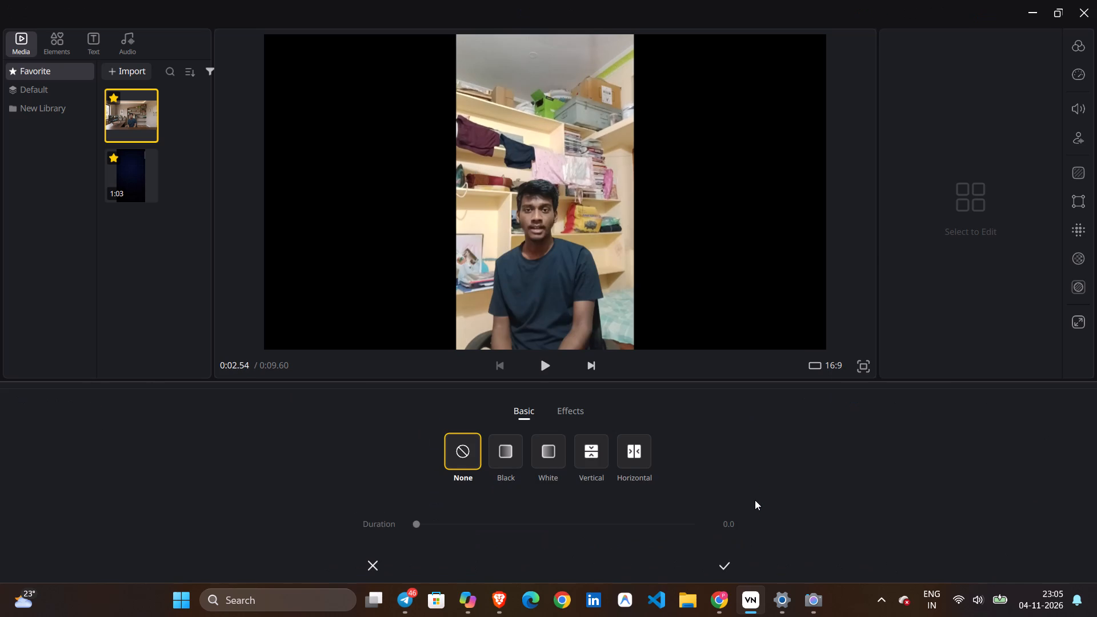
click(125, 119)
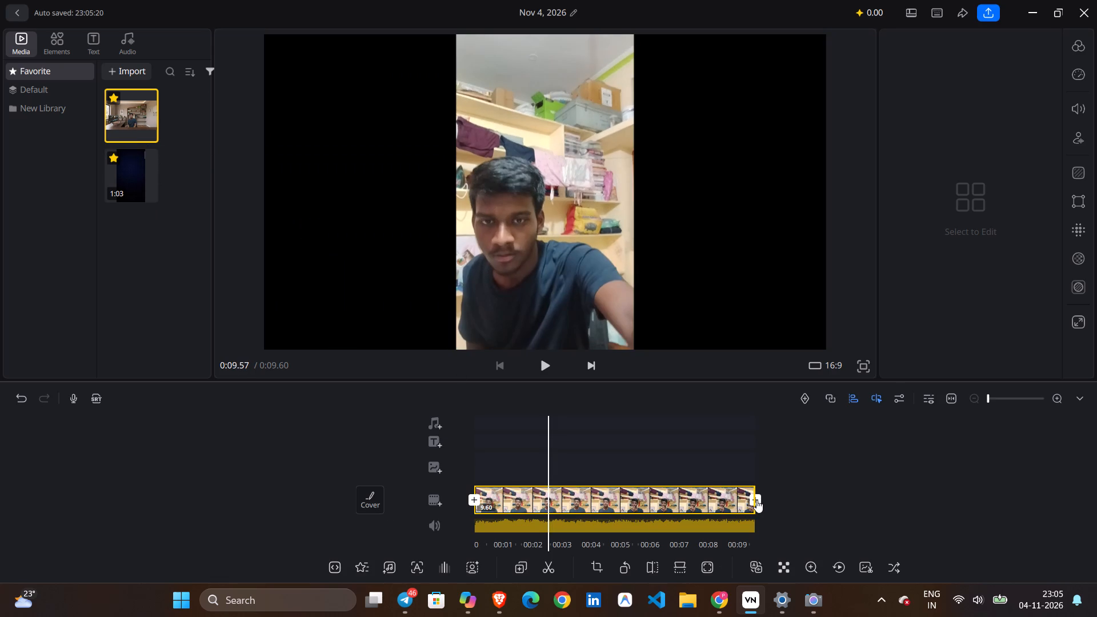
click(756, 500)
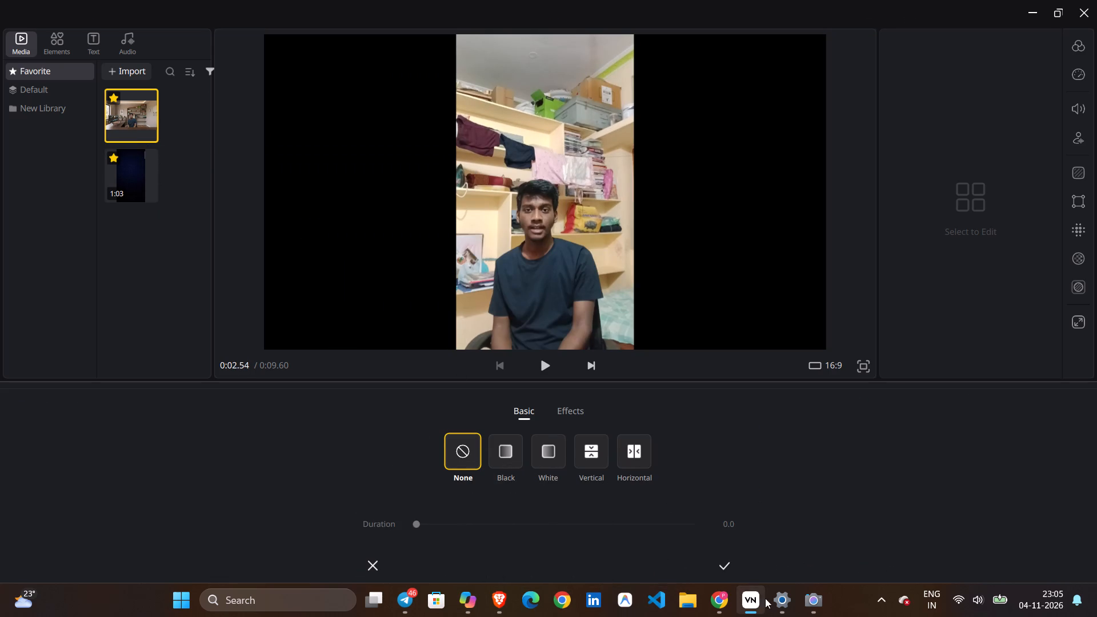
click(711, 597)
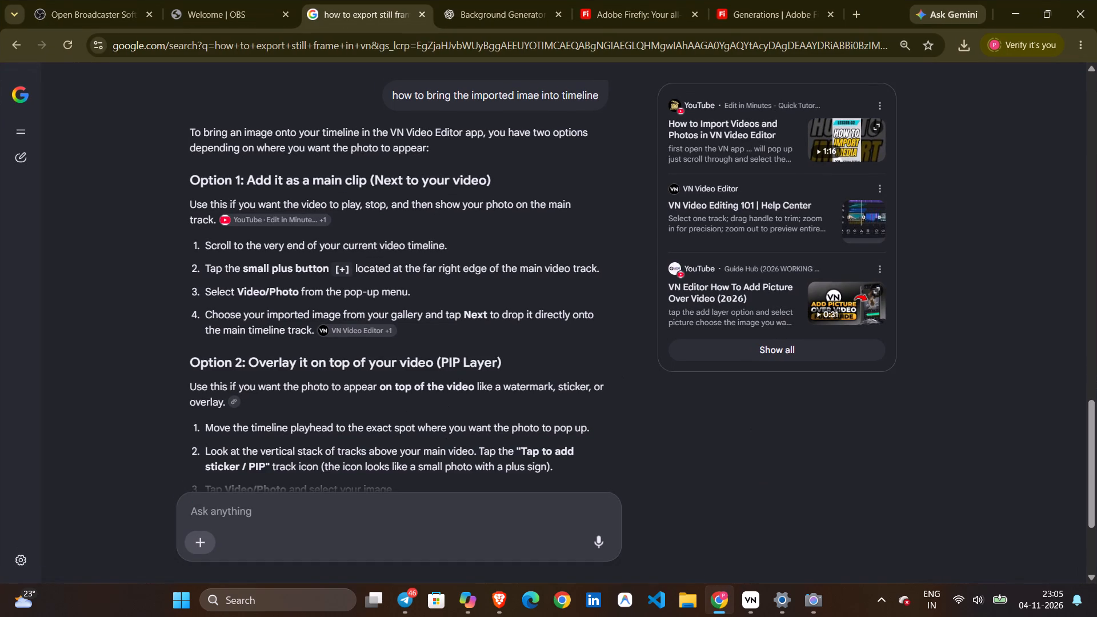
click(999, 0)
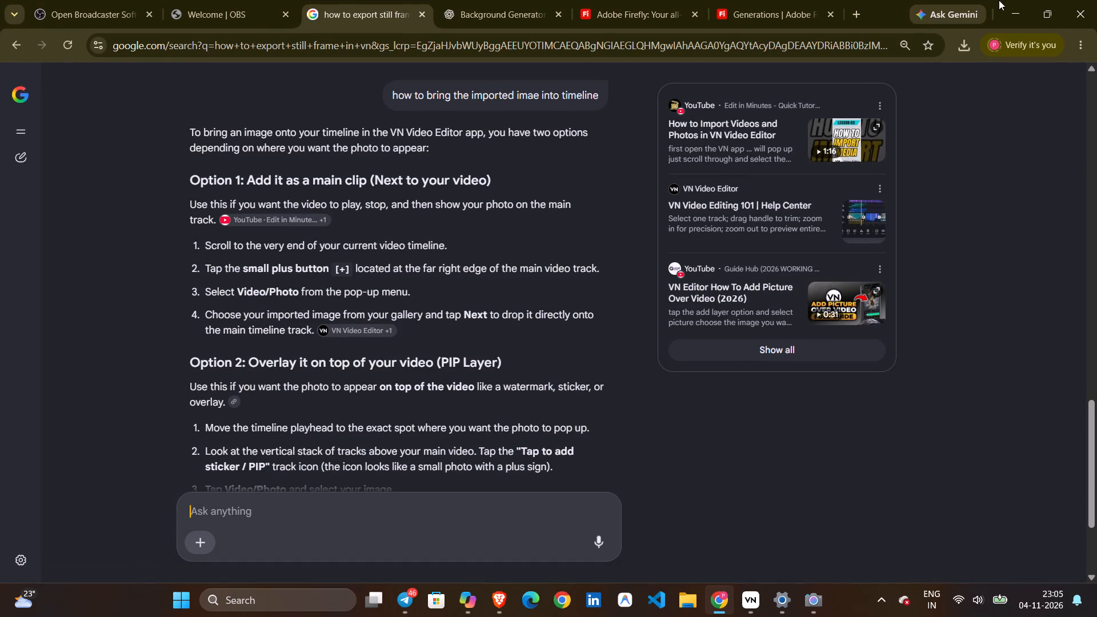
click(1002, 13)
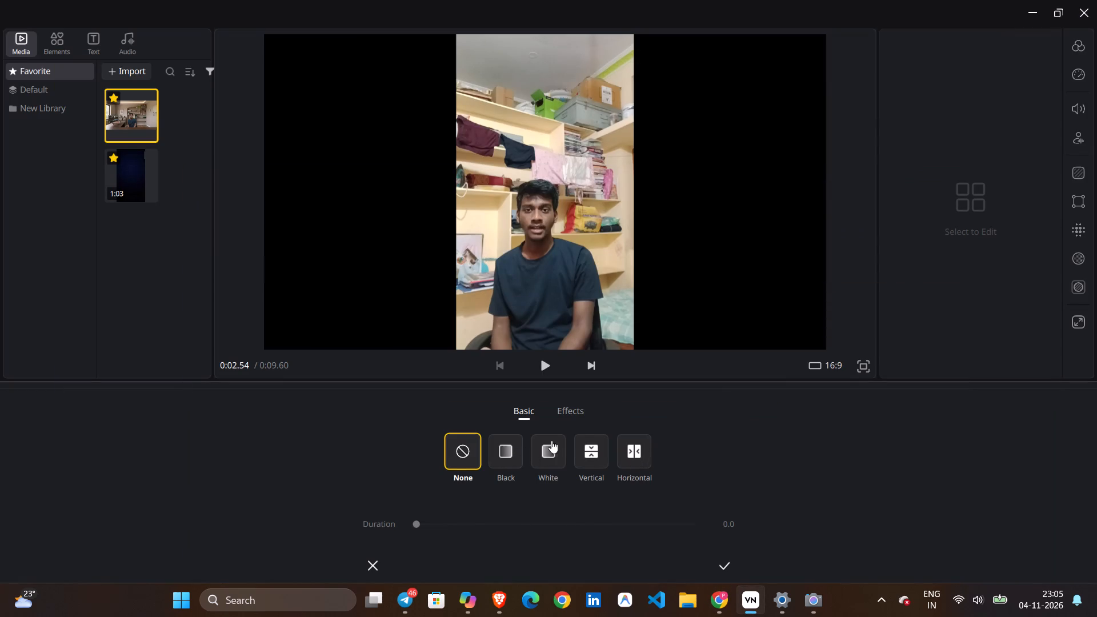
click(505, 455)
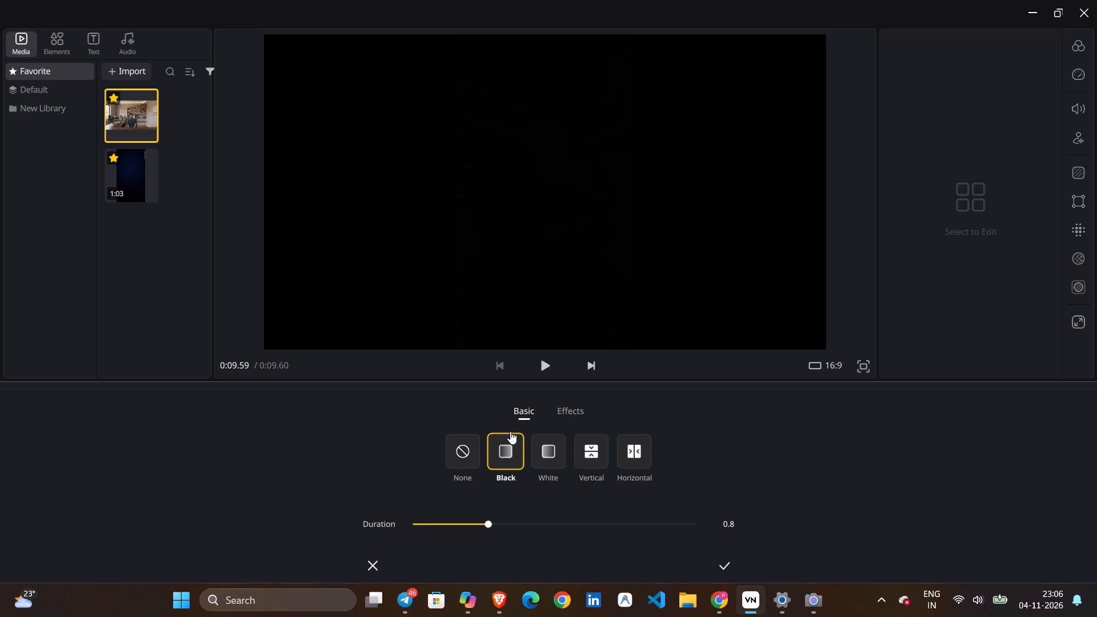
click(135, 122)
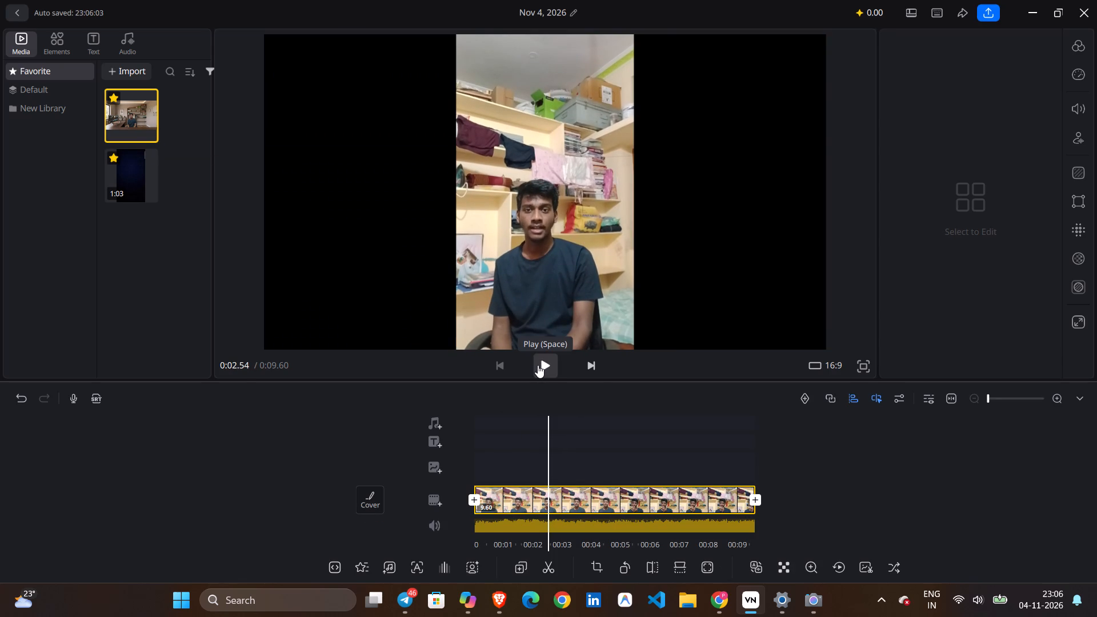
Capture a screenshot of the VN editor covering the media library, preview and timeline.
key(Print)
drag(68, 57, 1021, 543)
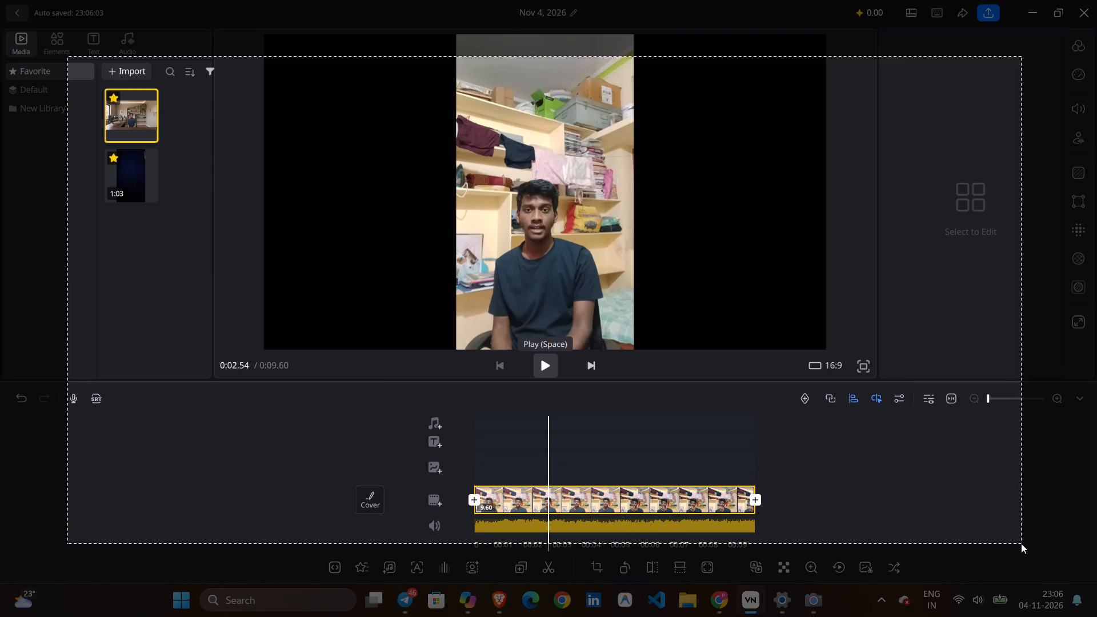
drag(1021, 543, 1012, 559)
Attach the screenshot in the Google AI chat in Chrome and ask whether the imported generated image can be used as the video's background.
click(733, 593)
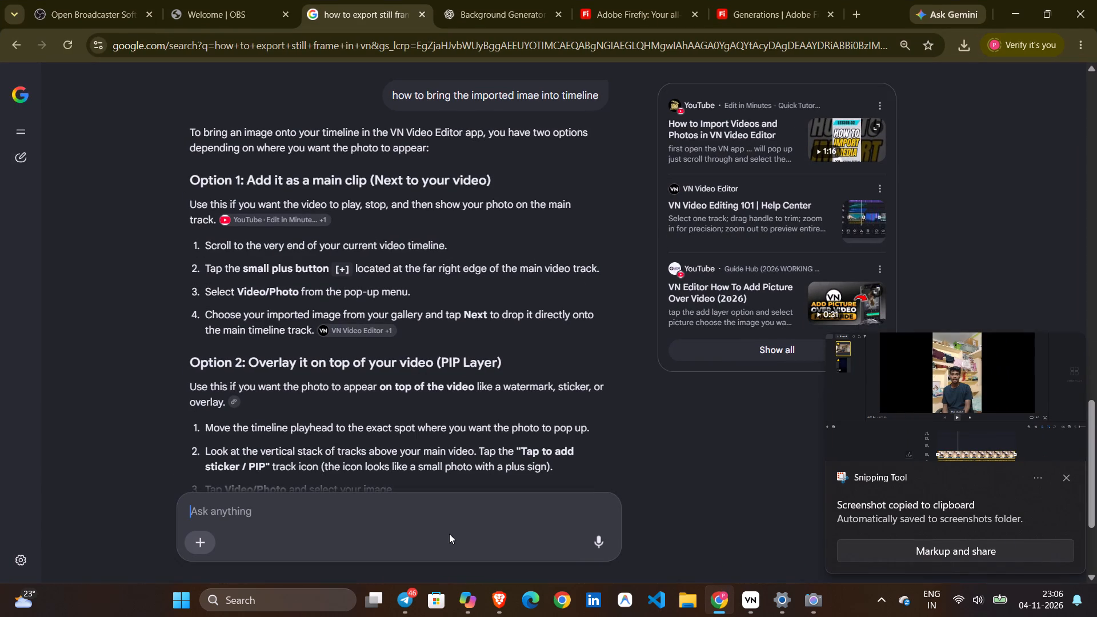
key(ctrl+v)
text(see ath)
key(BackSpace)
key(space)
text(theinported i have the iage generate done)
key(BackSpace)
key(BackSpace)
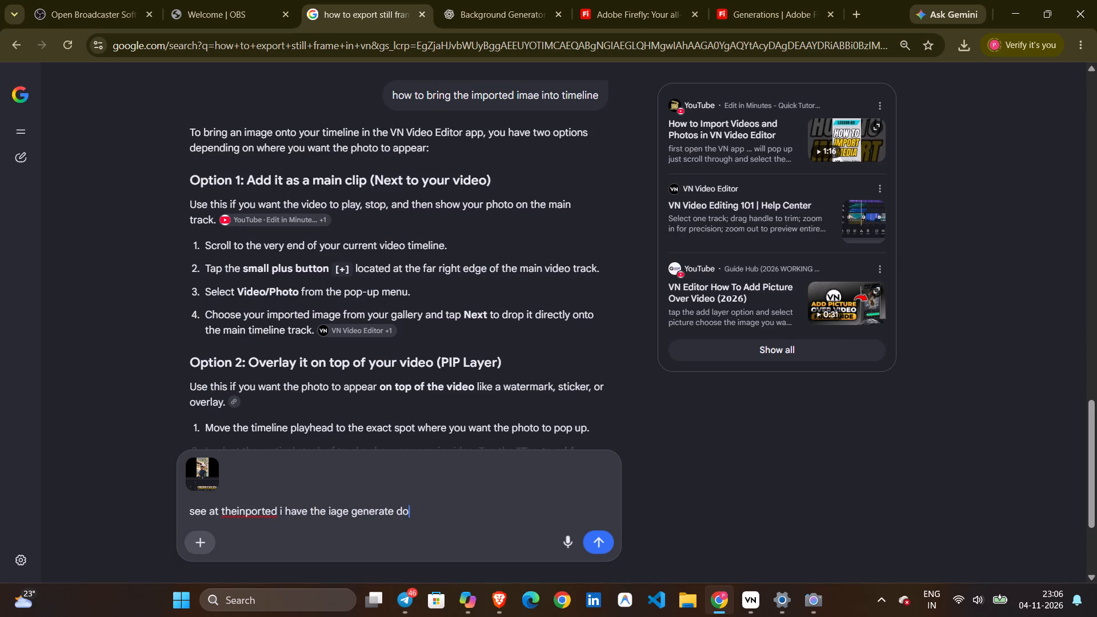
key(BackSpace)
key(BackSpace)
key(BackSpace)
text(d one i want u)
key(BackSpace)
text(it ti)
key(BackSpace)
key(BackSpace)
text(to)
key(space)
text(use as my bg can i do that)
key(Return)
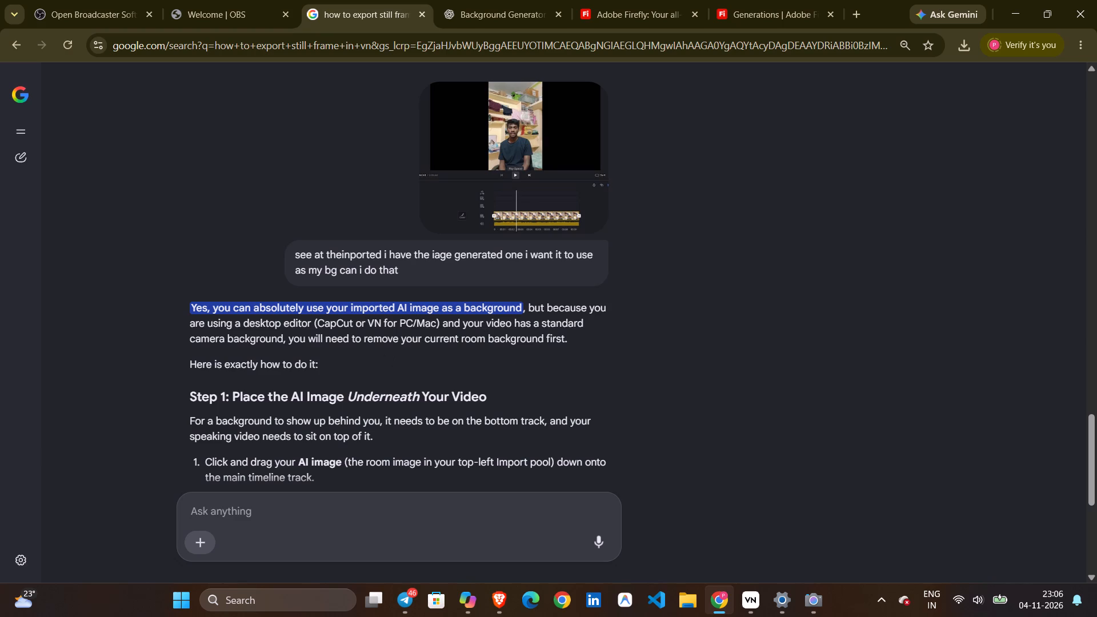
Read the AI answer on placing the AI image underneath the video and removing the room background.
scroll(298, 342, down, 1)
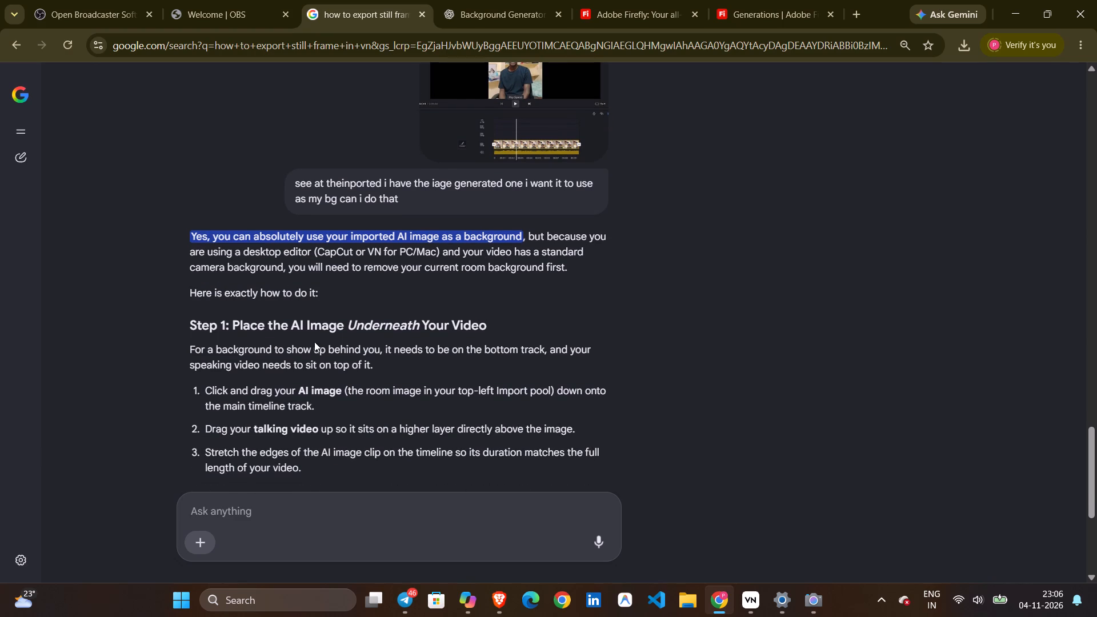
scroll(469, 380, down, 2)
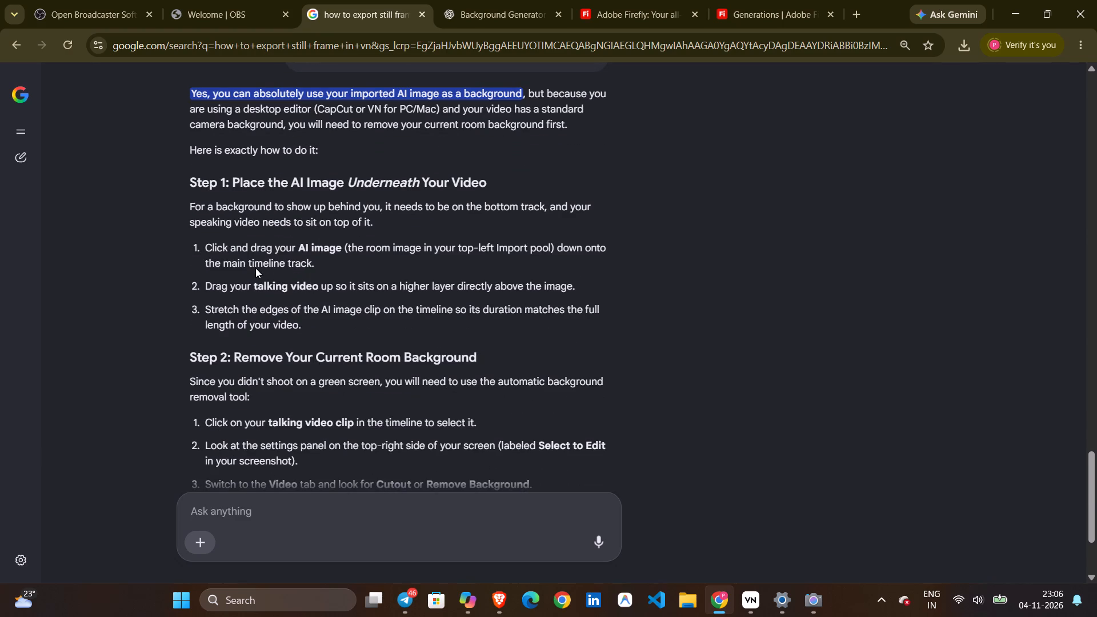
scroll(293, 310, down, 2)
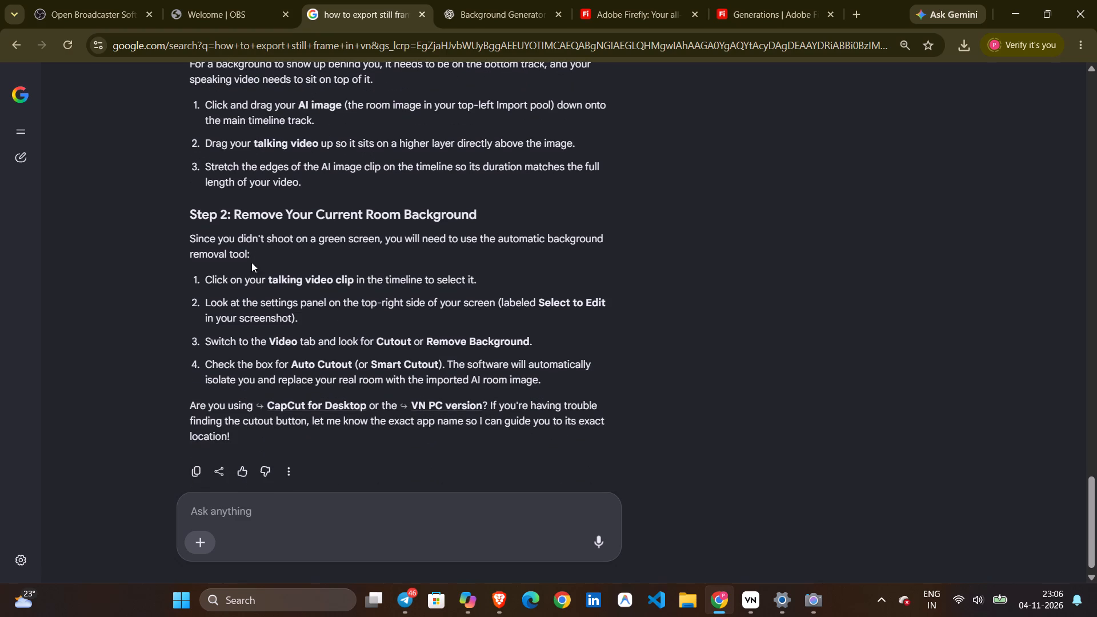
scroll(379, 327, up, 1)
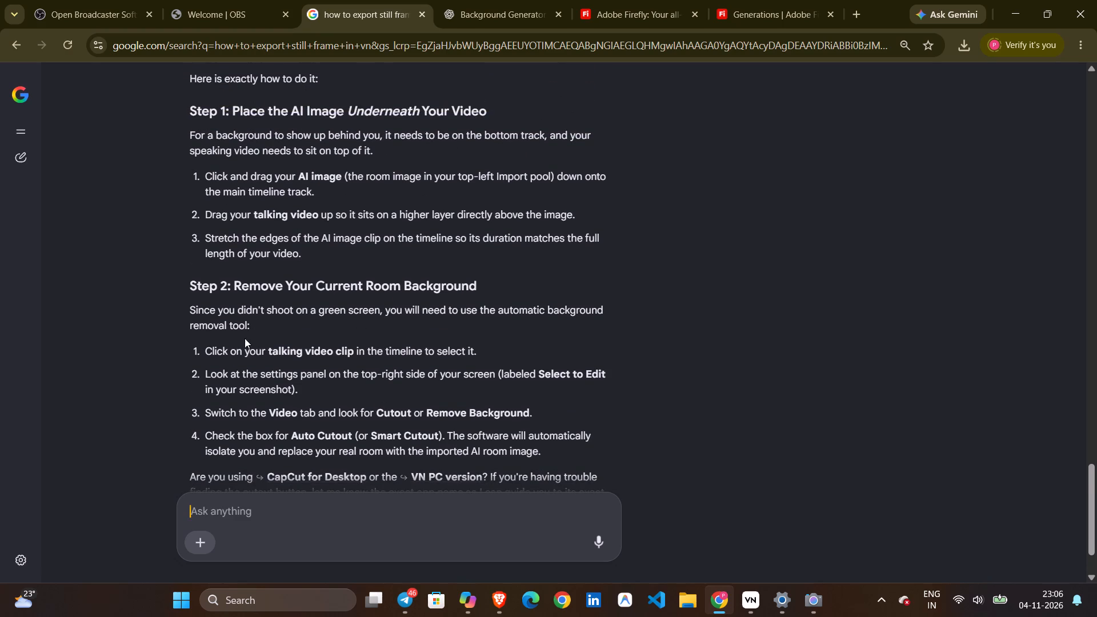
scroll(351, 376, down, 1)
scroll(318, 331, up, 4)
scroll(316, 335, down, 1)
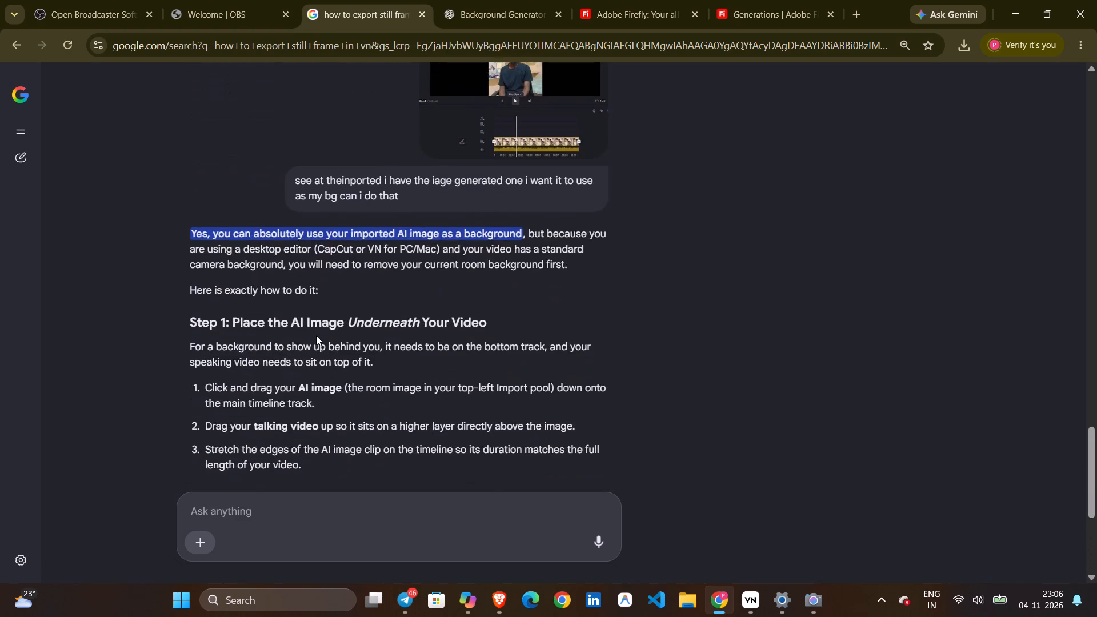
scroll(316, 335, down, 1)
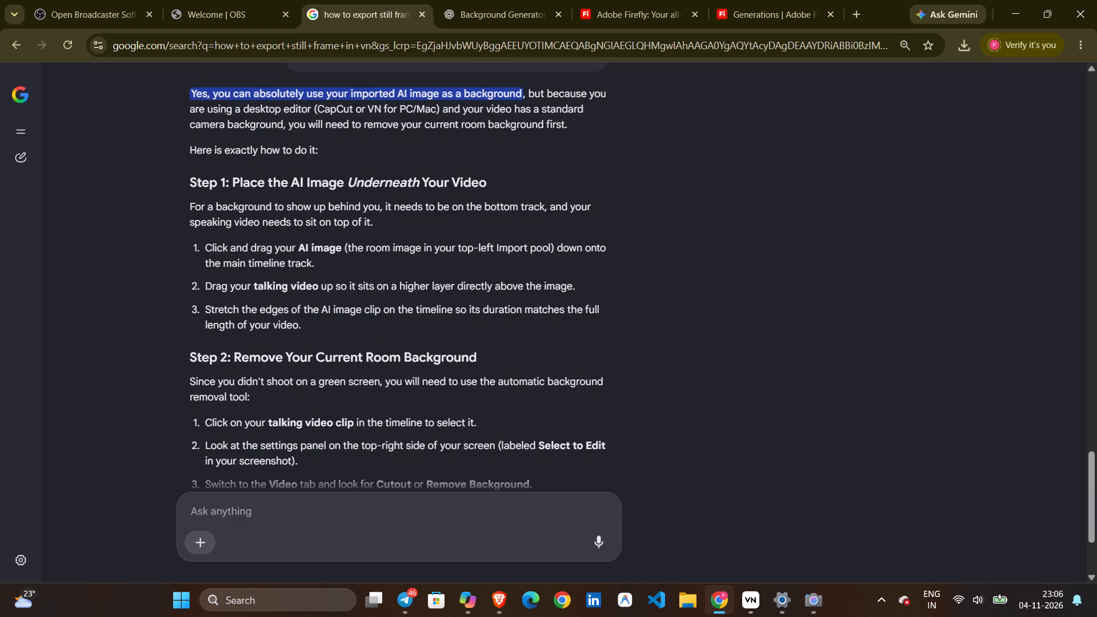
drag(384, 207, 598, 212)
drag(188, 223, 410, 220)
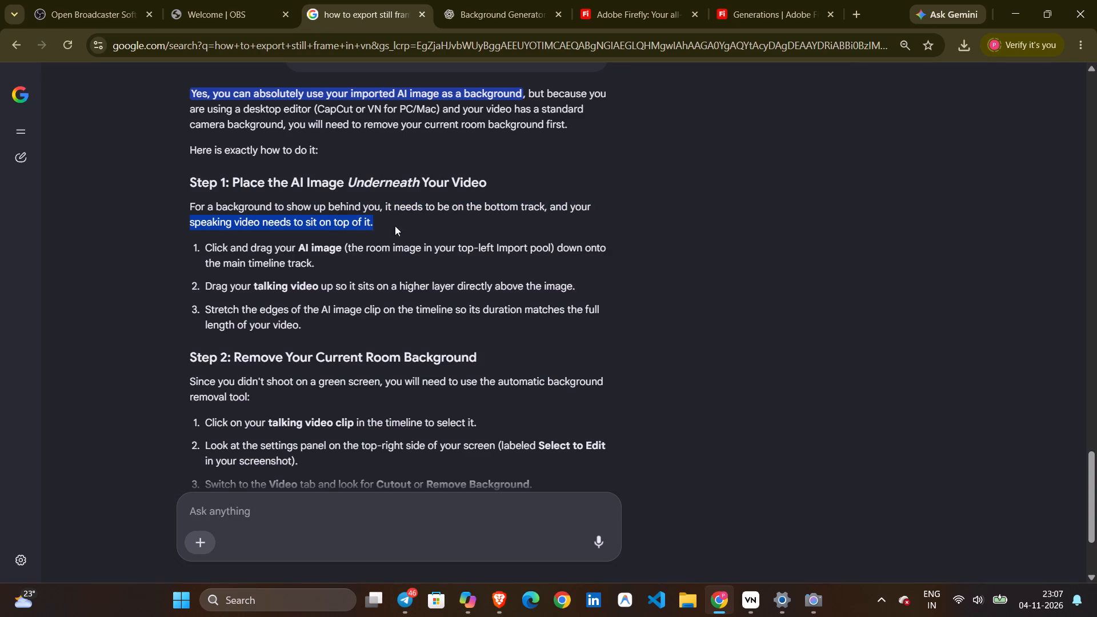
click(205, 247)
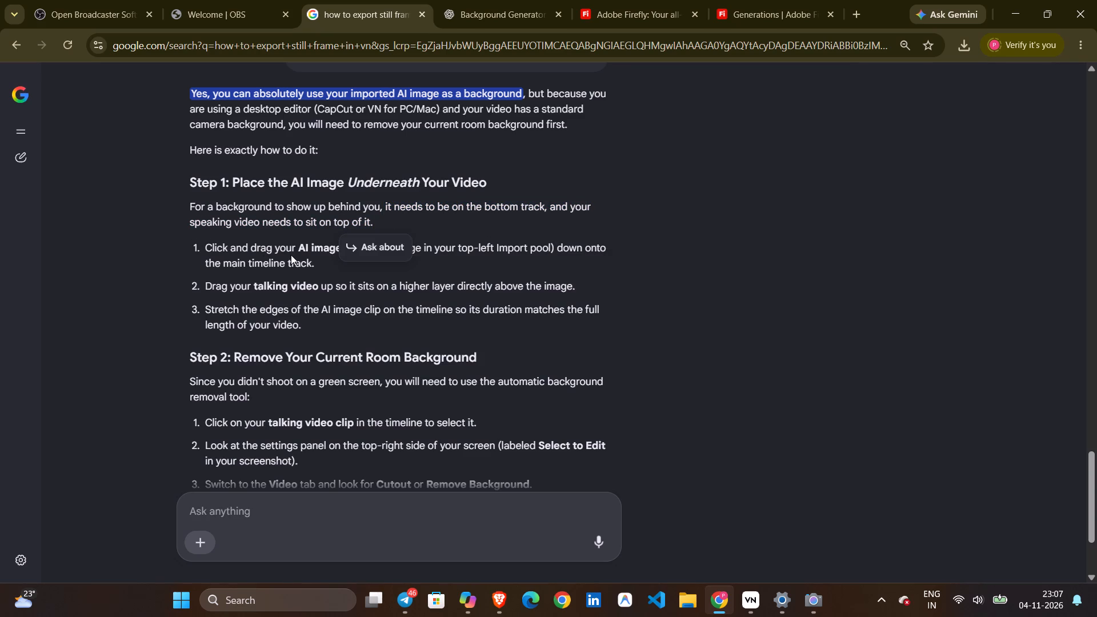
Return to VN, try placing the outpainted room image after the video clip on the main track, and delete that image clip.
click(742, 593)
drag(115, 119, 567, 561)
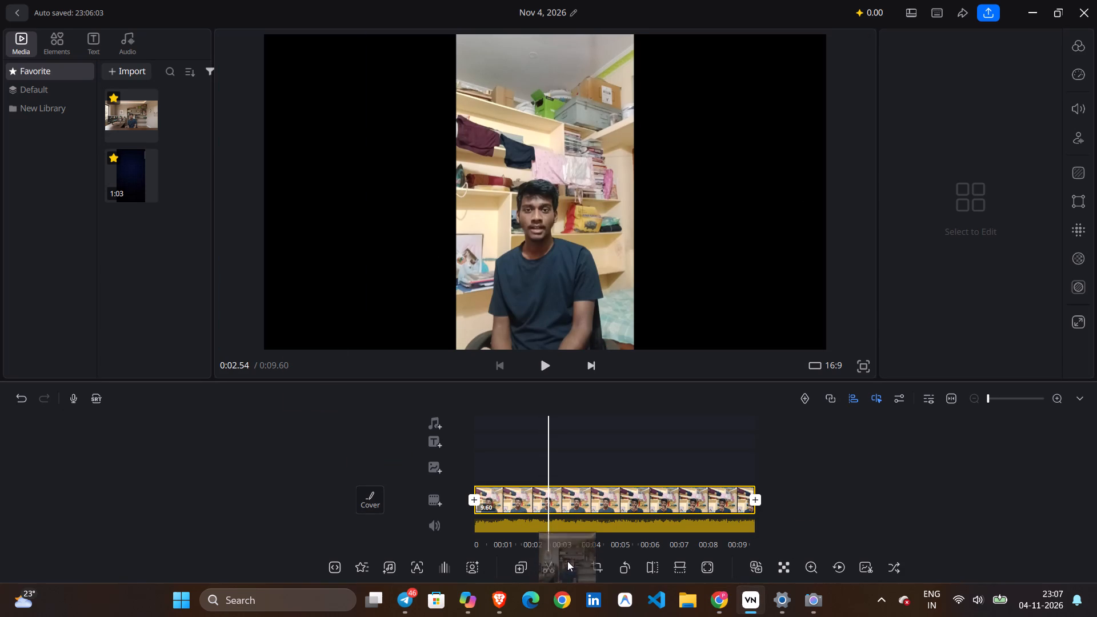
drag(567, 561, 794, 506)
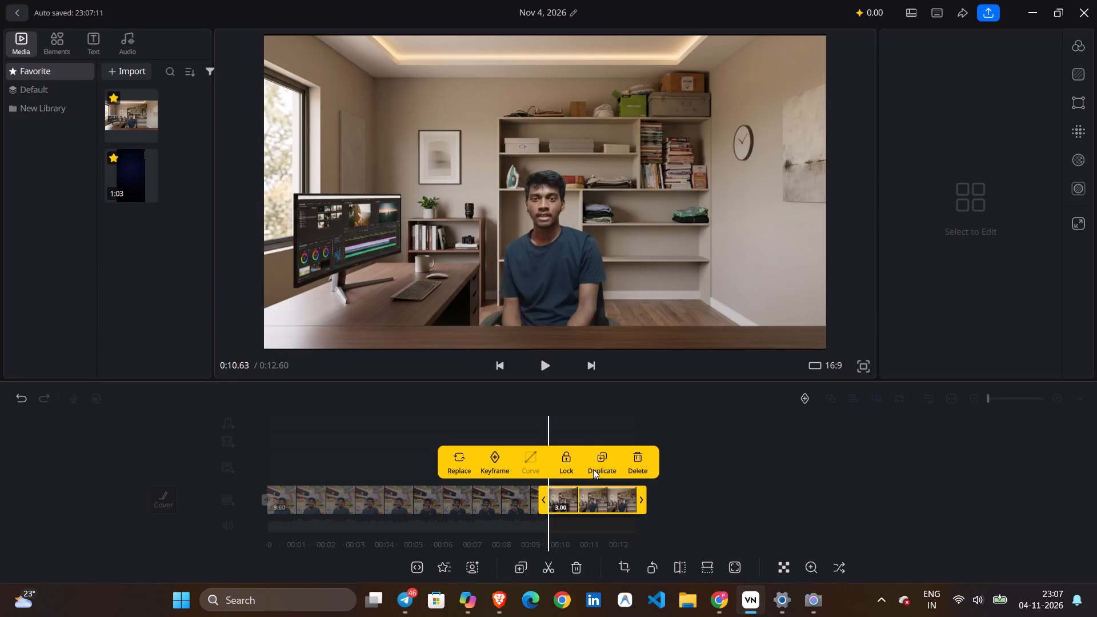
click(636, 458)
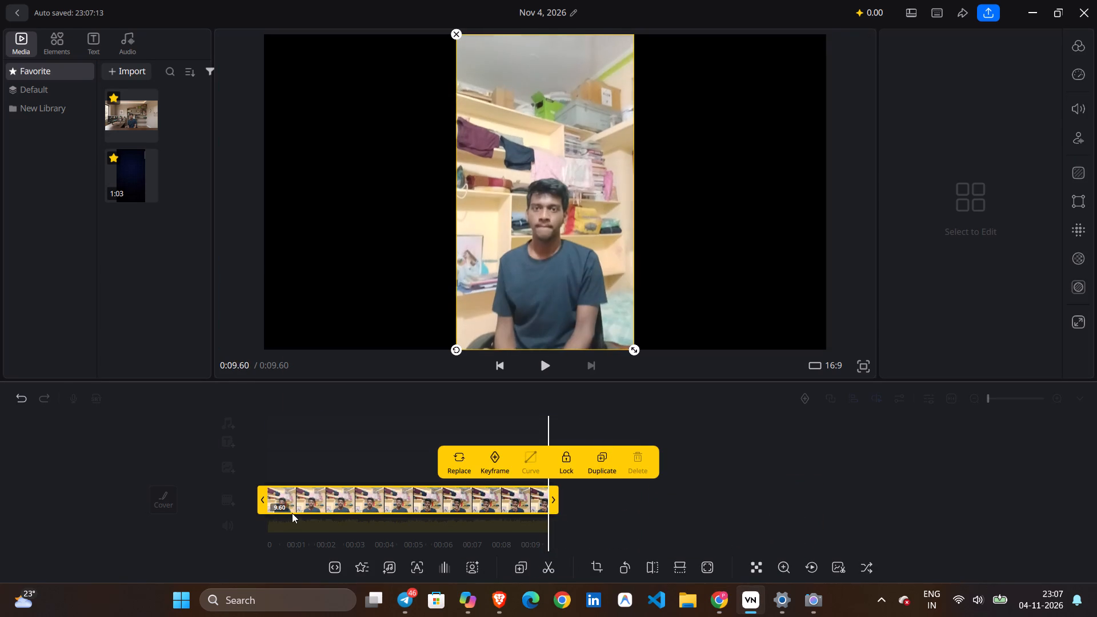
Add "Outpaint the image horizontally 203352 dA0" from Downloads to the main track before the video clip.
click(161, 456)
click(227, 498)
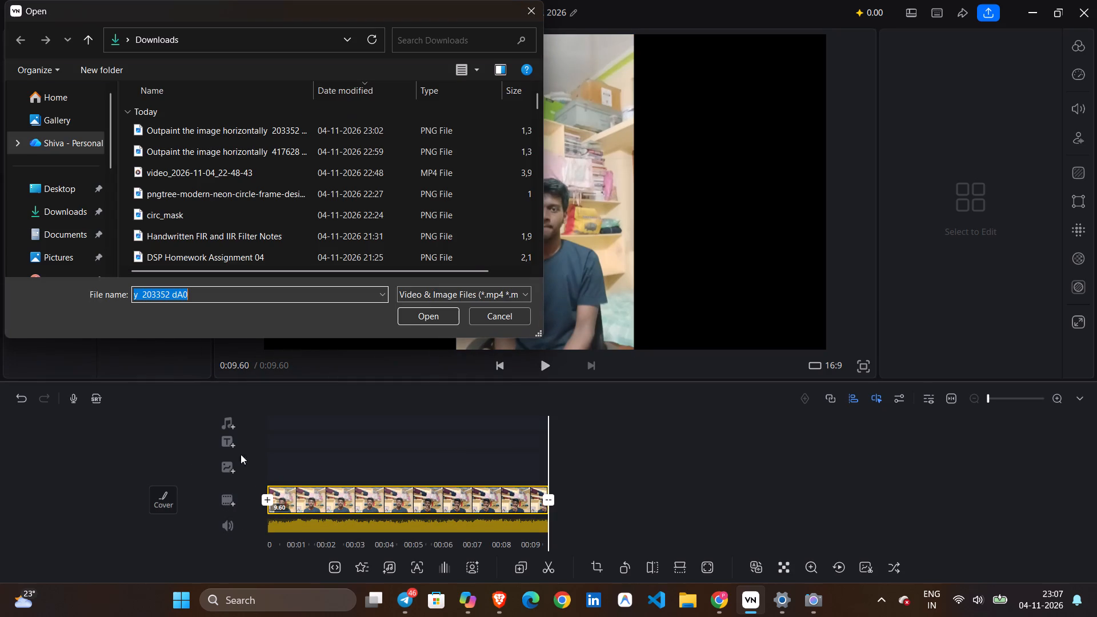
click(178, 139)
click(197, 133)
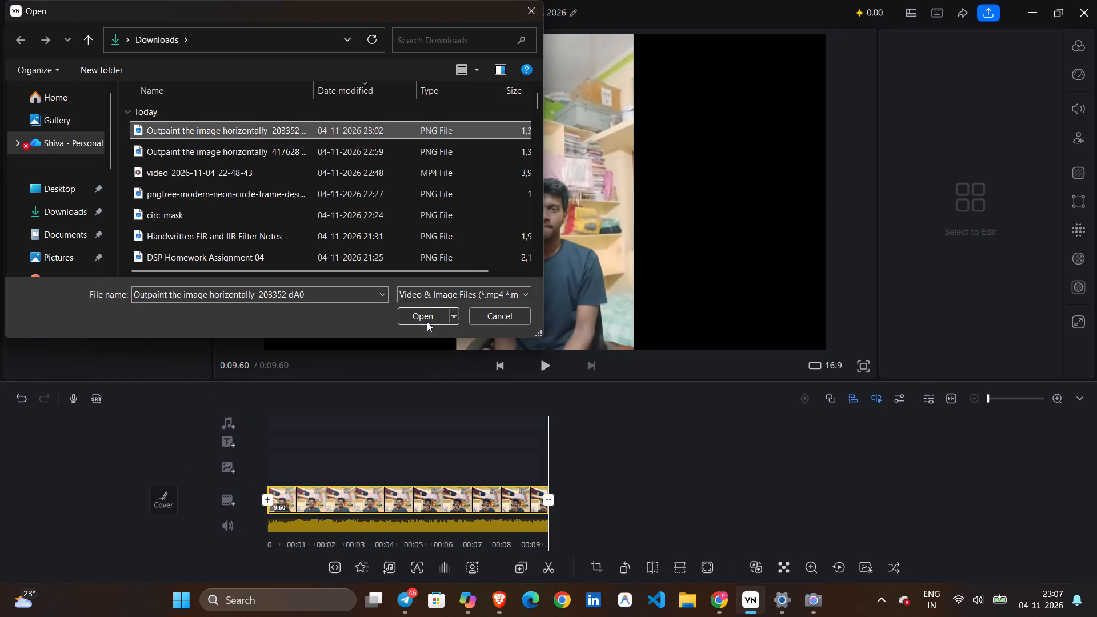
click(425, 323)
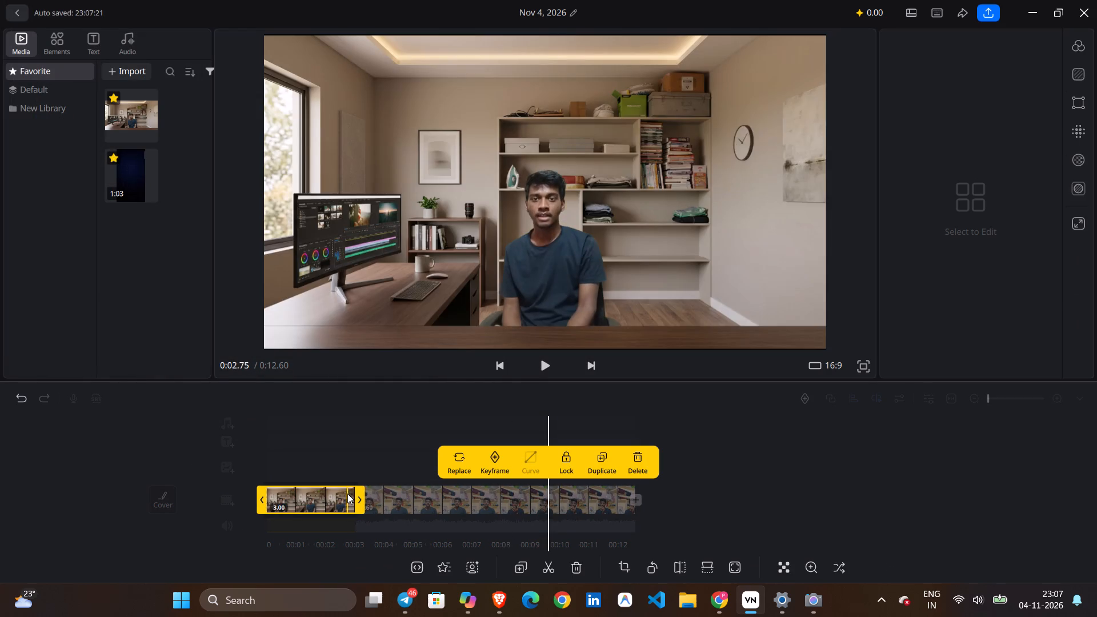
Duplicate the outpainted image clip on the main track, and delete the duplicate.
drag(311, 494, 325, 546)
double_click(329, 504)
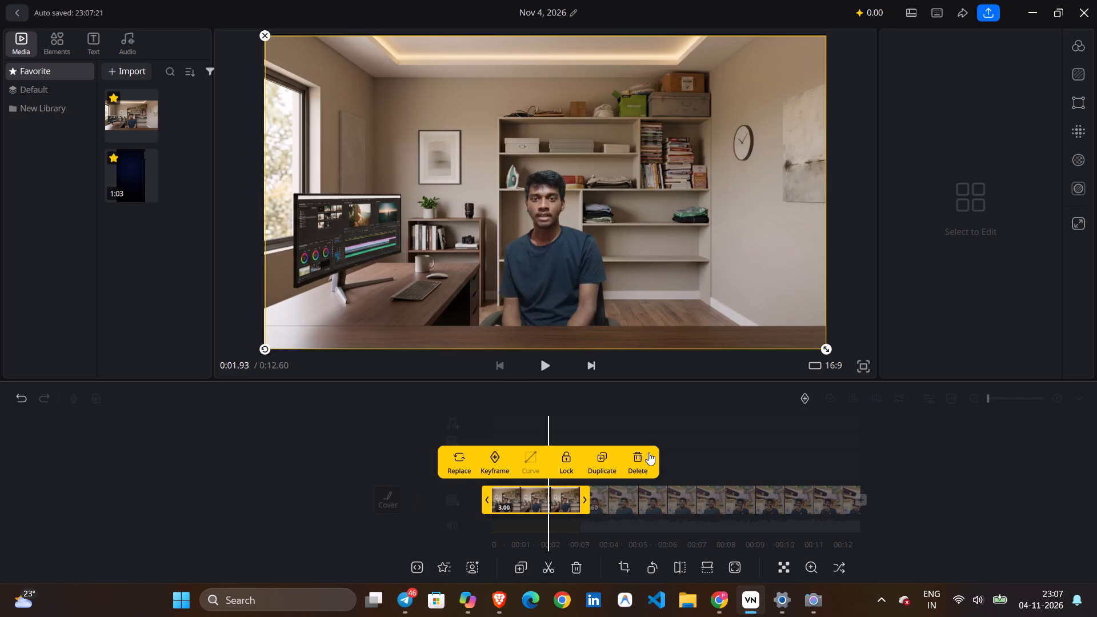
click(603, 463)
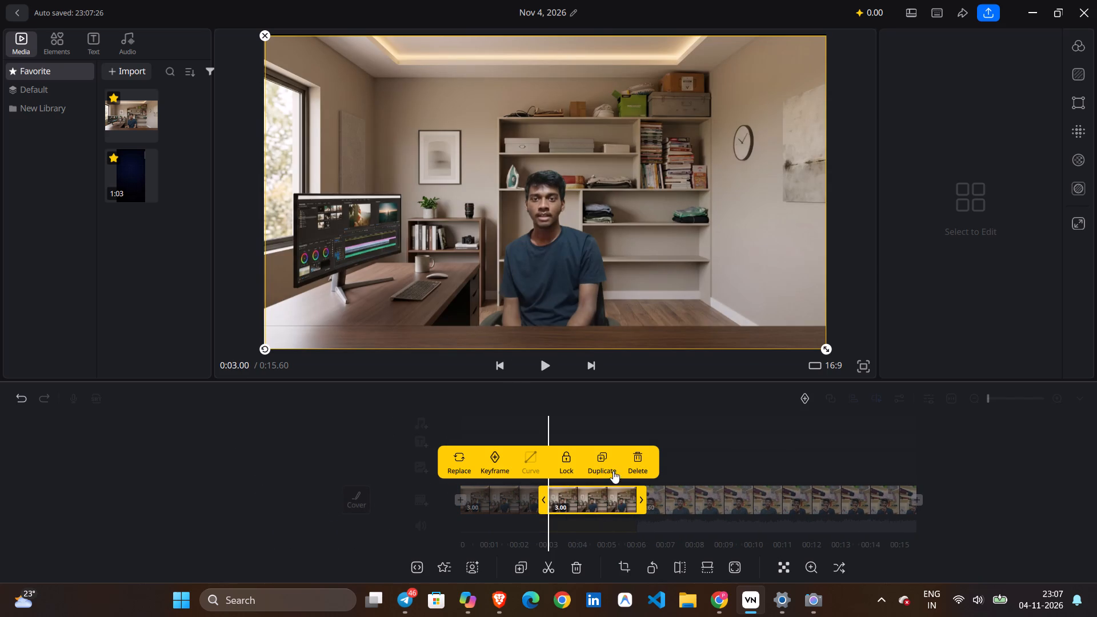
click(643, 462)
Delete the outpainted room image clip that precedes the video on the main track.
click(490, 499)
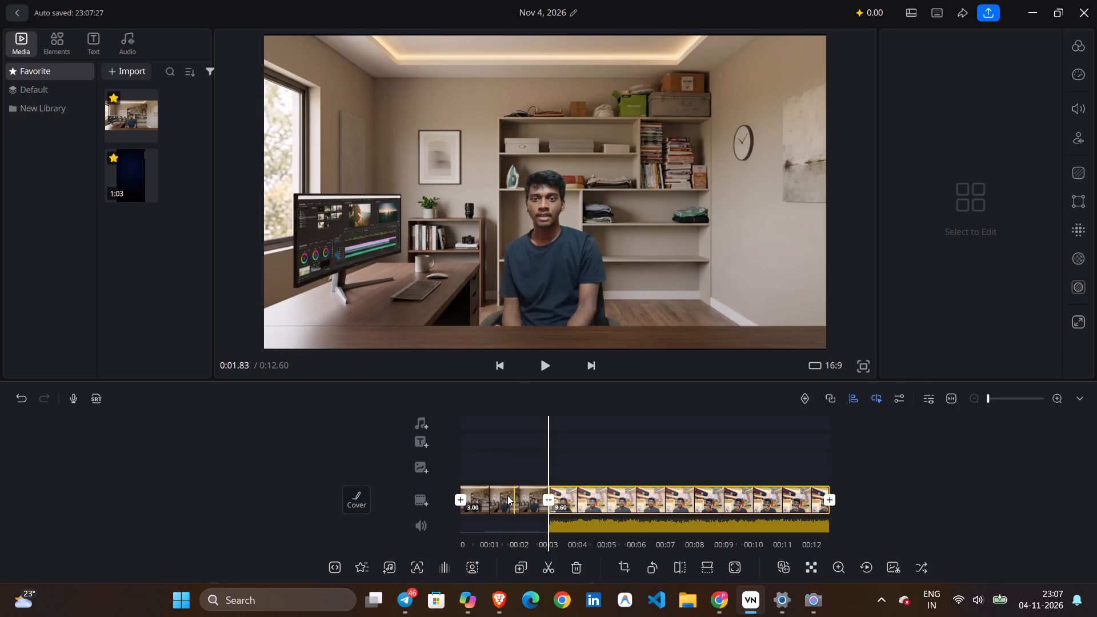
click(507, 495)
click(560, 502)
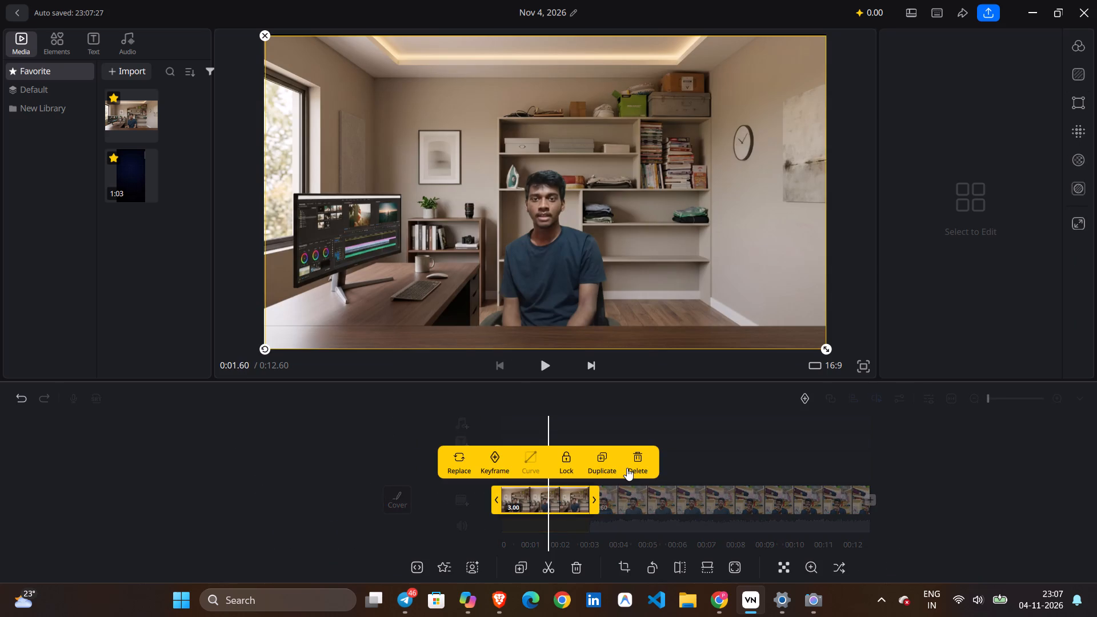
click(627, 468)
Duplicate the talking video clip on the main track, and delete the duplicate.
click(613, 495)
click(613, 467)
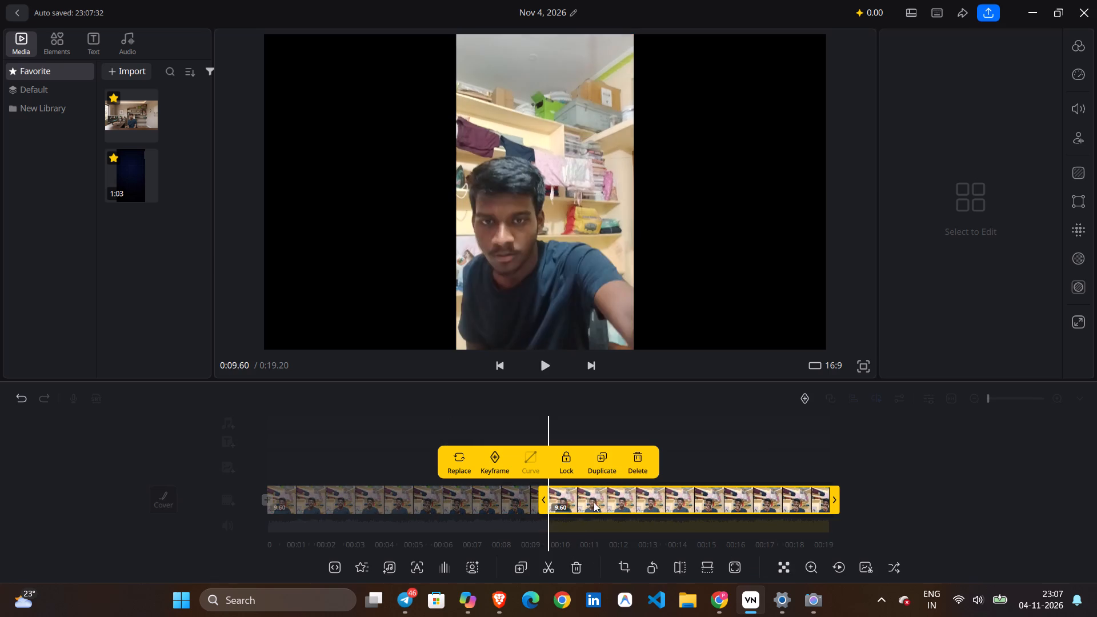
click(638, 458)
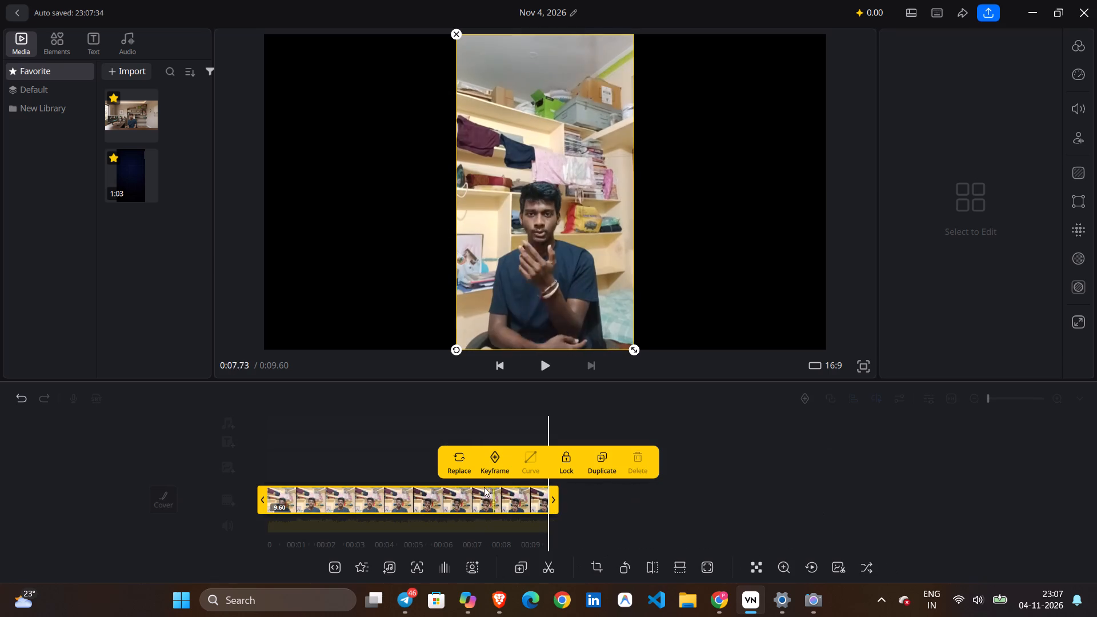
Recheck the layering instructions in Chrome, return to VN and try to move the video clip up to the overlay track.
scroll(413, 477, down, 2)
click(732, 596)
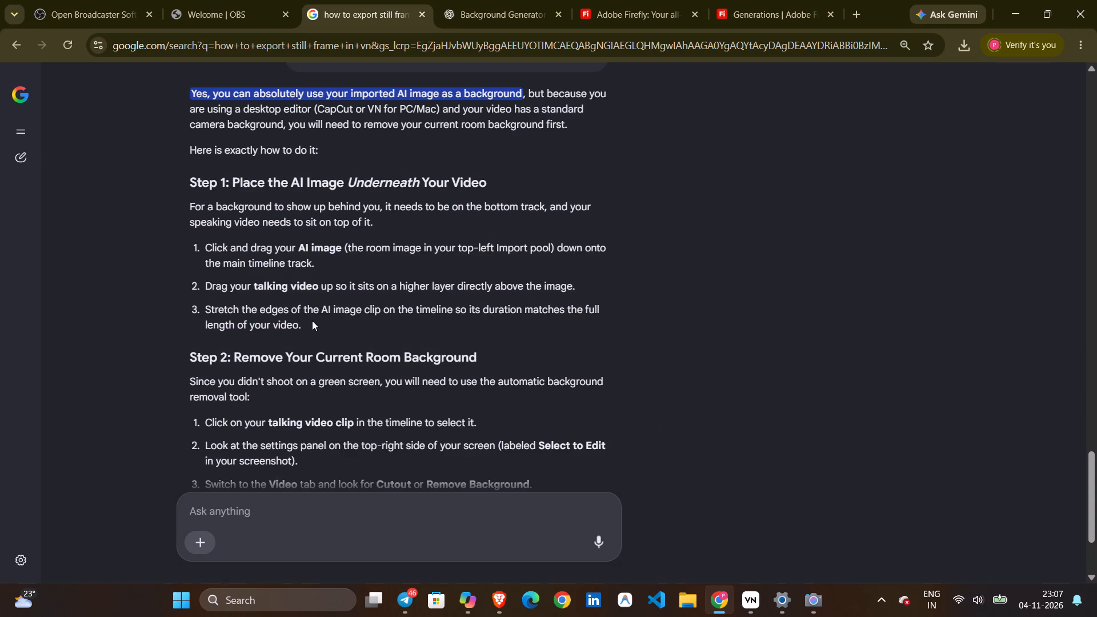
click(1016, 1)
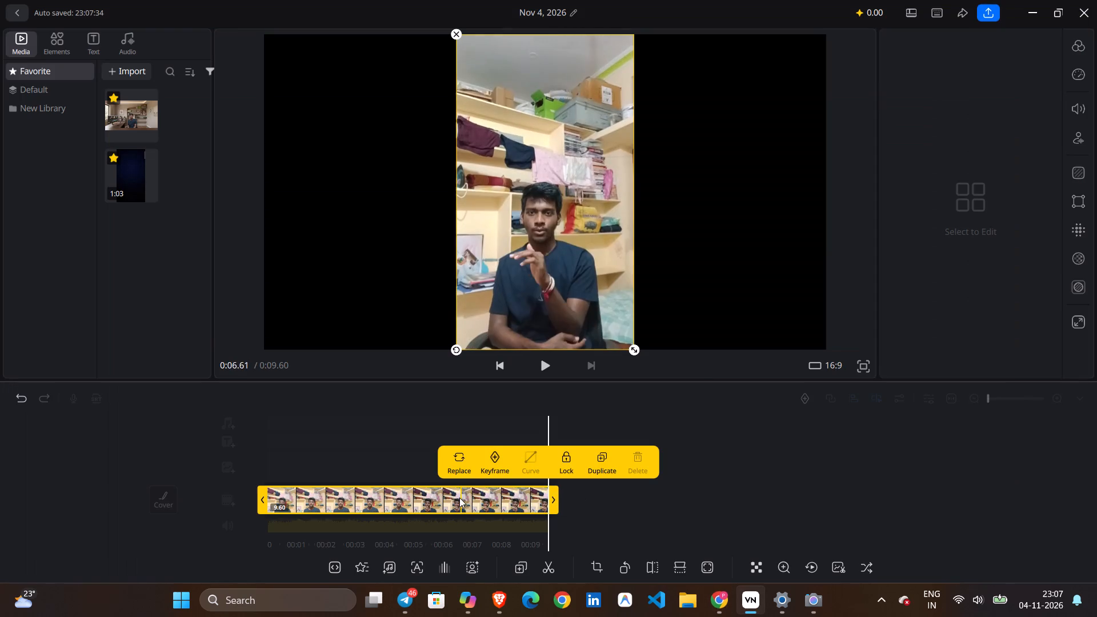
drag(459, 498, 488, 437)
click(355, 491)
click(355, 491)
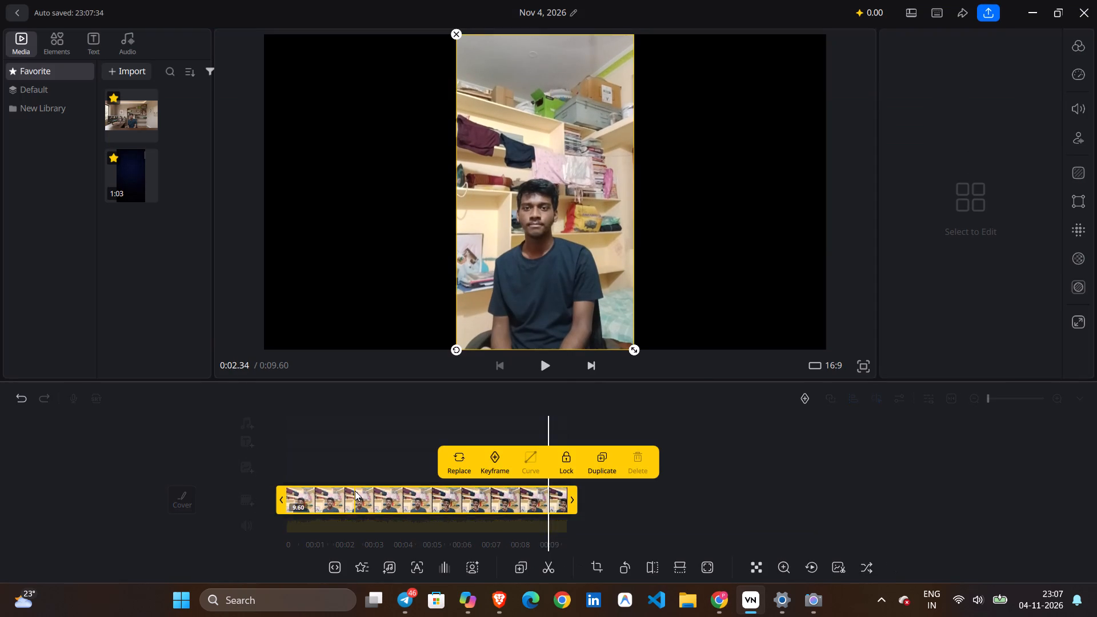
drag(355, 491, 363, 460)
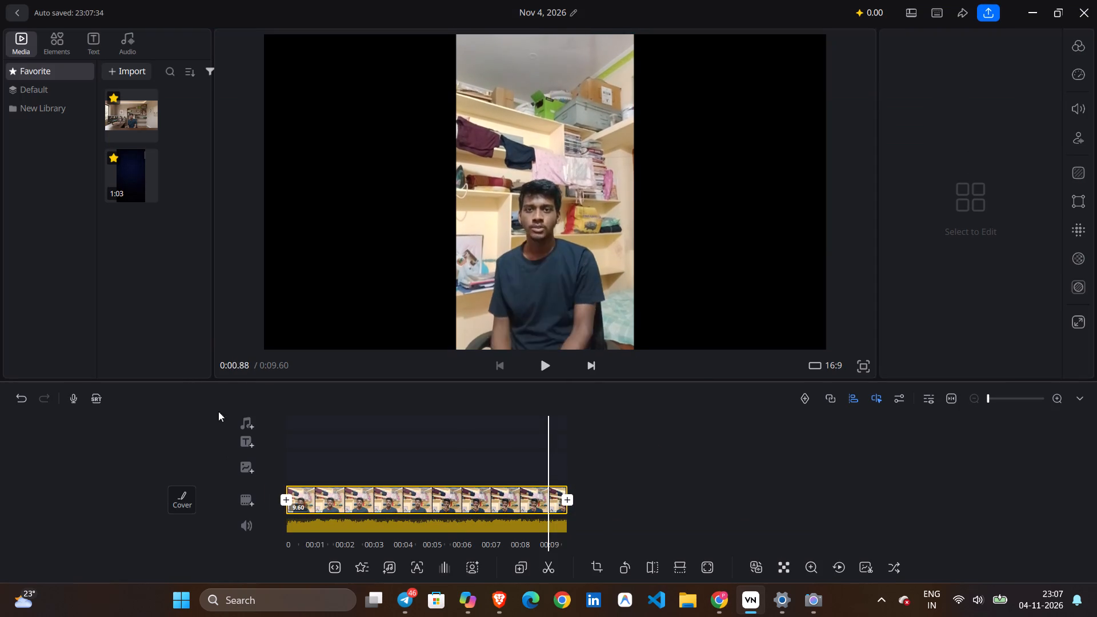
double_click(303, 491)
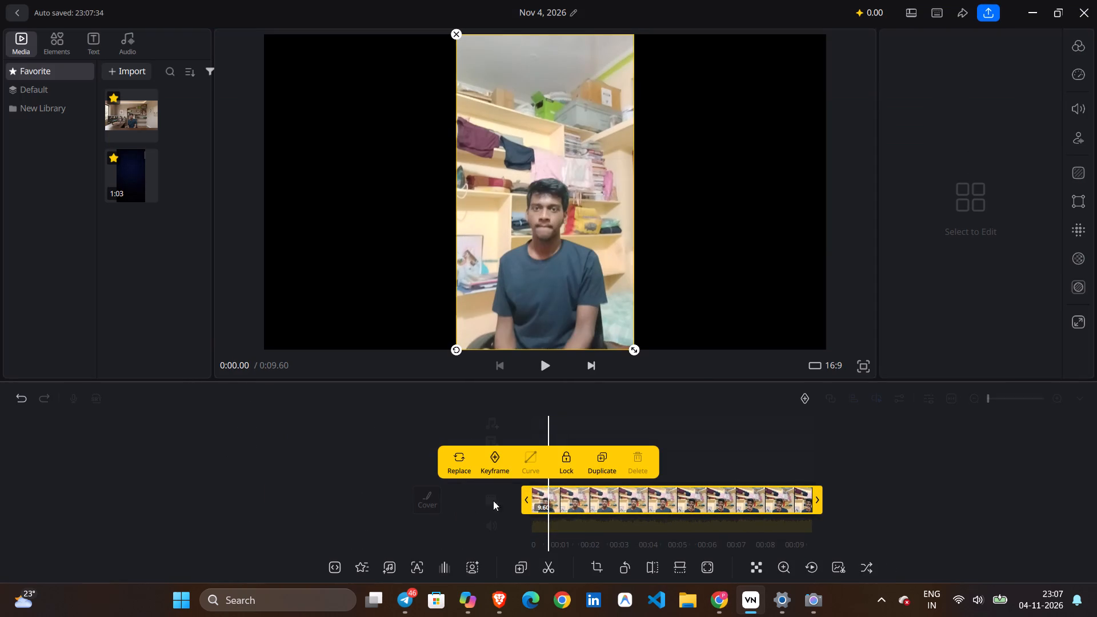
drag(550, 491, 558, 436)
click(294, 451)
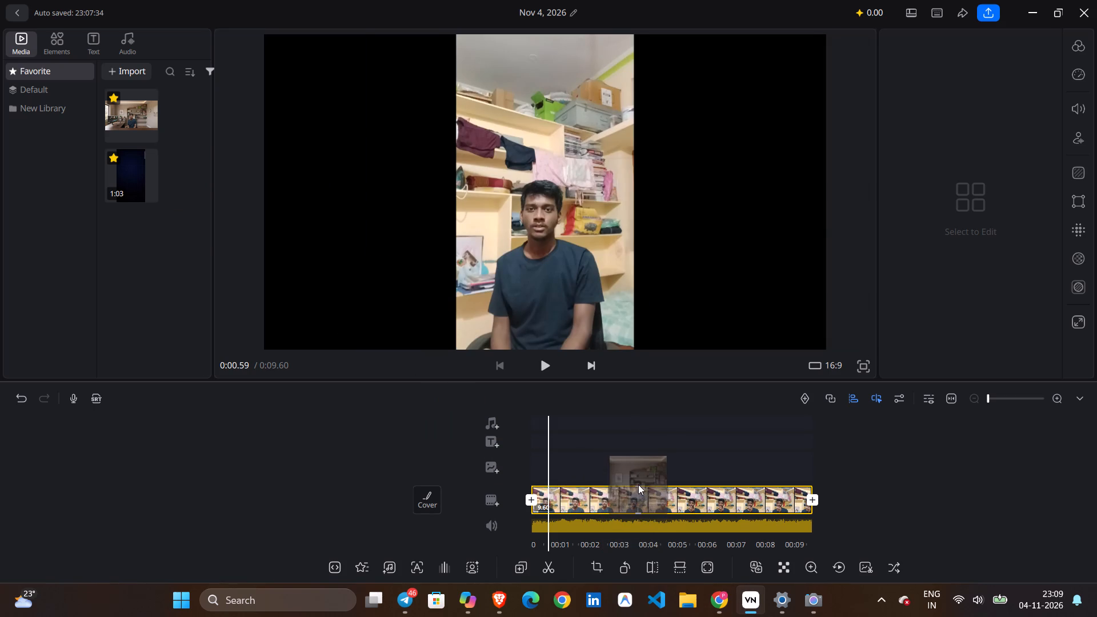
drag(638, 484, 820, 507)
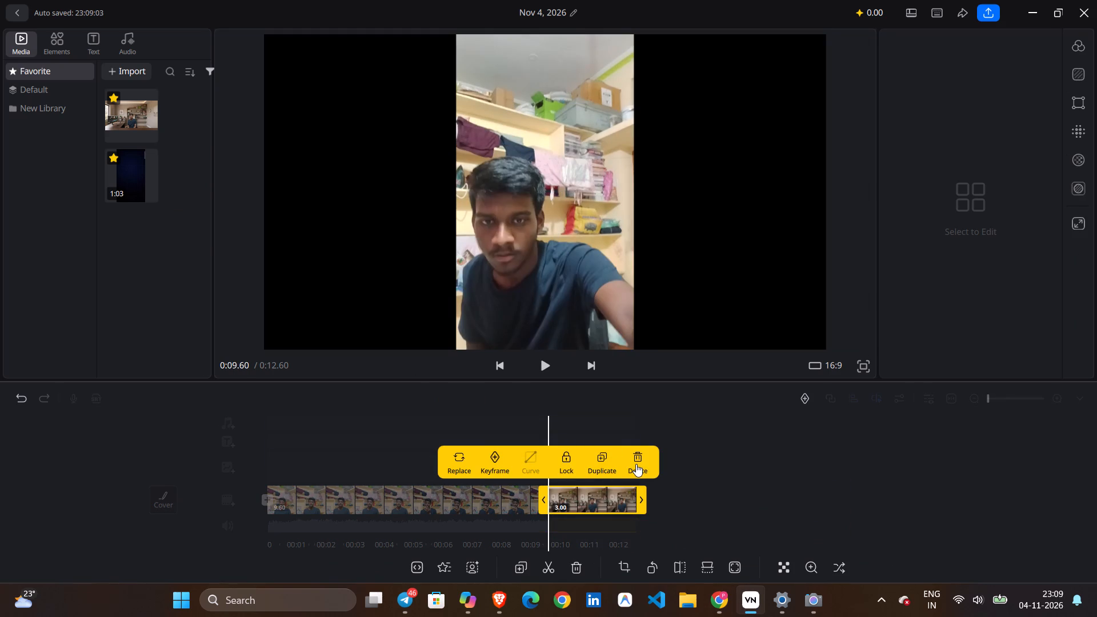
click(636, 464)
Switch to Brave to check the tutorial's clip and image layering, and return to VN.
click(501, 588)
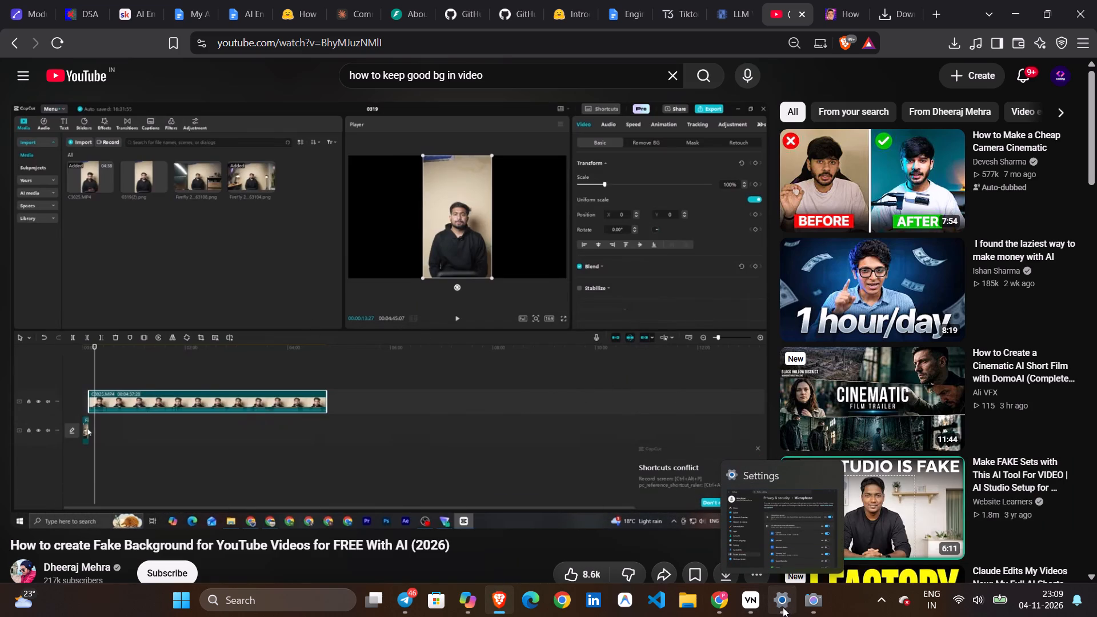
click(754, 591)
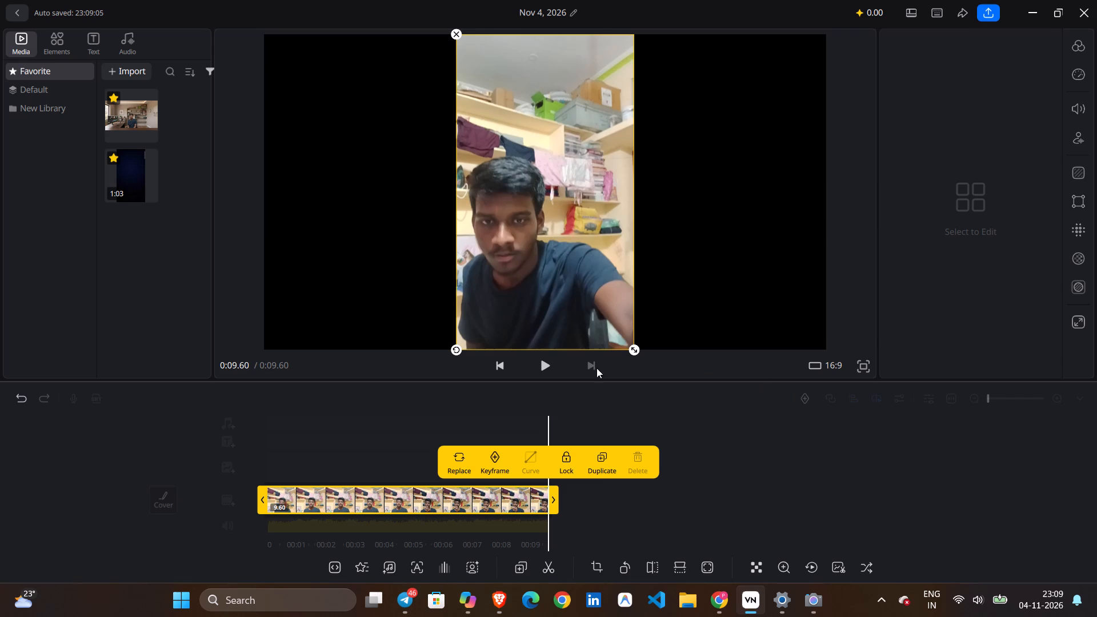
Filter the Favorite media to show only the outpainted image and reverse the sort order.
click(113, 114)
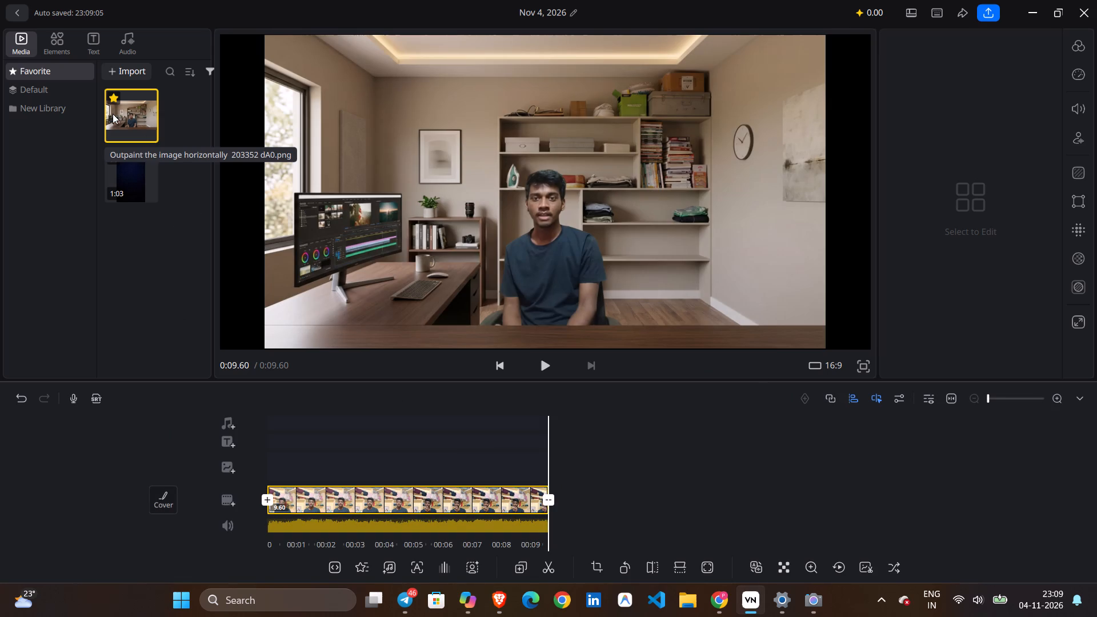
right_click(114, 114)
click(123, 99)
click(207, 69)
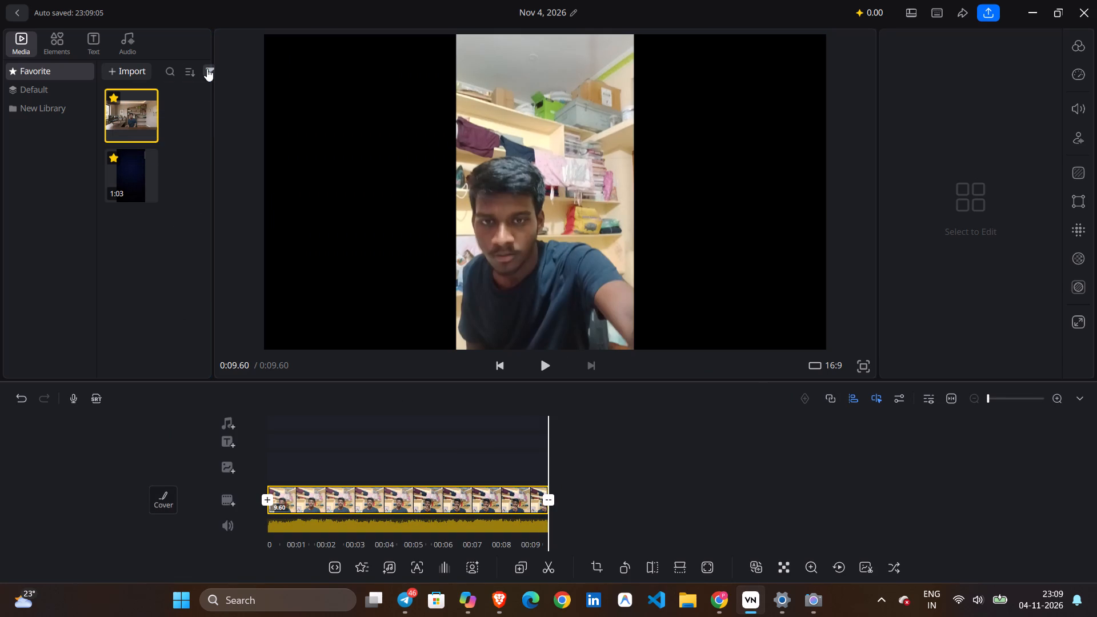
click(181, 108)
click(144, 115)
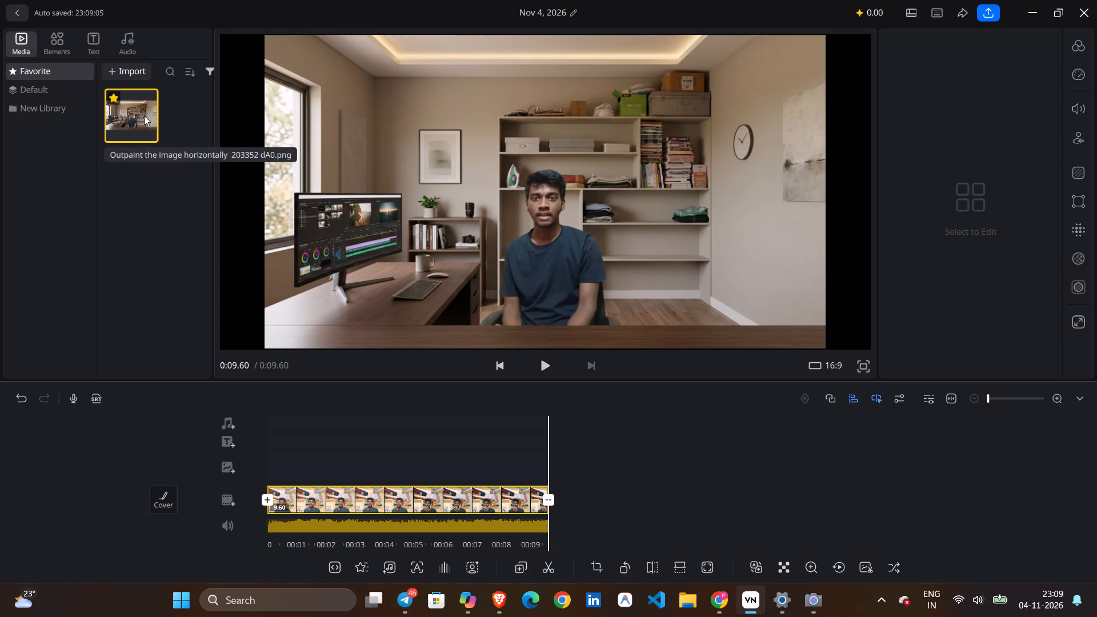
click(190, 70)
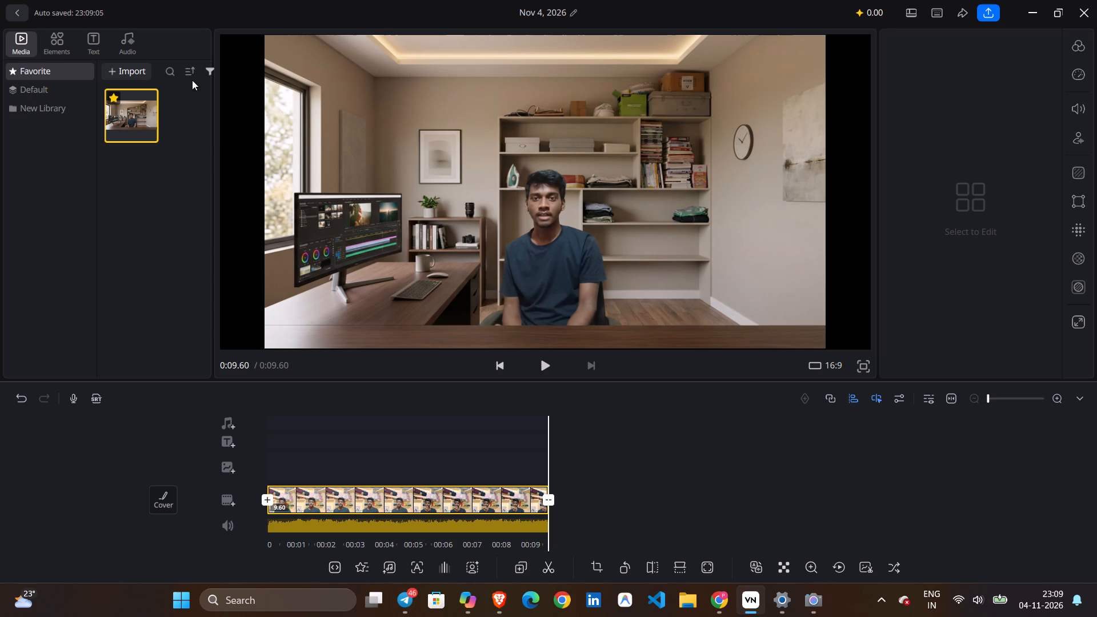
Preview the outpainted room image from the Favorite media at full size and close the preview.
click(109, 128)
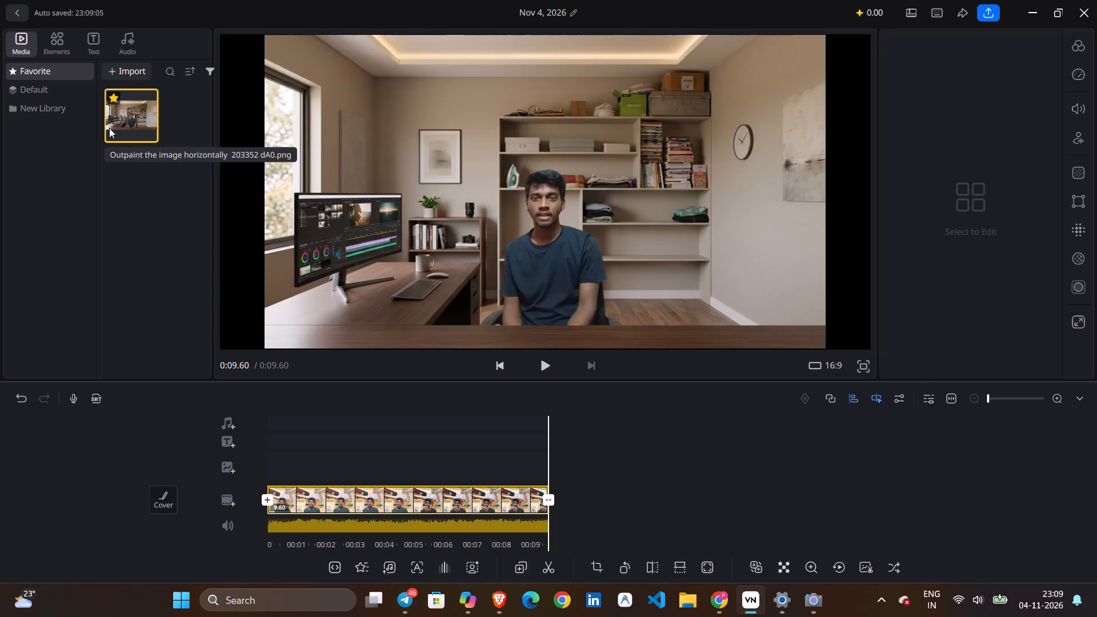
click(109, 128)
double_click(109, 128)
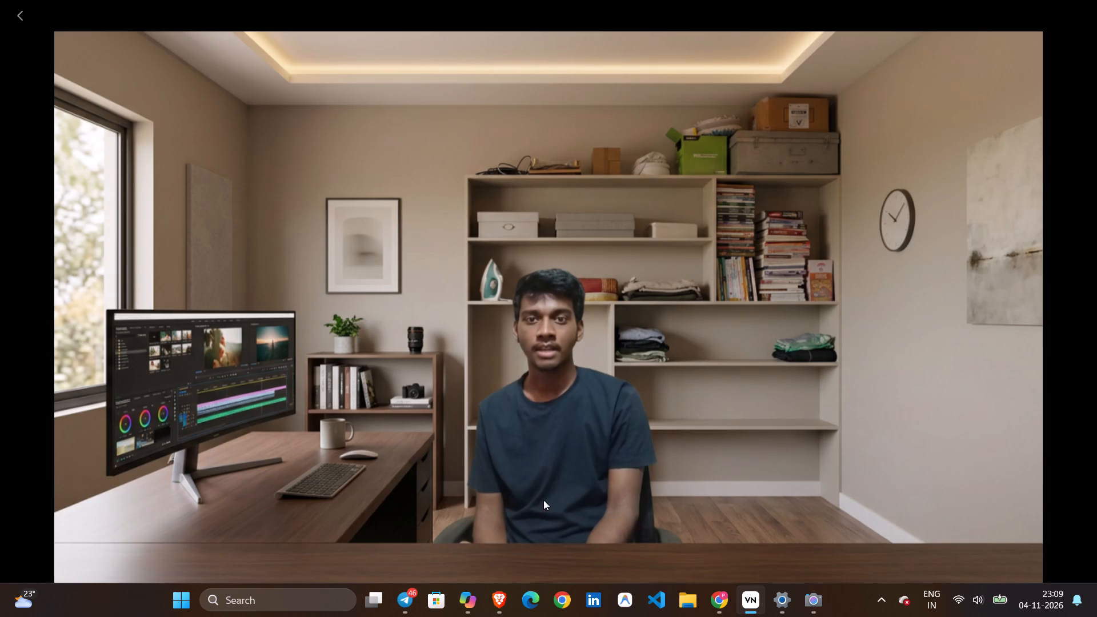
key(grave)
key(Escape)
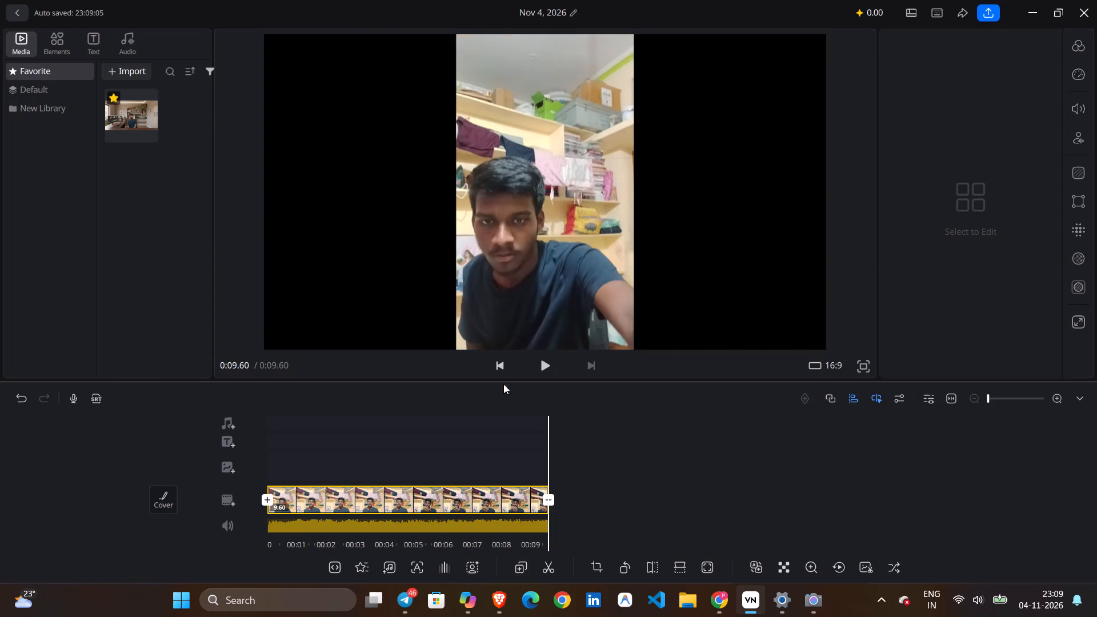
Switch to Chrome and read the answer's section on removing the room background with Auto Cutout.
click(715, 594)
scroll(410, 375, down, 2)
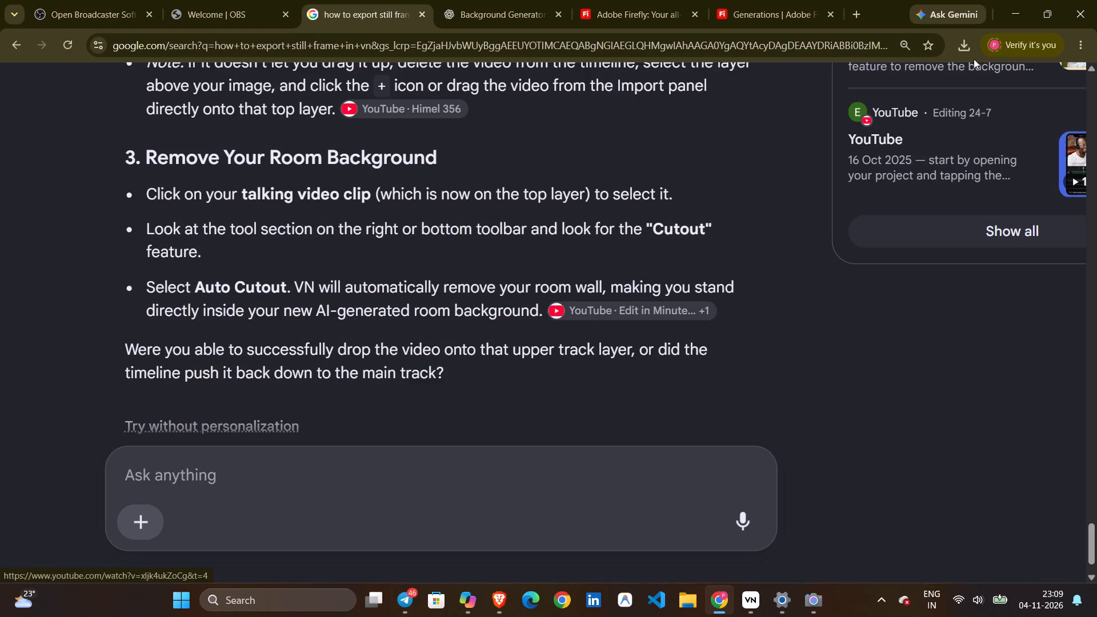
Return to VN and apply Cutout to the portrait clip, trying Feather at 100 before setting it back to 0.
click(1001, 18)
double_click(435, 504)
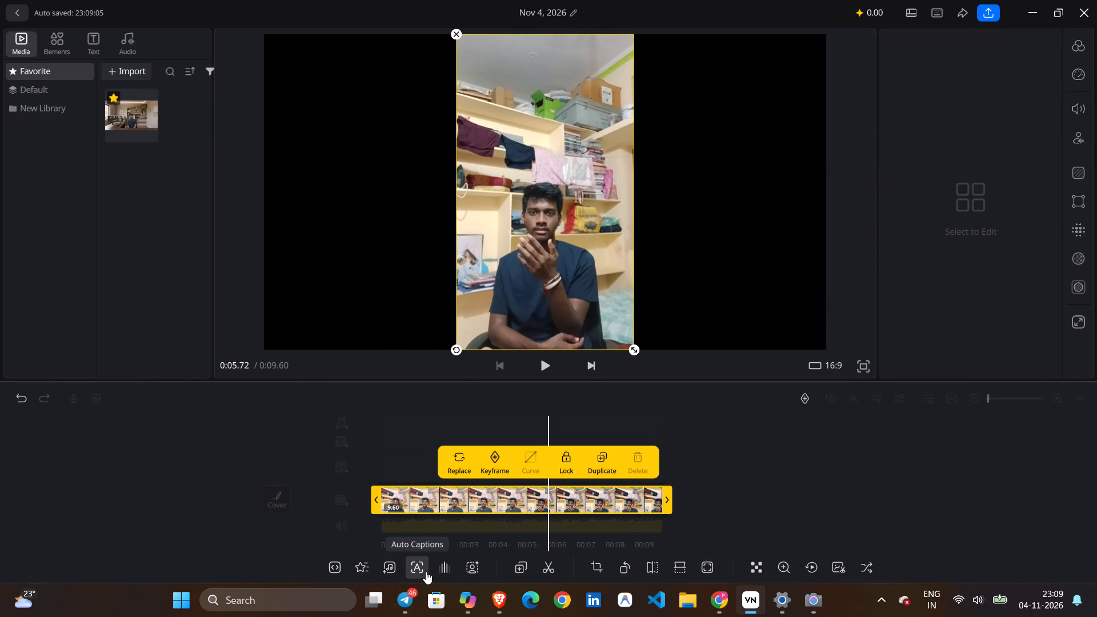
click(469, 569)
click(420, 427)
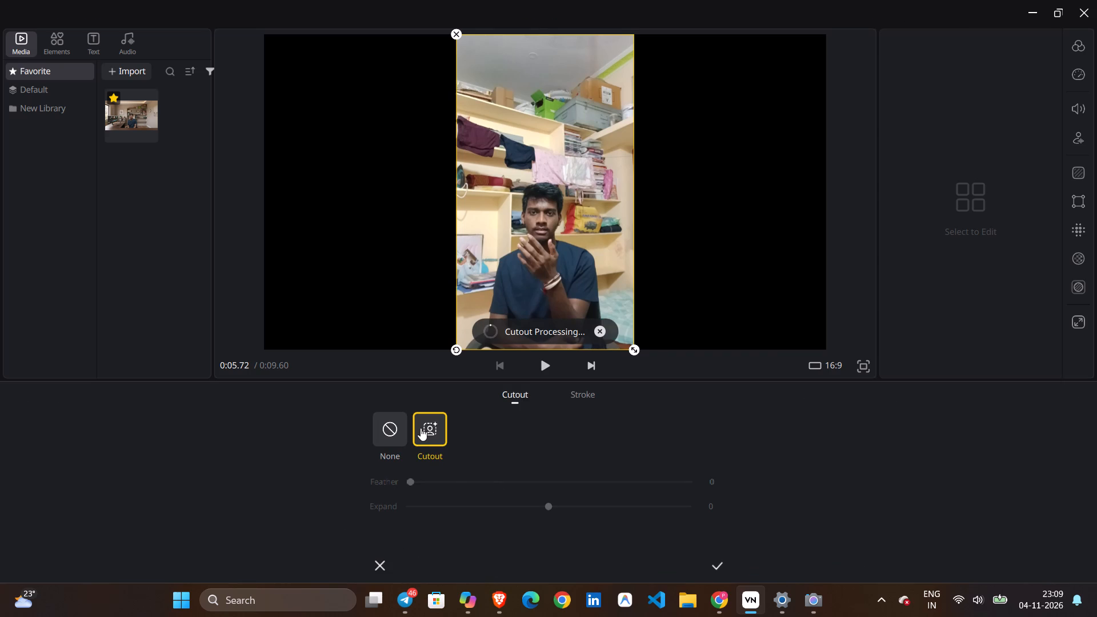
click(716, 596)
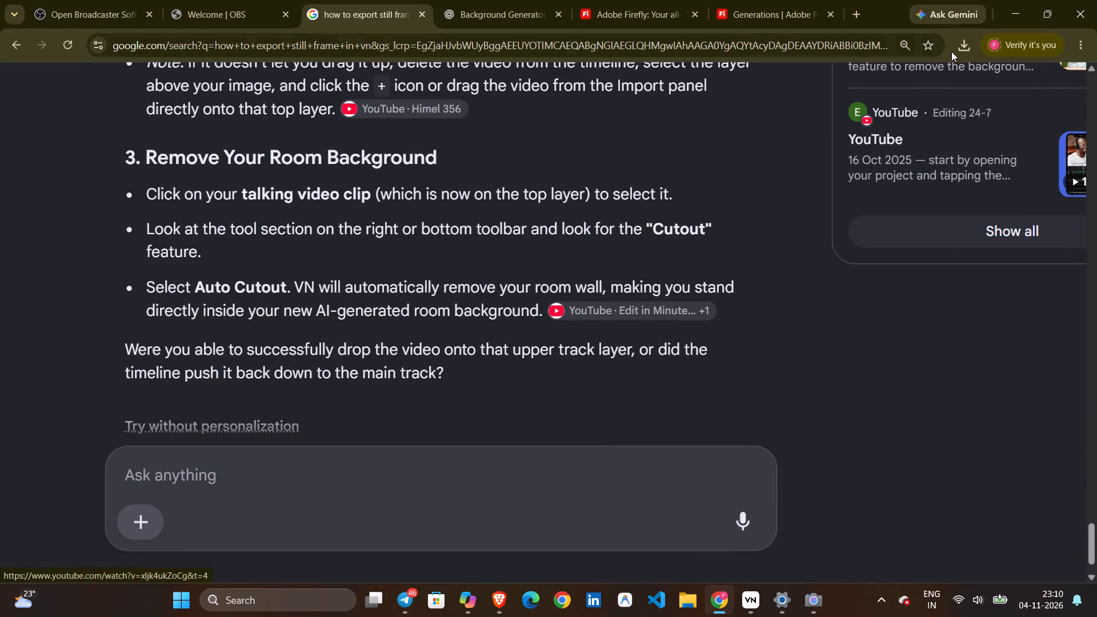
click(1020, 0)
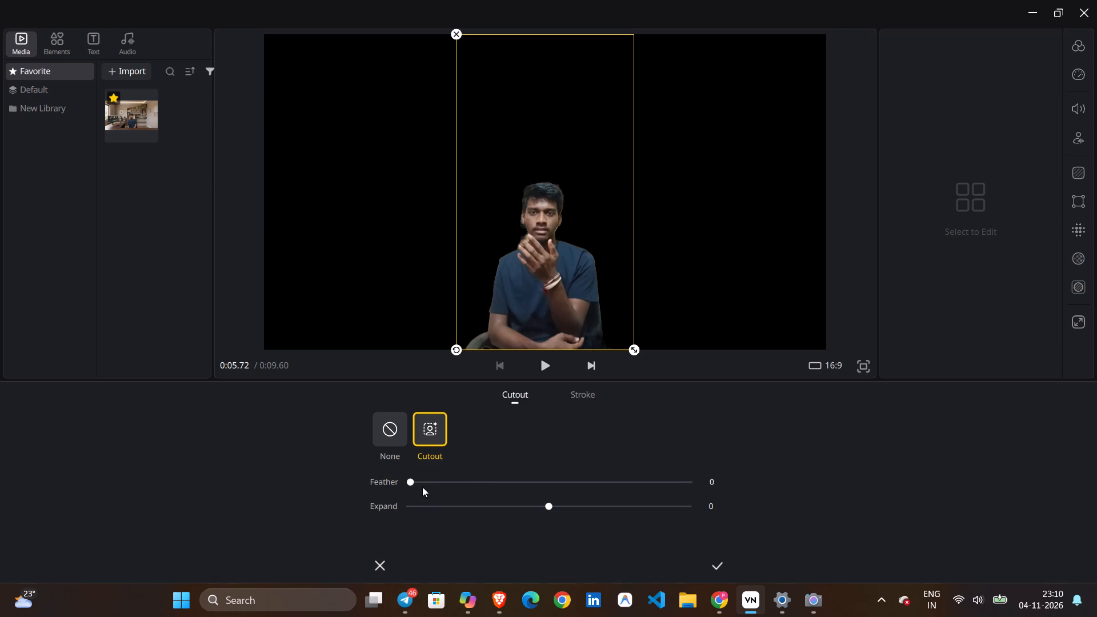
drag(412, 481, 1096, 491)
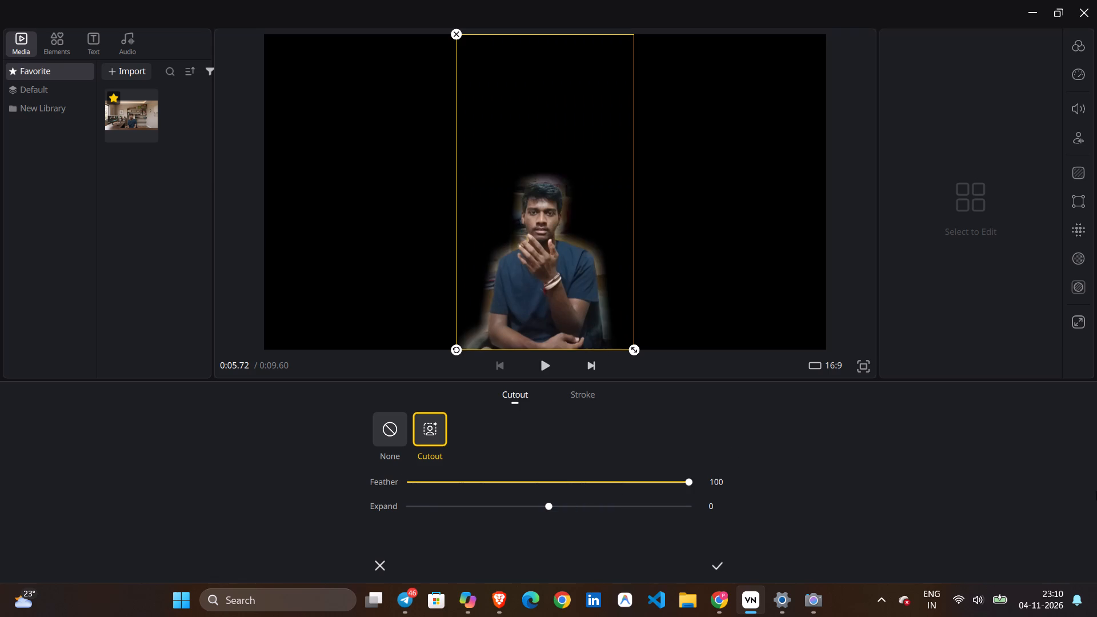
drag(1096, 491, 291, 484)
click(717, 556)
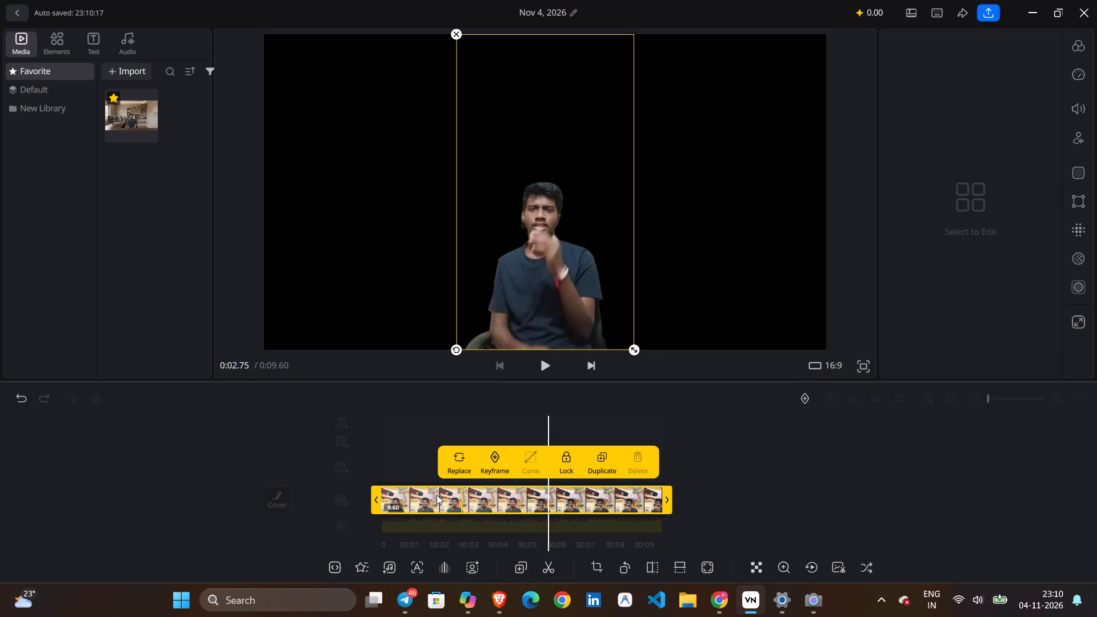
Check the YouTube tutorial in Brave, and in Chrome reread the answer's steps on layering the AI image beneath the talking video.
click(493, 595)
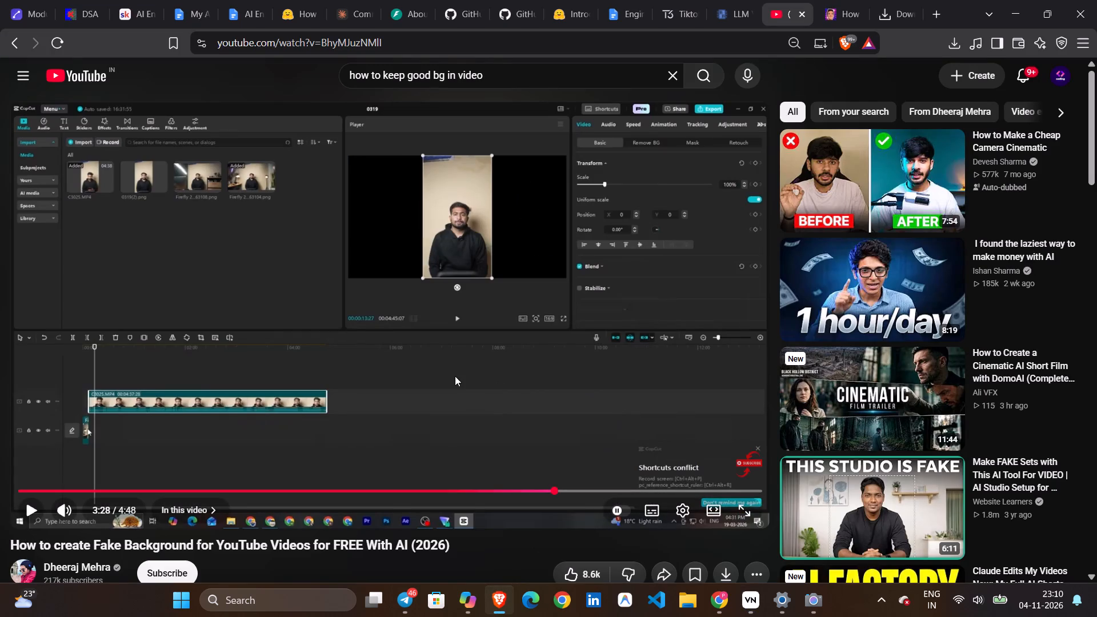
click(724, 602)
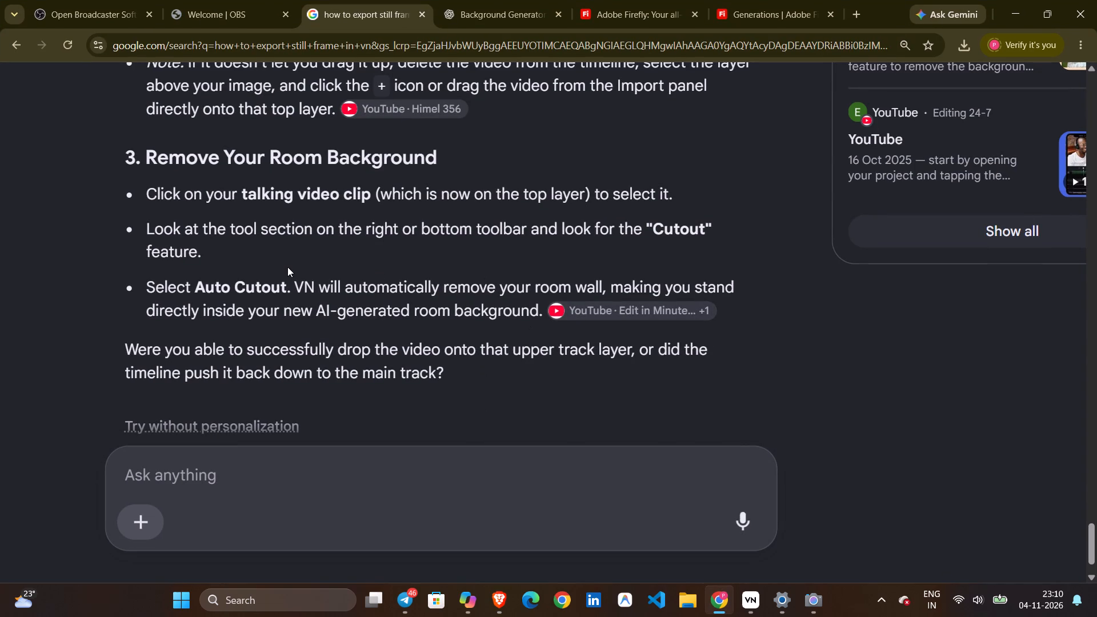
scroll(244, 350, down, 1)
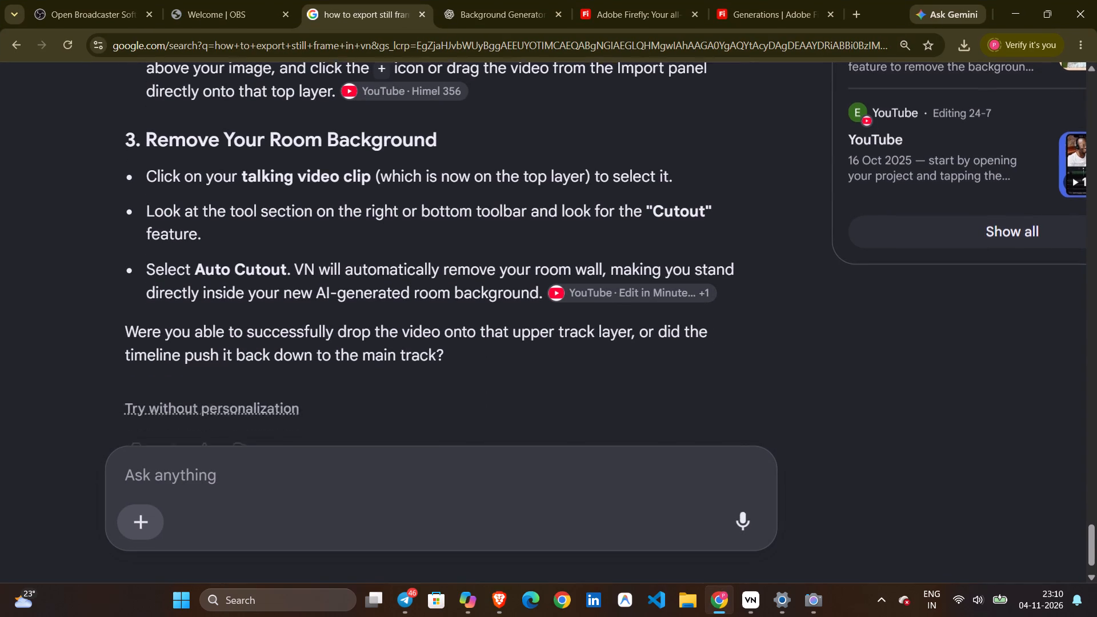
scroll(244, 350, down, 1)
scroll(244, 350, up, 1)
scroll(220, 257, up, 3)
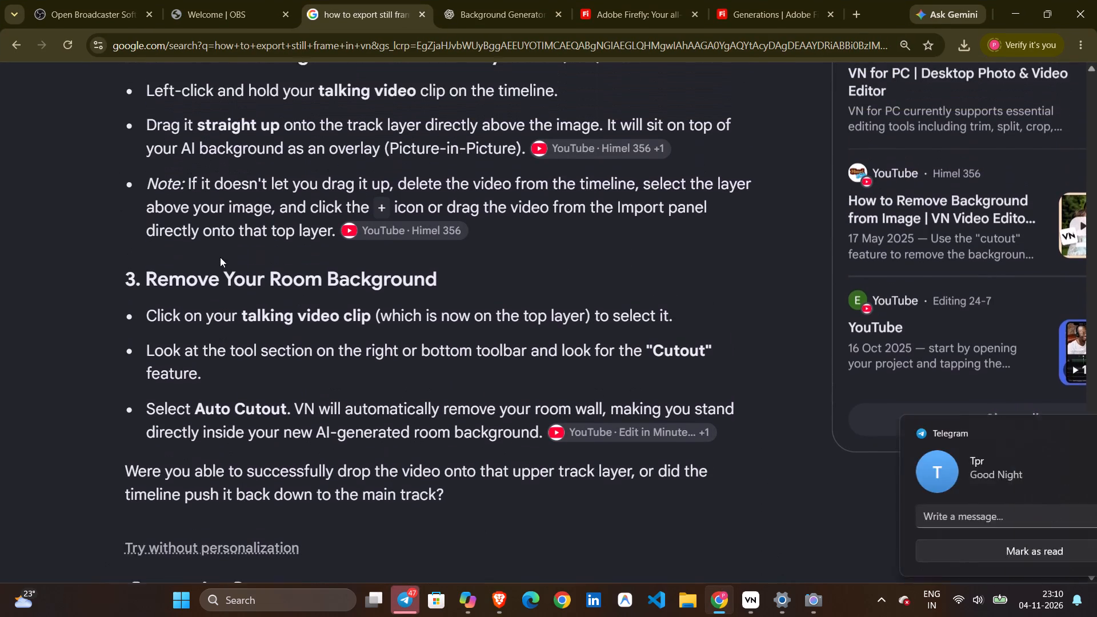
scroll(325, 363, up, 2)
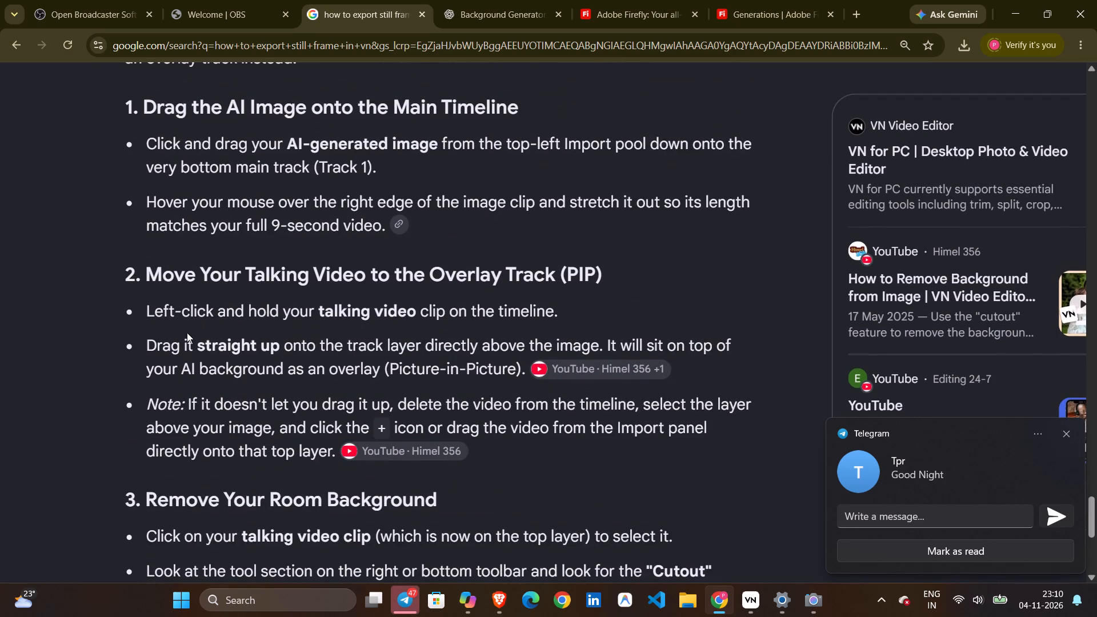
scroll(238, 293, up, 2)
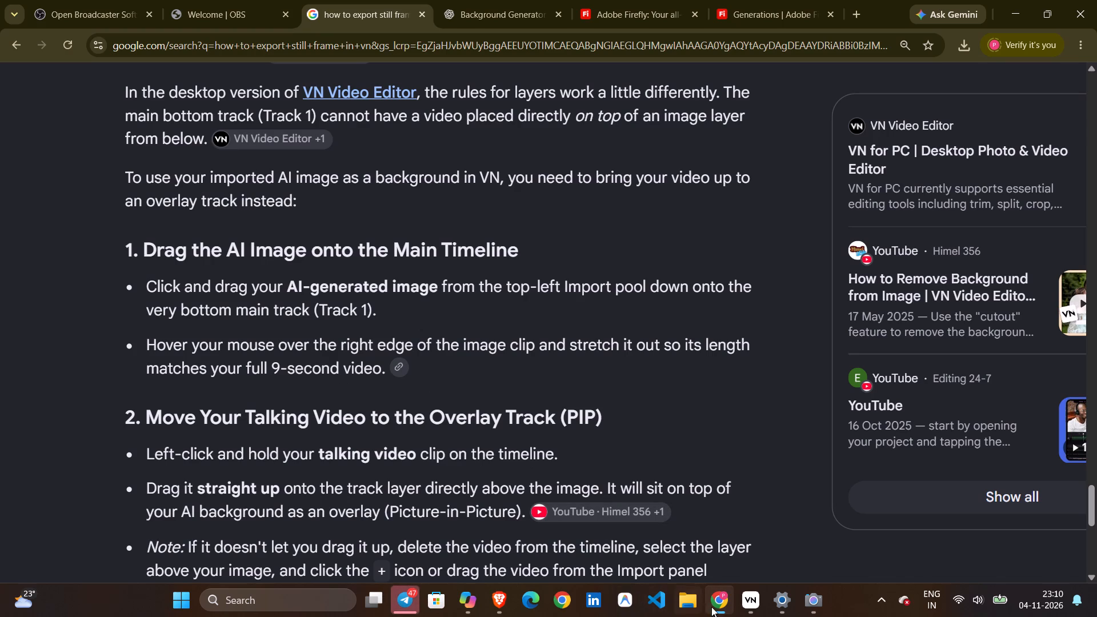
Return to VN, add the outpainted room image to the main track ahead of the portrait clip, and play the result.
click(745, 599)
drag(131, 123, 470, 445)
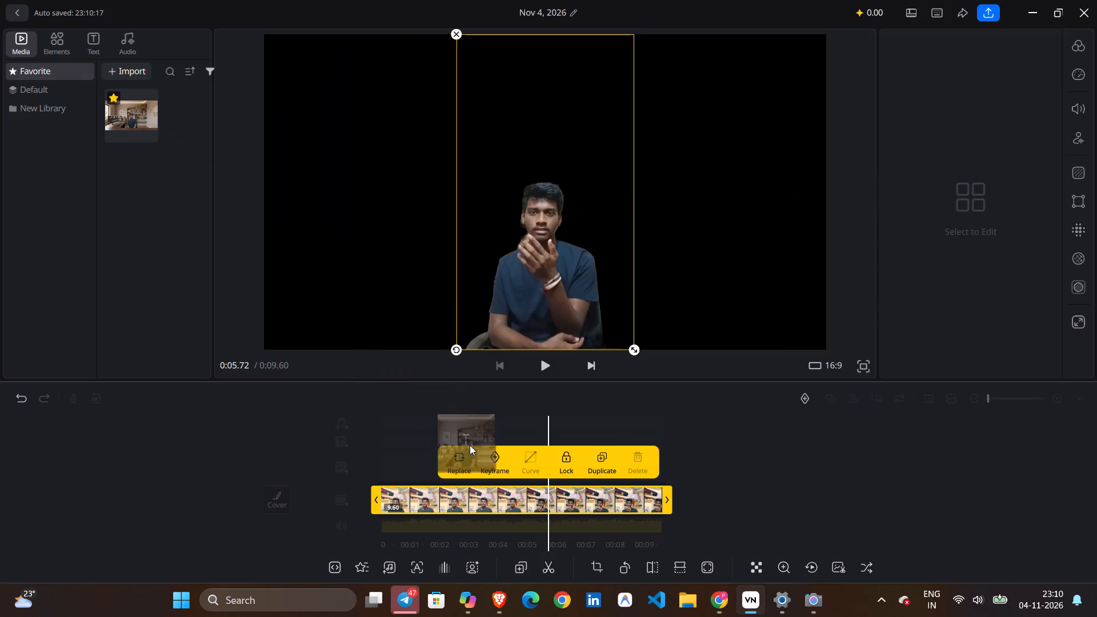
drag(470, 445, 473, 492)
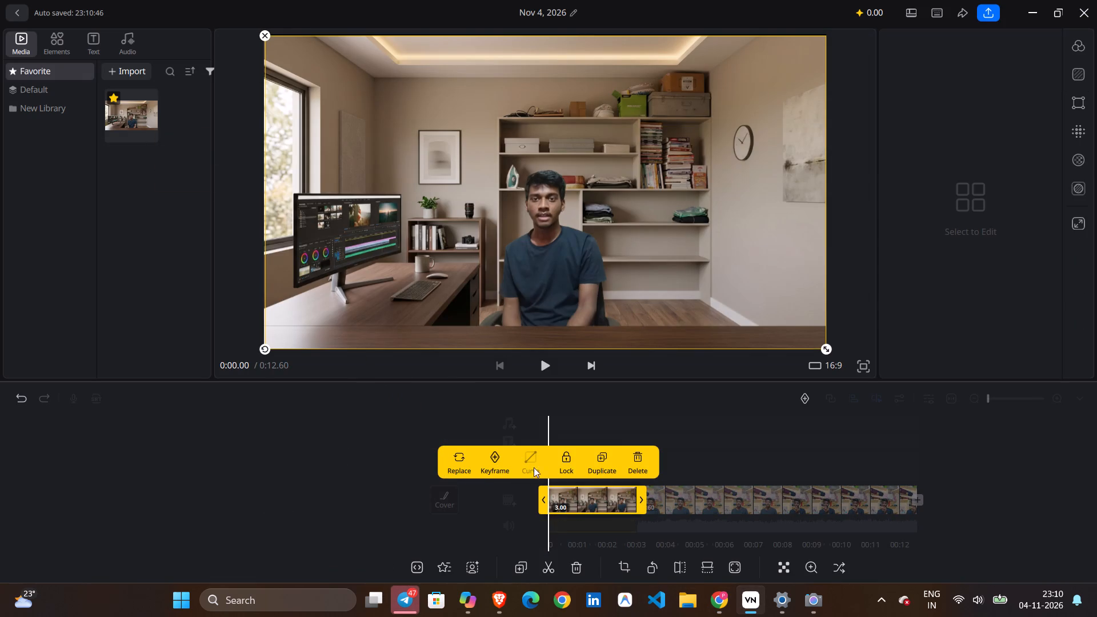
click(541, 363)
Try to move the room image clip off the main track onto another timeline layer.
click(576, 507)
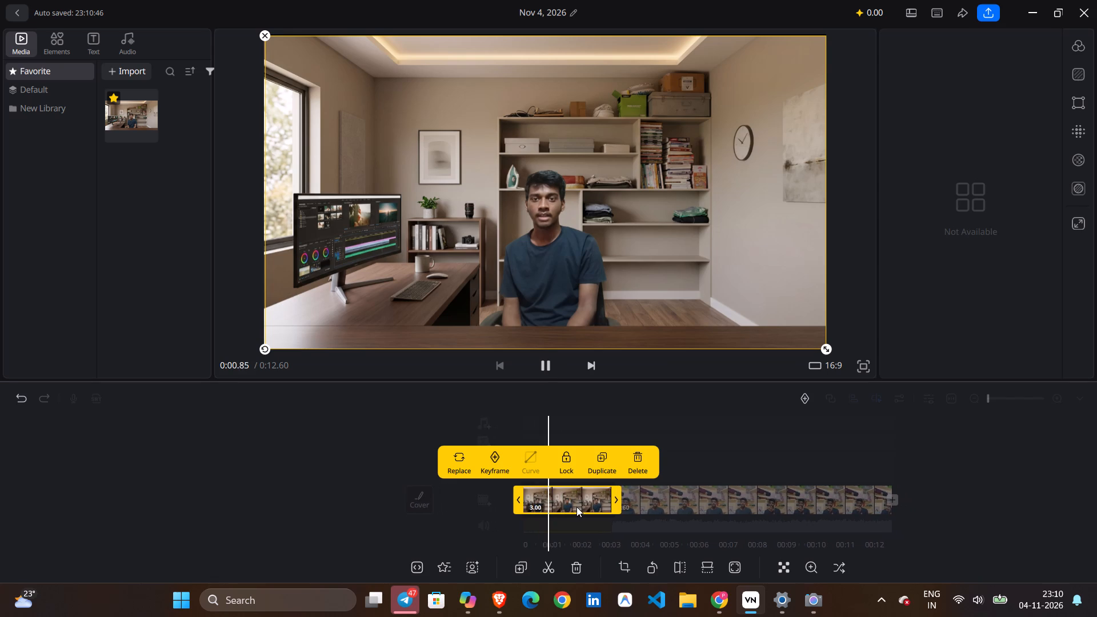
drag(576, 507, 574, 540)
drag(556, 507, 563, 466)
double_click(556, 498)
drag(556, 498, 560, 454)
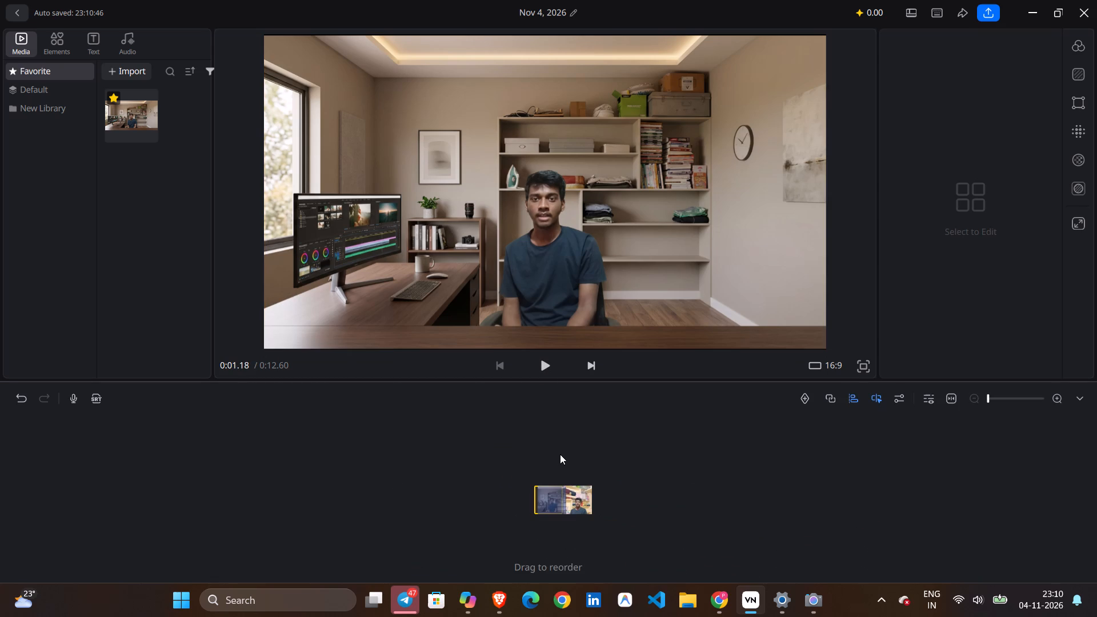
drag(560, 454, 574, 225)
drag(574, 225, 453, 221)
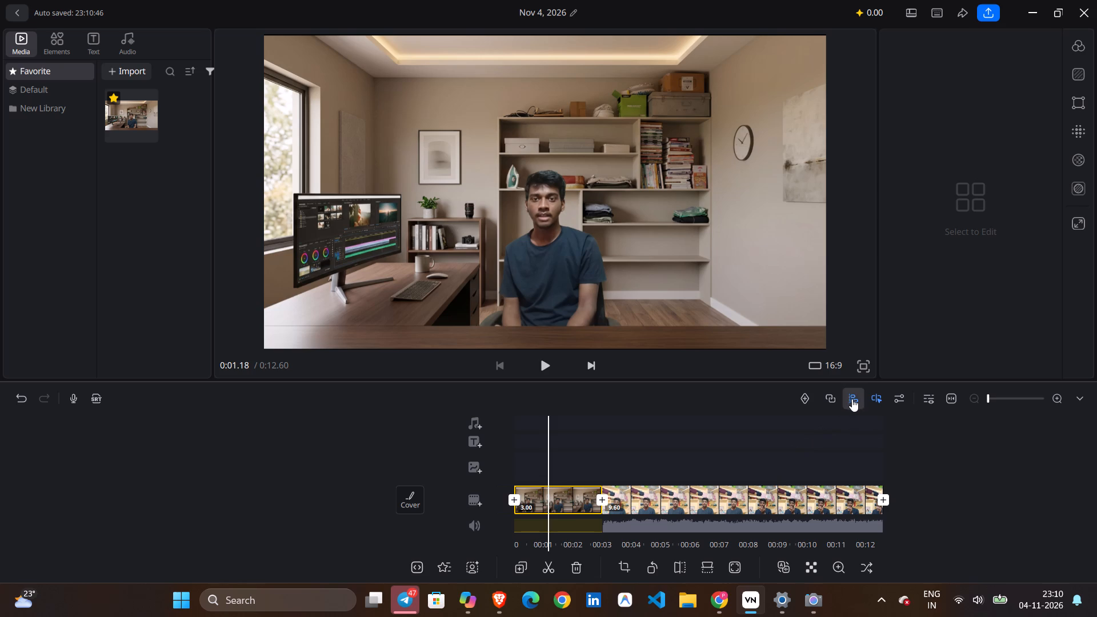
Turn off the timeline's clip-alignment toggle and try again to move the room image clip up onto an overlay track.
click(853, 398)
click(586, 506)
drag(567, 505, 575, 445)
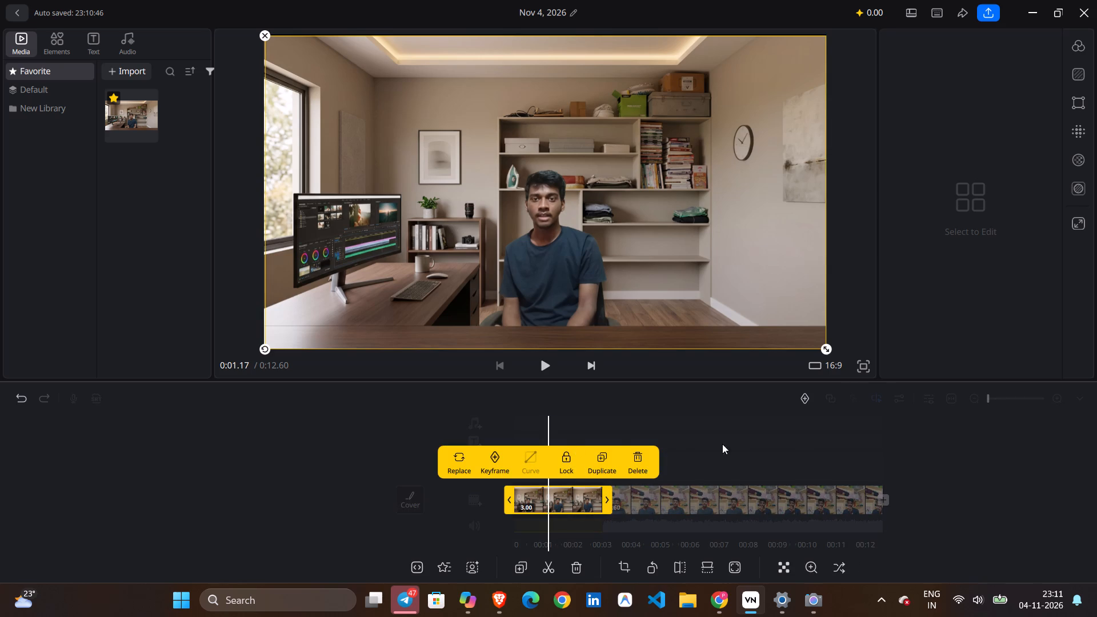
drag(563, 504, 569, 438)
Delete the 3-second room image from the main track, leaving only the portrait clip there.
click(639, 459)
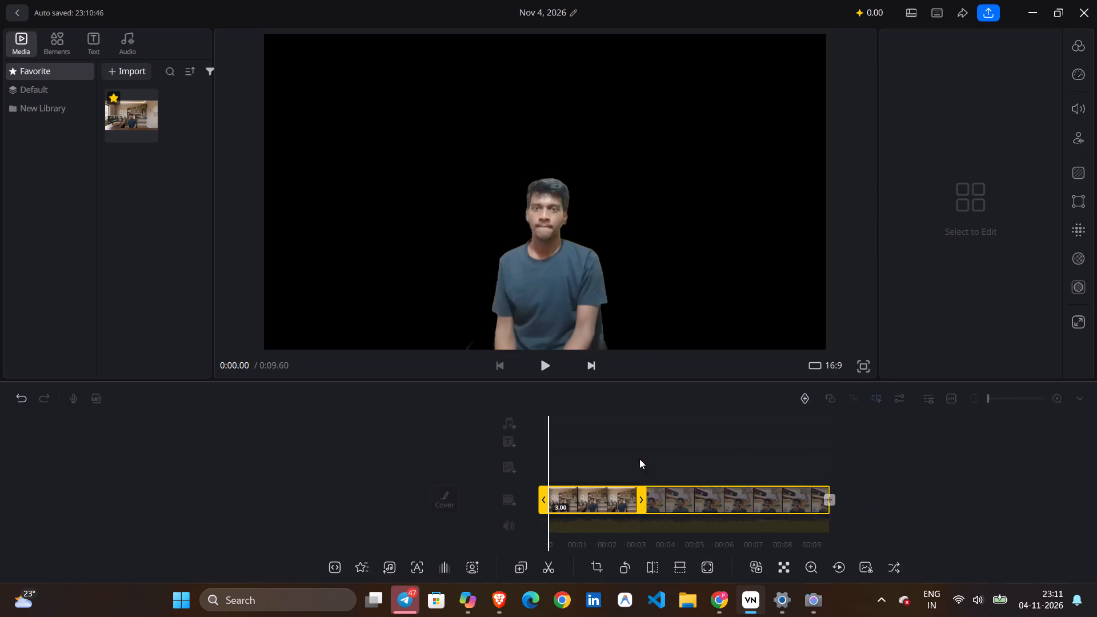
click(627, 501)
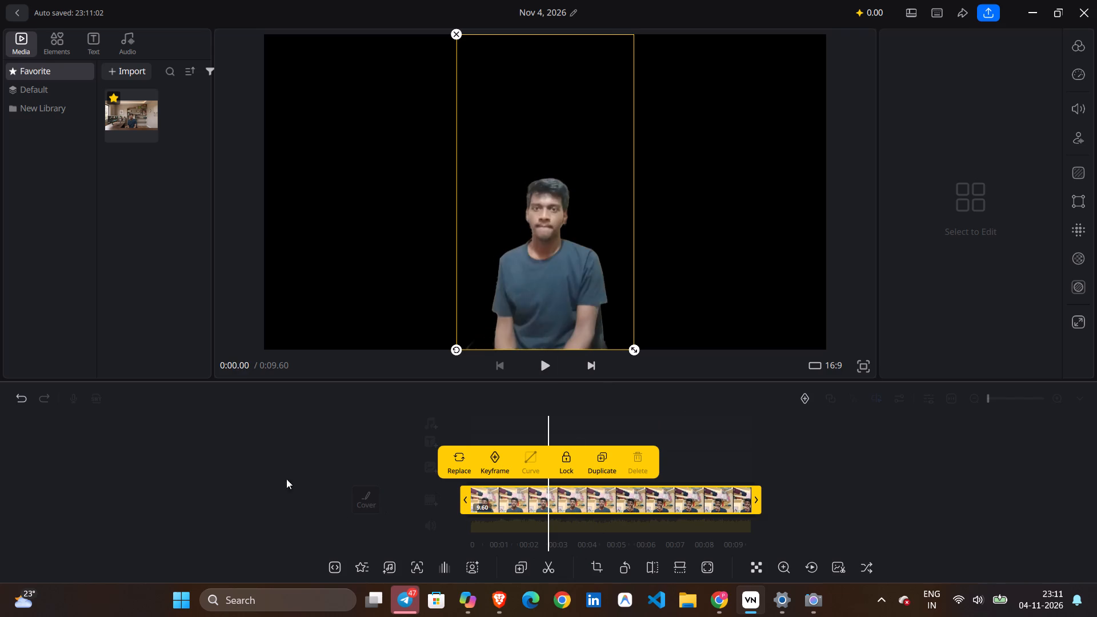
click(269, 458)
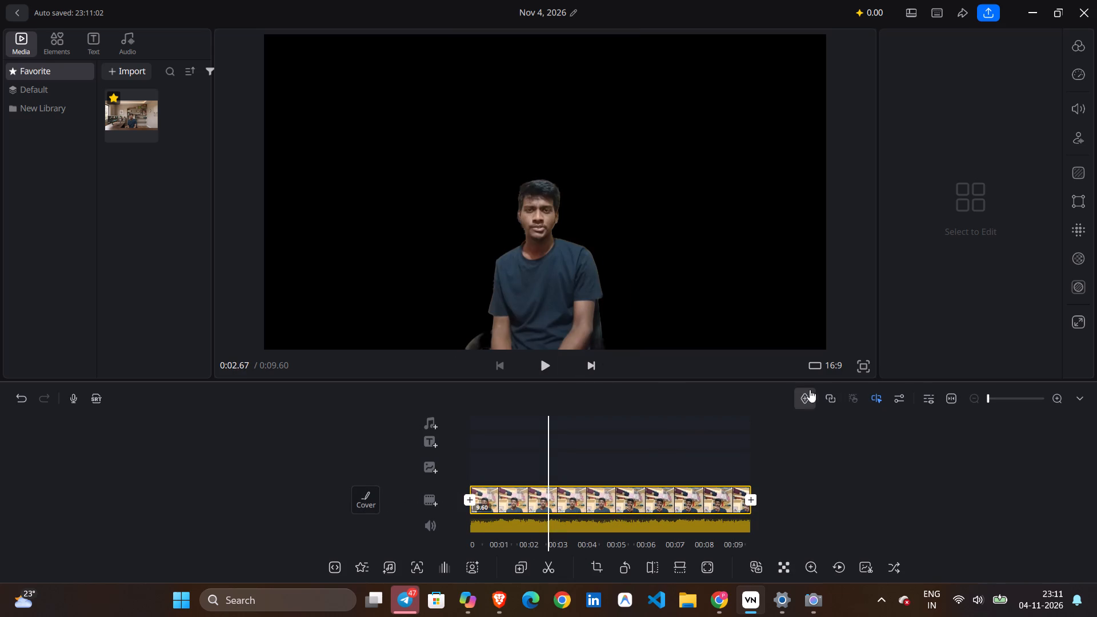
Turn off the option beside Object Snapping and place the Favorite room image on the overlay track above the portrait clip.
click(872, 400)
click(525, 502)
drag(138, 120, 608, 478)
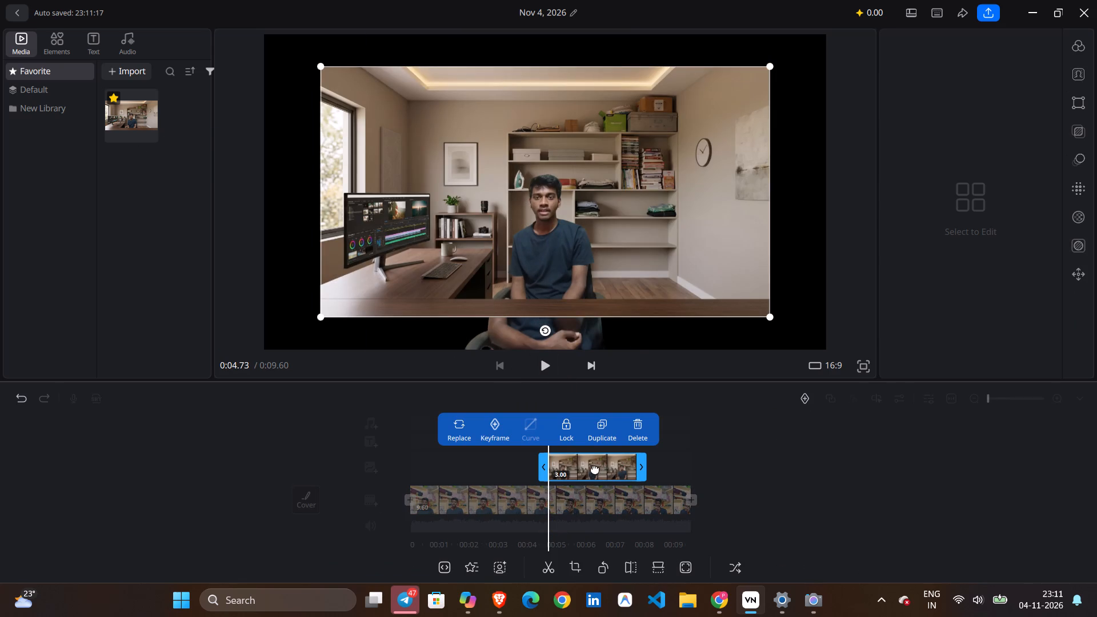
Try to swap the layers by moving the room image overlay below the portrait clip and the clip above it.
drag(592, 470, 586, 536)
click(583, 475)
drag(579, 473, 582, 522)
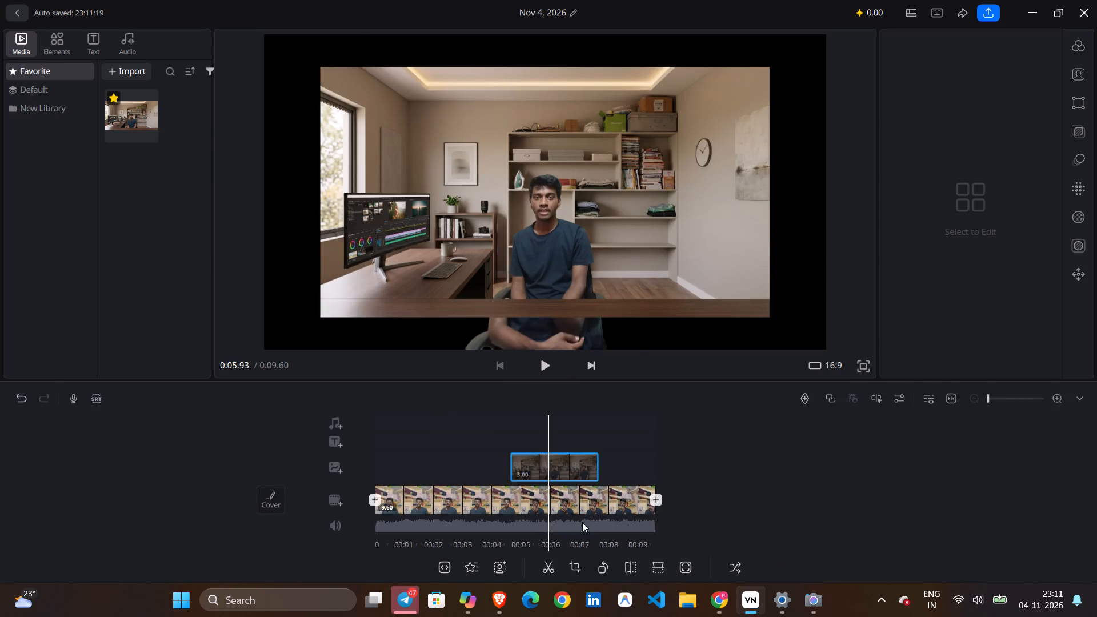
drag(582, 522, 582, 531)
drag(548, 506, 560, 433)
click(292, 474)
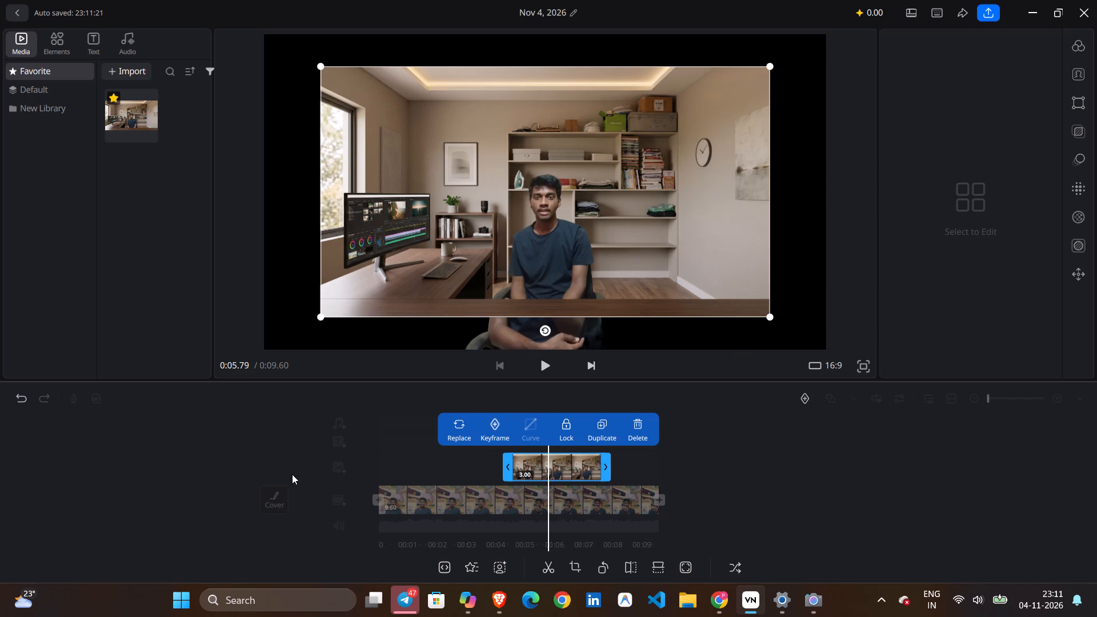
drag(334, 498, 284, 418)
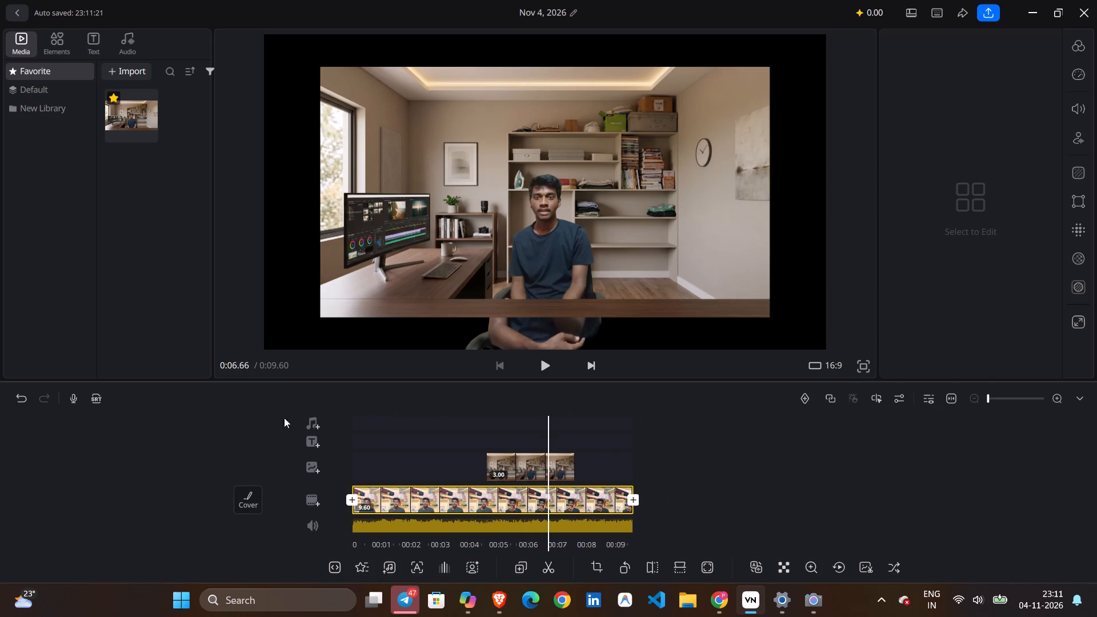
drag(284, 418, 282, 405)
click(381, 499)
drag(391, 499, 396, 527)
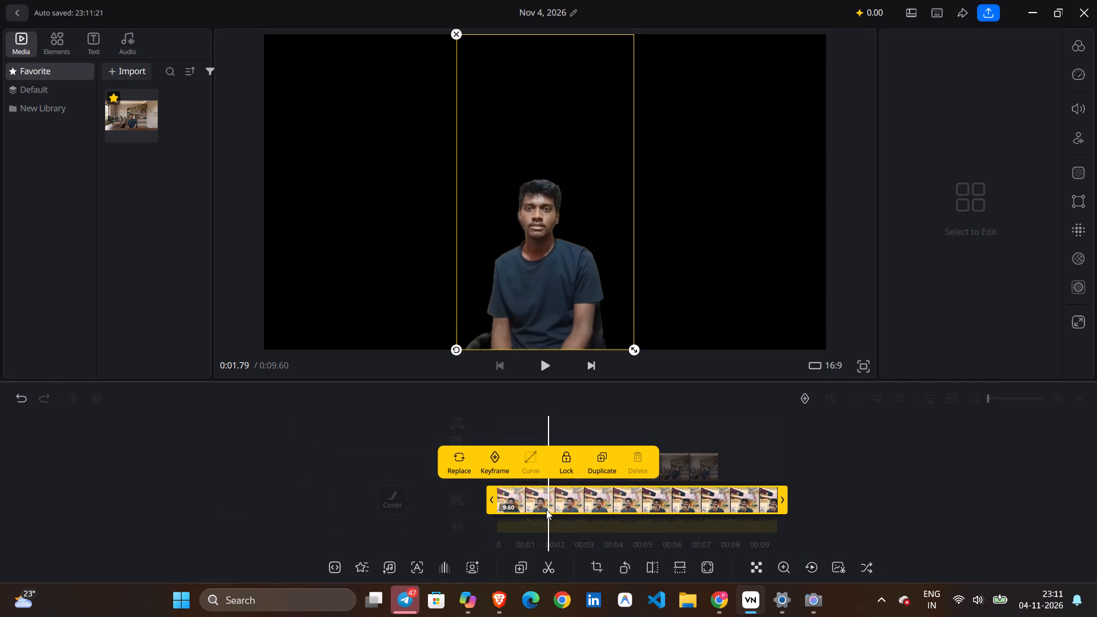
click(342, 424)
Play the timeline to review how the room image overlay combines with the cut-out portrait clip.
click(542, 370)
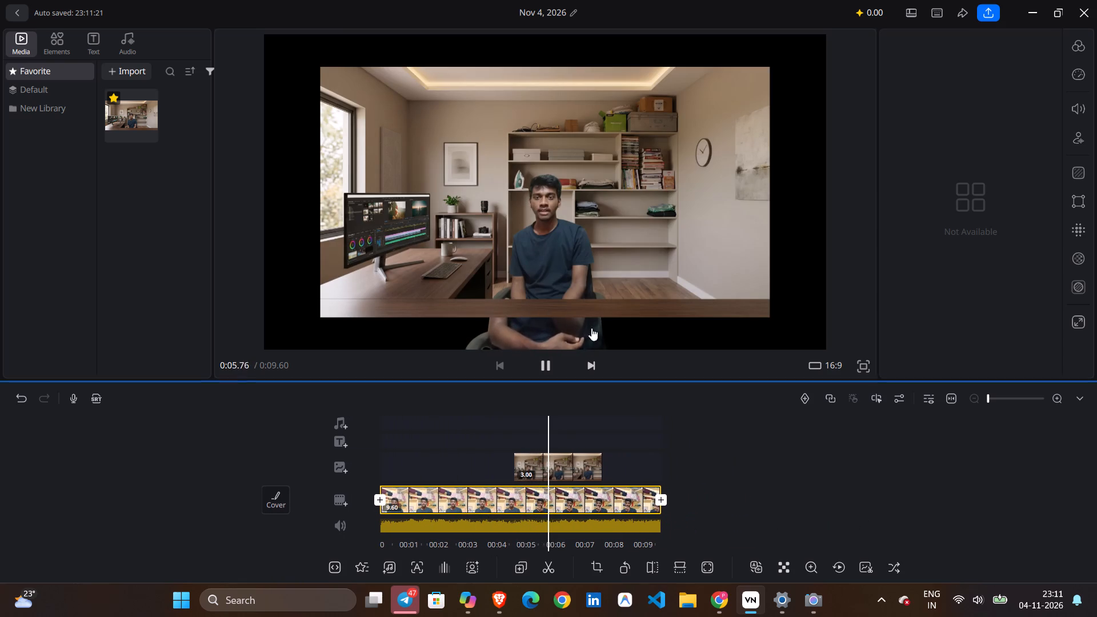
drag(570, 293, 559, 315)
click(314, 311)
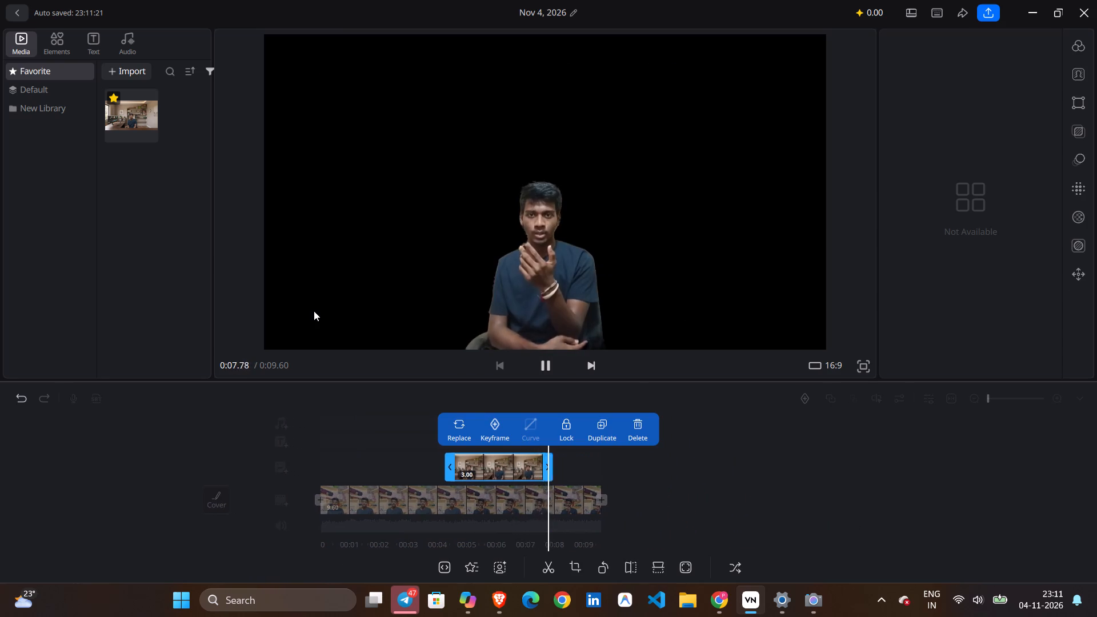
click(556, 360)
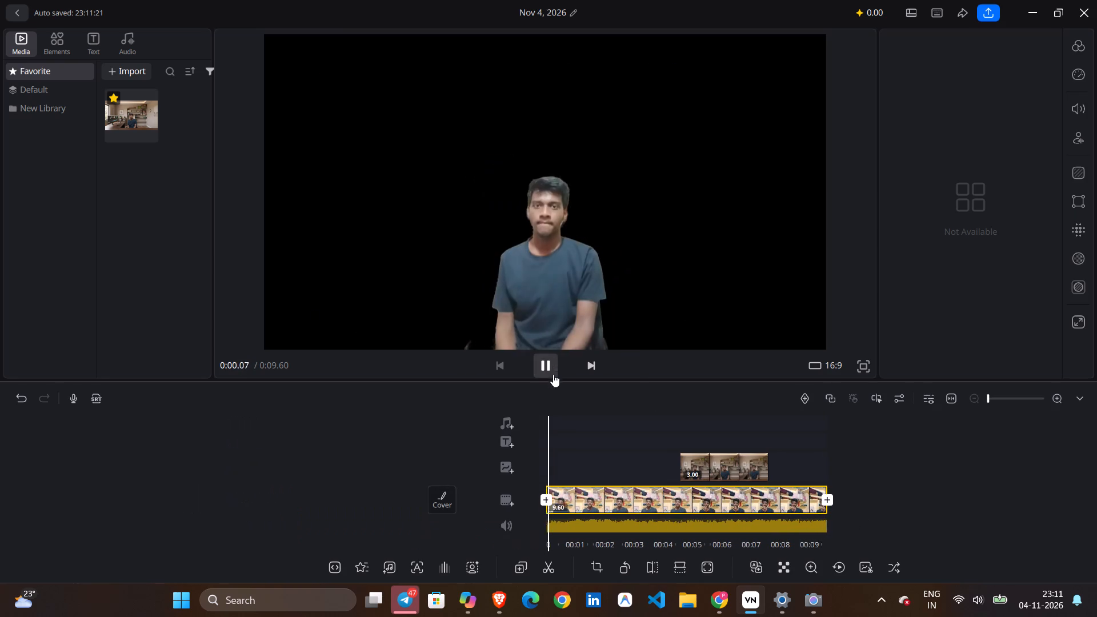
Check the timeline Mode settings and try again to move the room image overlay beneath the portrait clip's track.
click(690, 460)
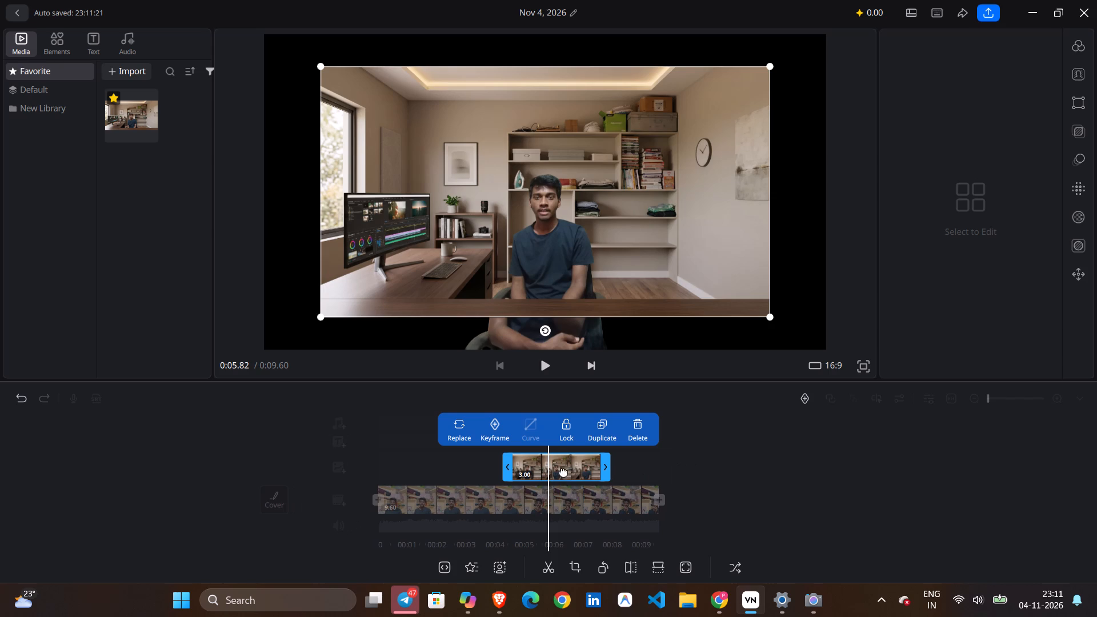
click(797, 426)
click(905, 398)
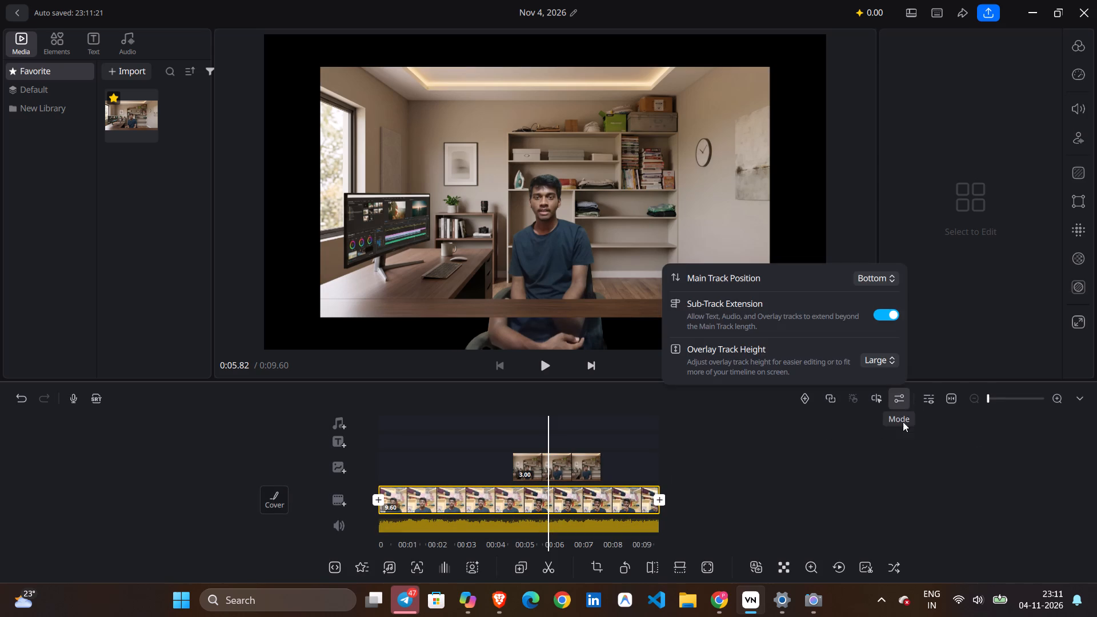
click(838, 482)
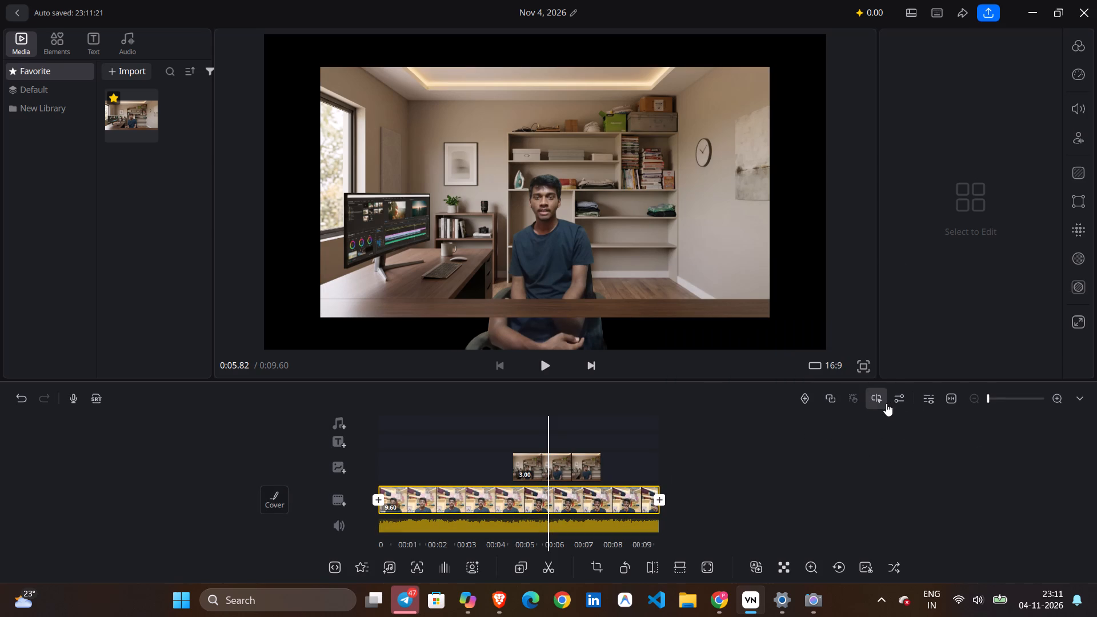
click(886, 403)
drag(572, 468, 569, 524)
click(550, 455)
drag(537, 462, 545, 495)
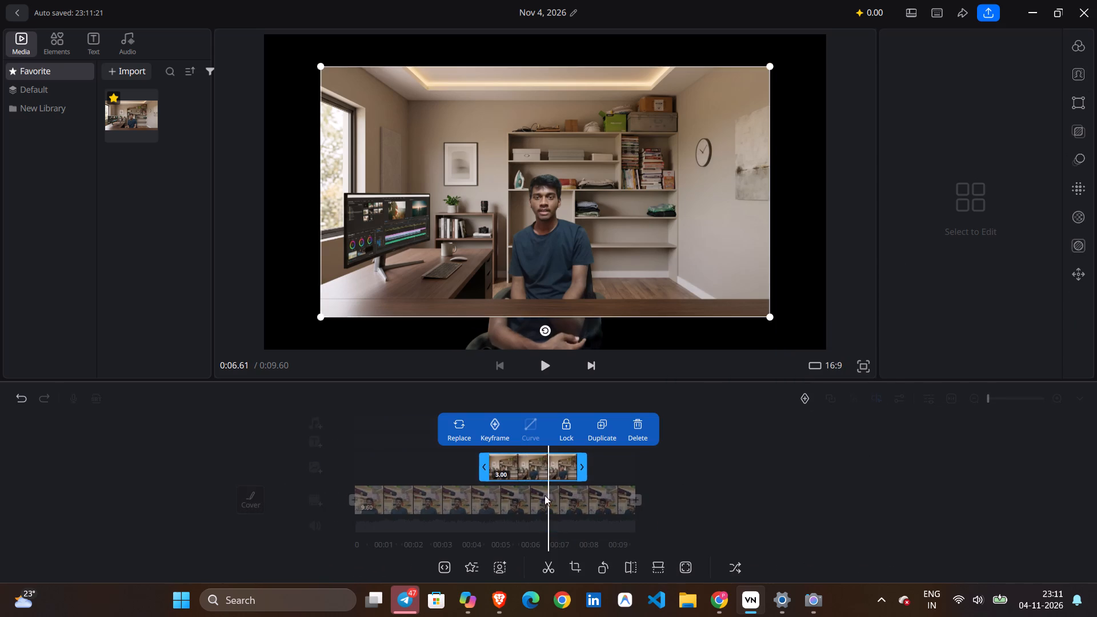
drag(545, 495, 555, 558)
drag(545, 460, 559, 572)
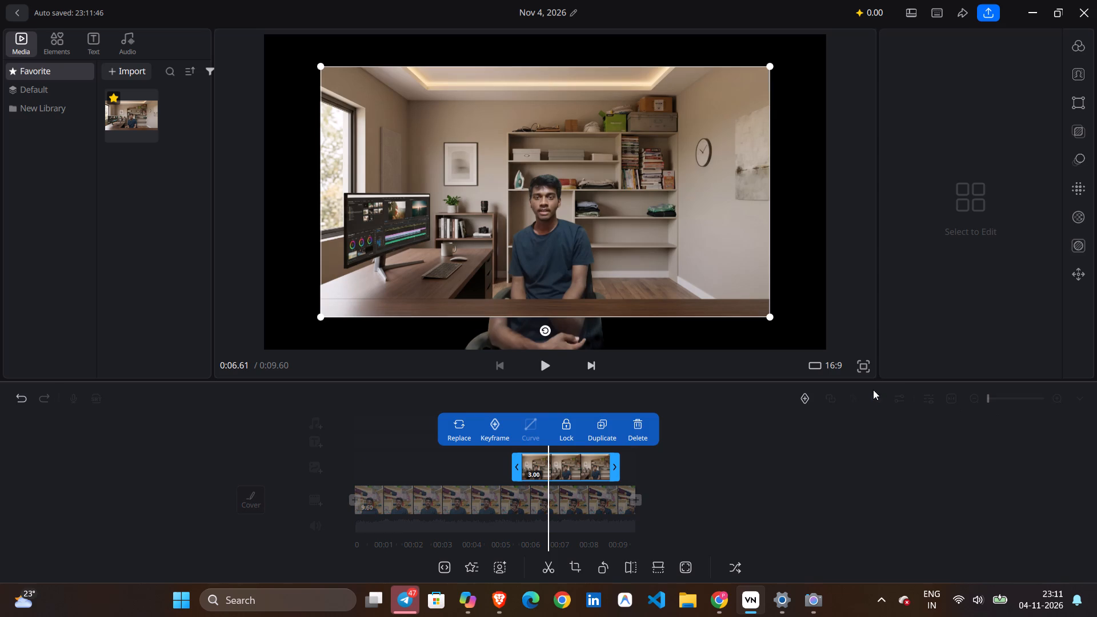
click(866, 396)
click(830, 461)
Set the timeline's Main Track Position to Top in the Mode settings.
click(880, 398)
click(900, 407)
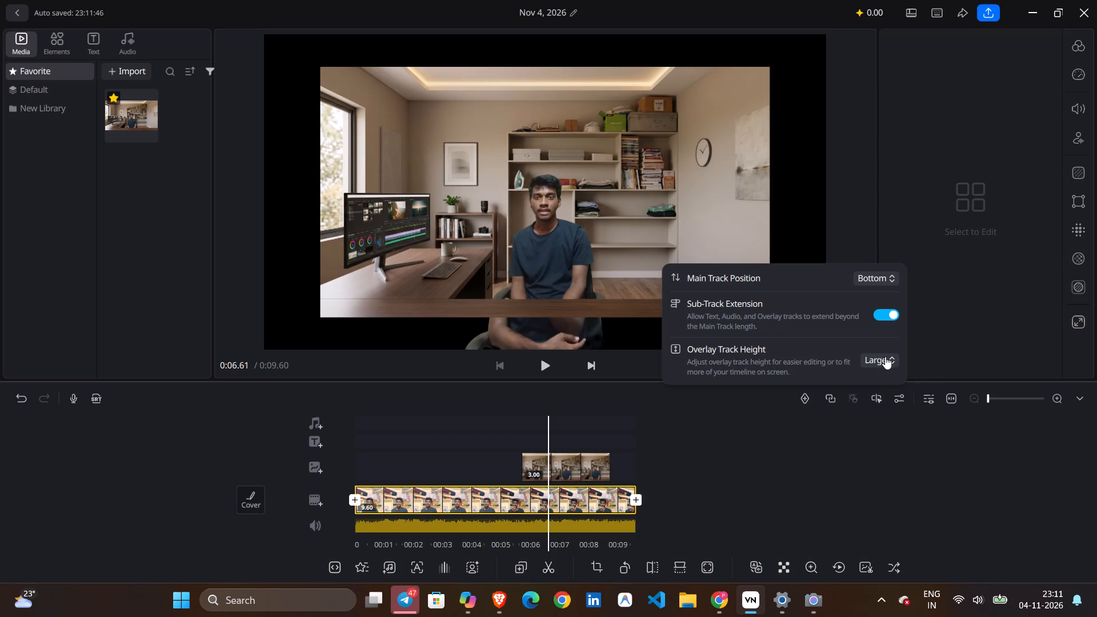
click(882, 277)
click(838, 302)
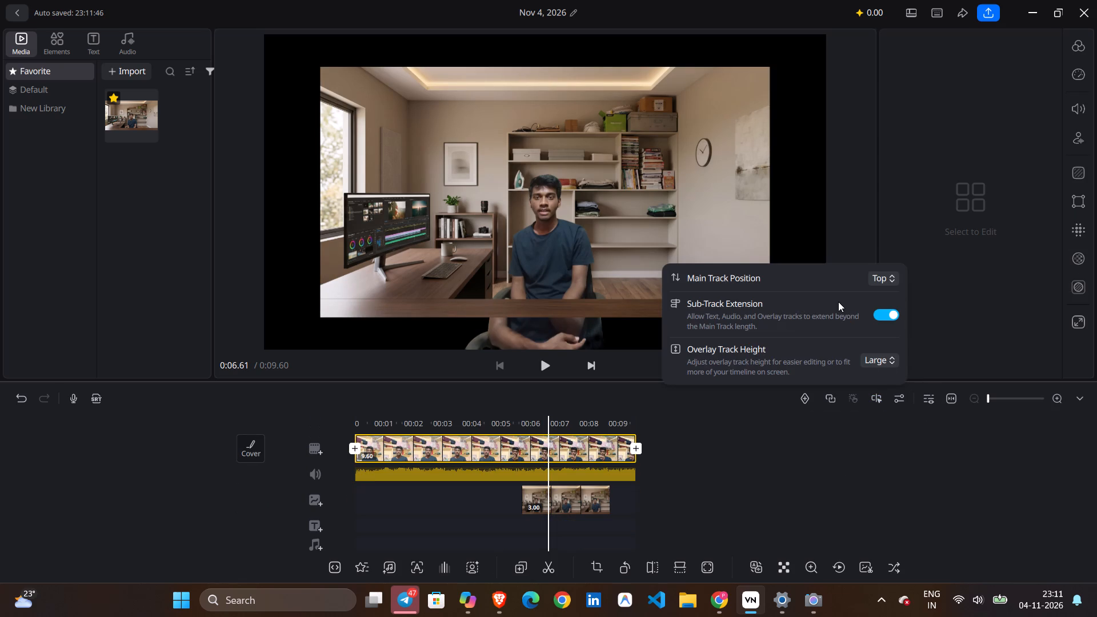
click(688, 482)
Extend the room image overlay so it starts at the beginning of the timeline and lasts about 8.7 s.
click(550, 498)
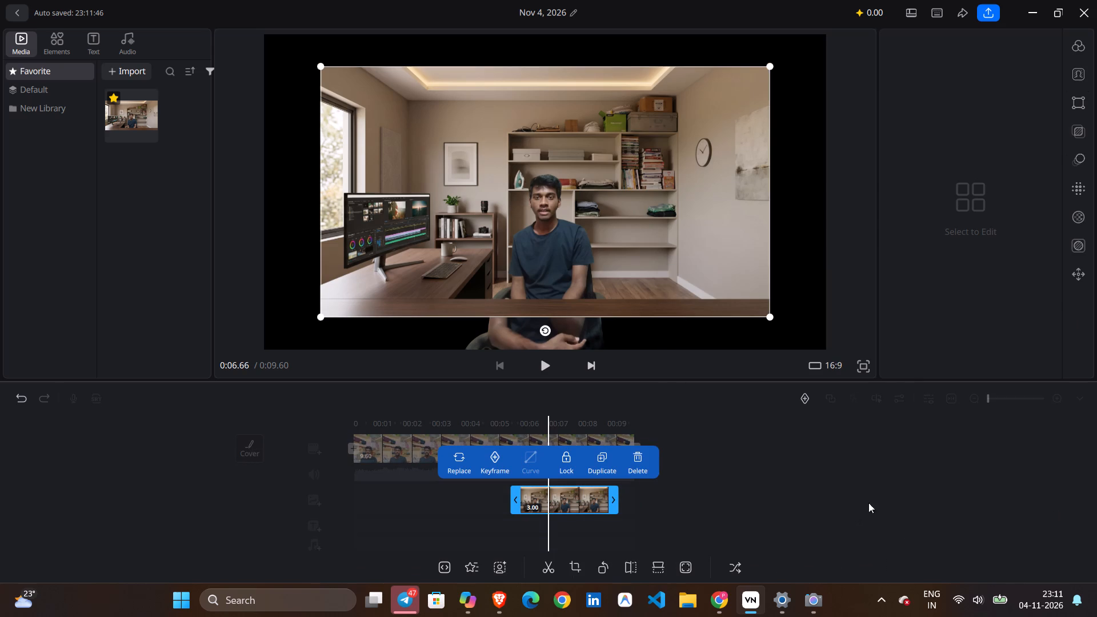
drag(510, 494, 377, 490)
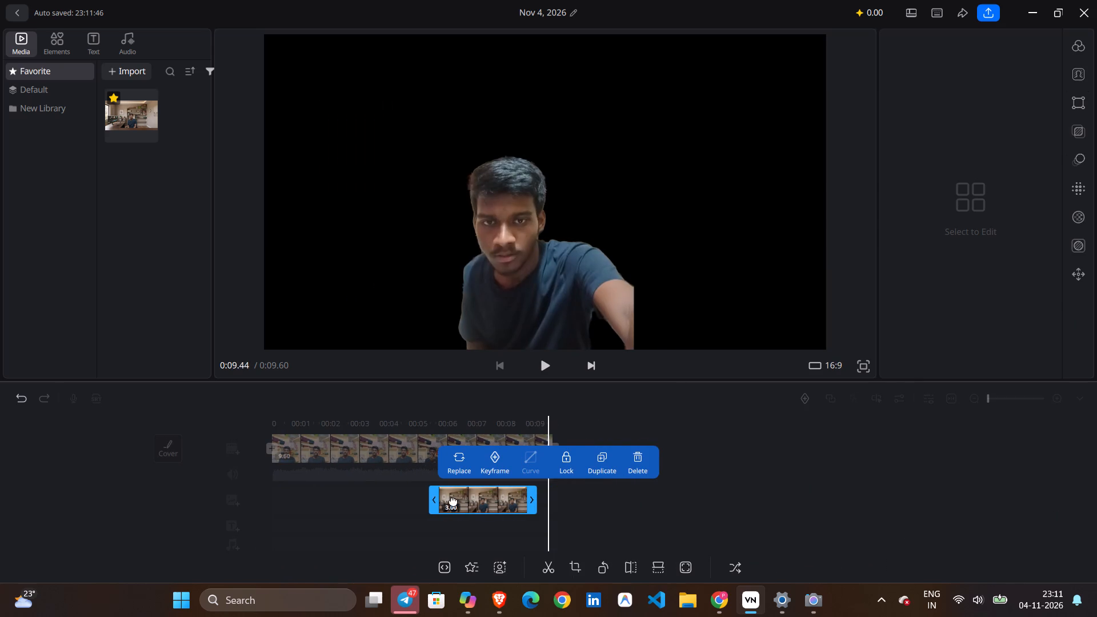
click(453, 500)
drag(533, 504, 354, 503)
Enlarge the room image overlay by its corners until it nearly fills the 16:9 frame.
drag(319, 315, 270, 361)
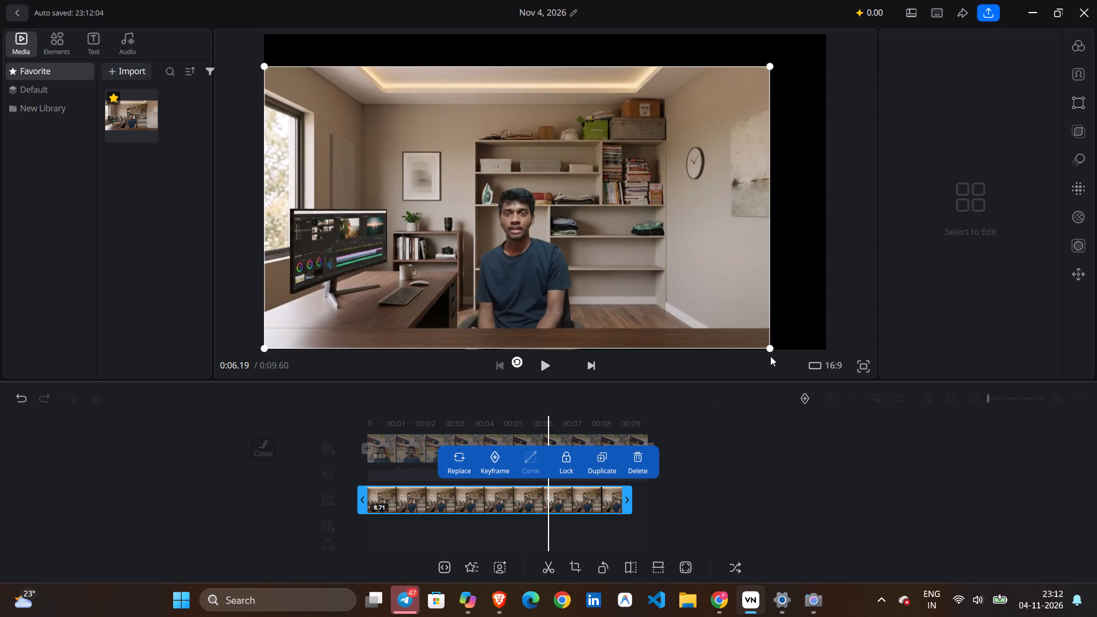
click(702, 249)
drag(767, 67, 827, 50)
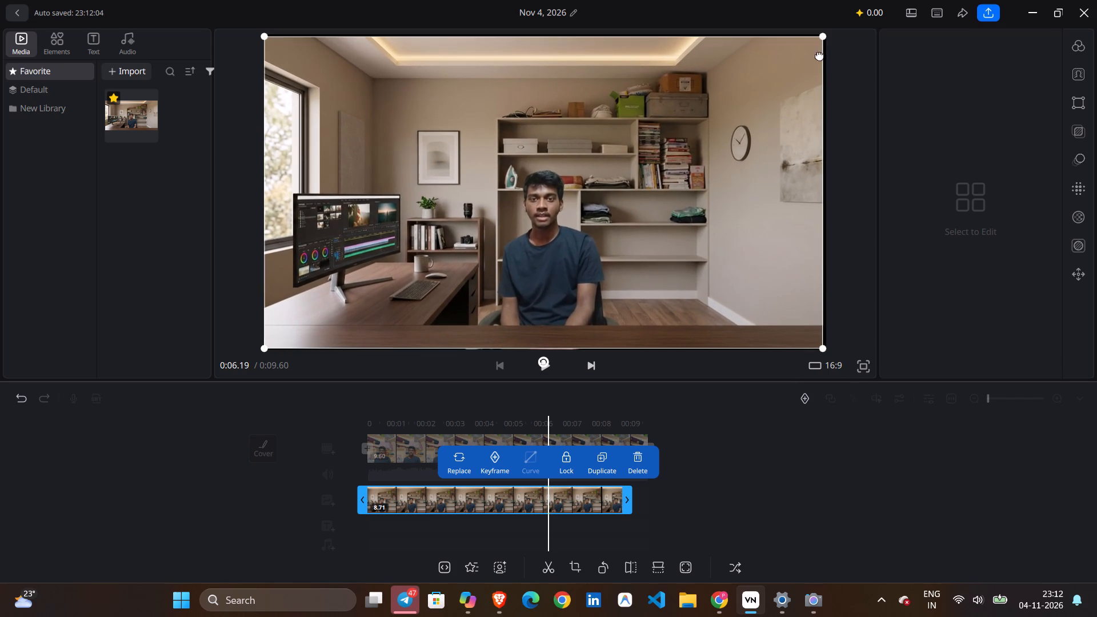
Play back and scrub through the timeline, selecting each layer, to examine how the cut-out subject sits against the room image.
click(435, 450)
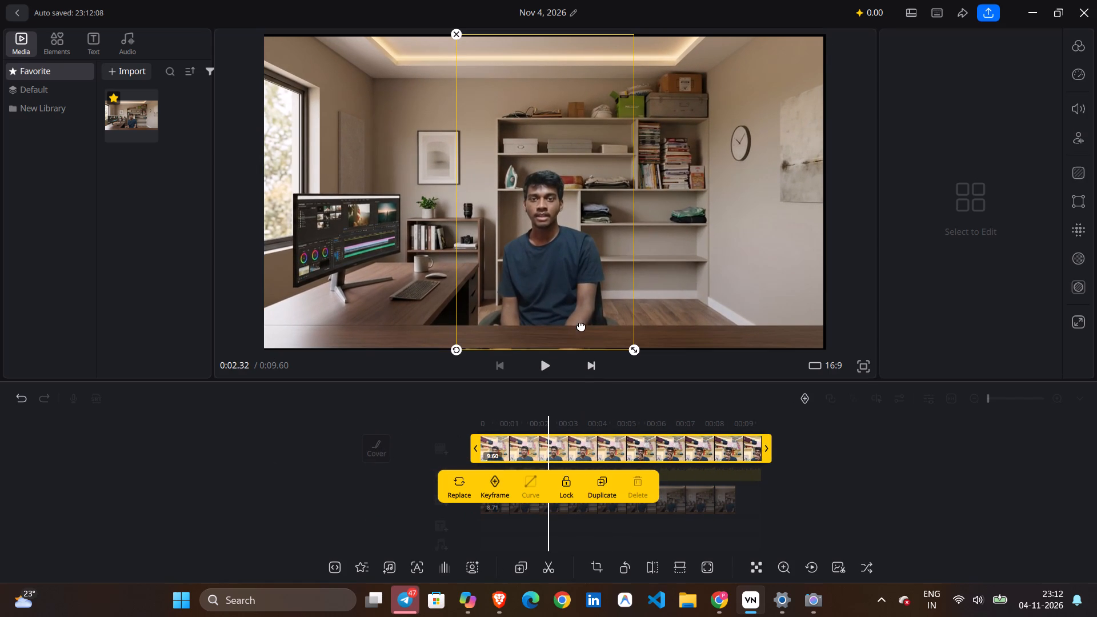
click(551, 371)
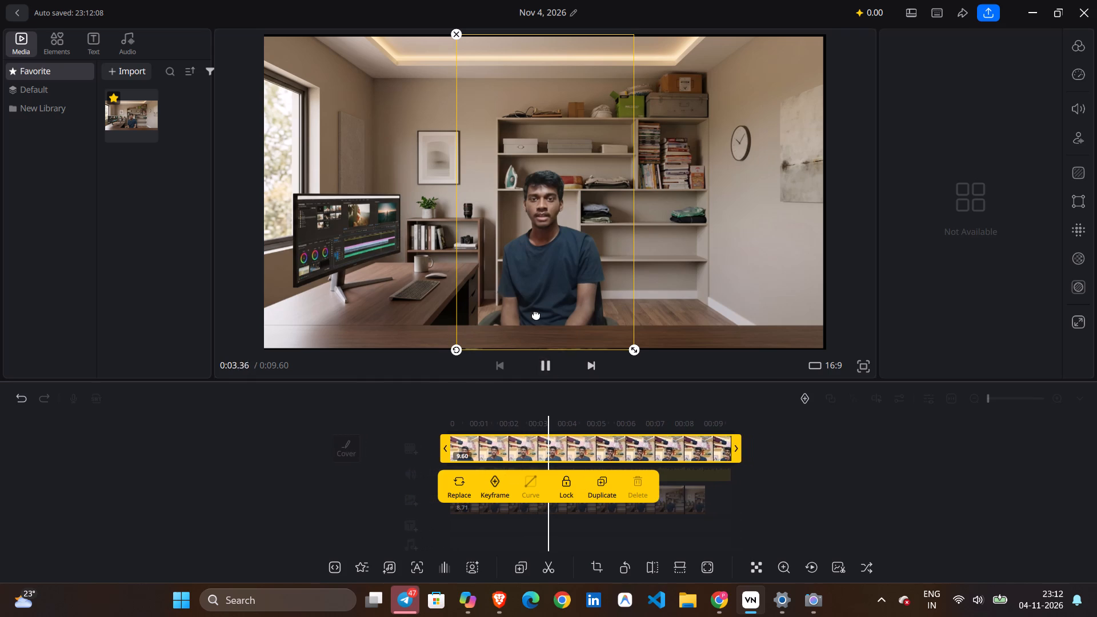
click(536, 314)
click(566, 271)
click(580, 509)
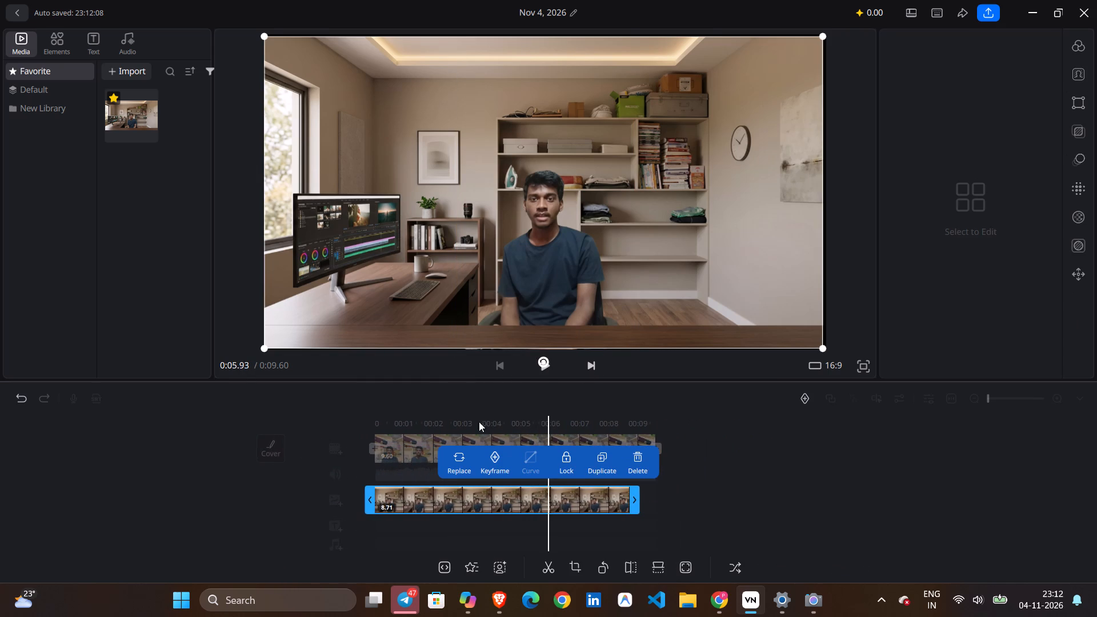
click(441, 443)
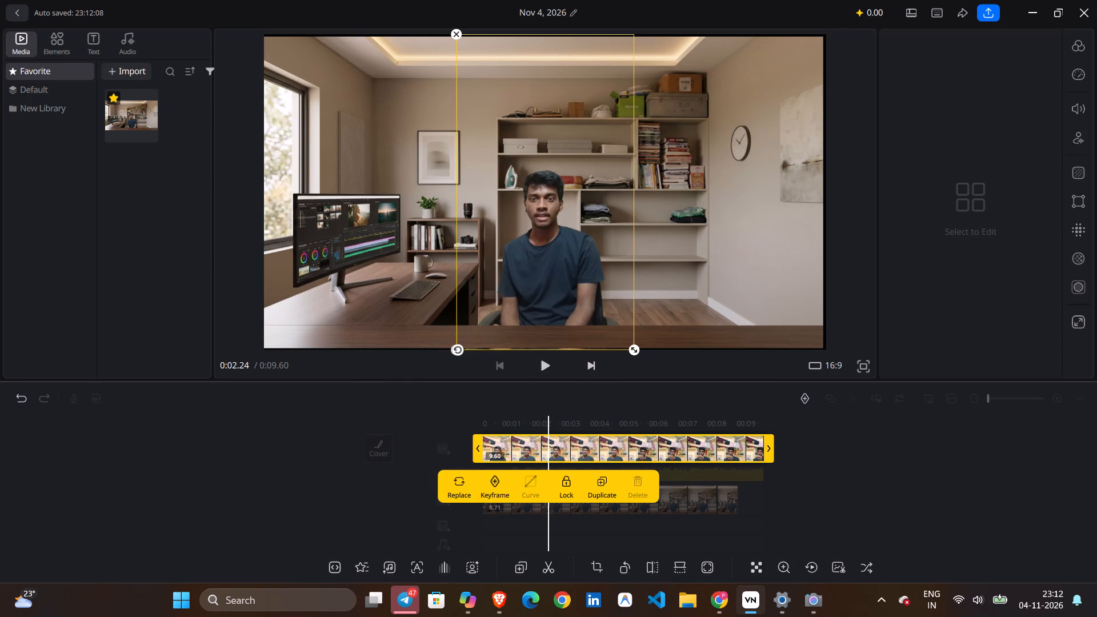
click(458, 350)
click(458, 350)
double_click(534, 303)
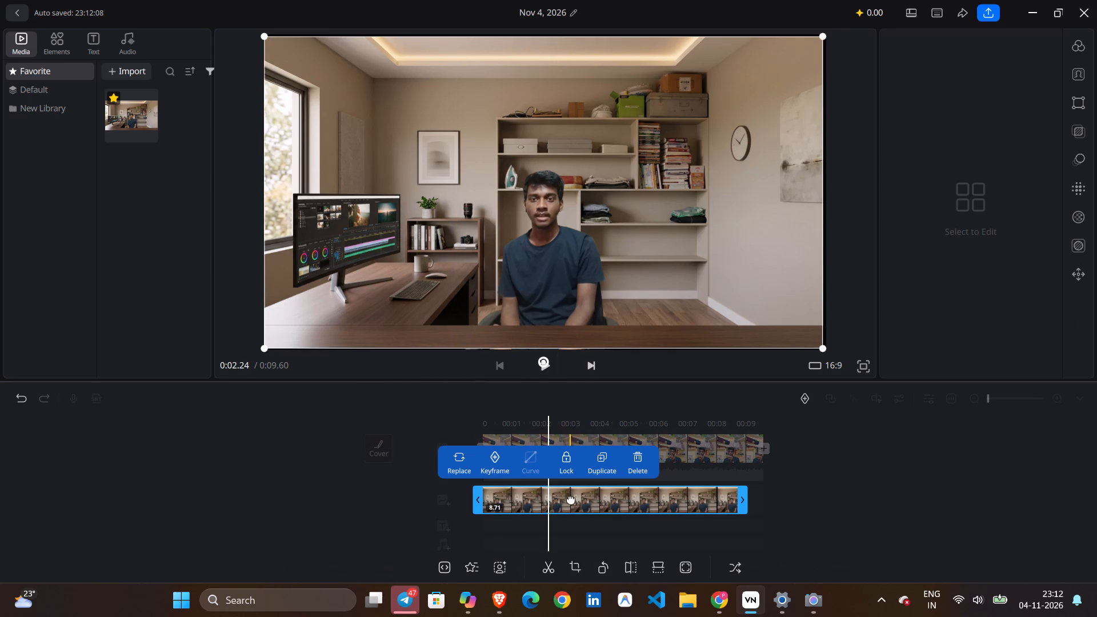
click(604, 438)
click(560, 252)
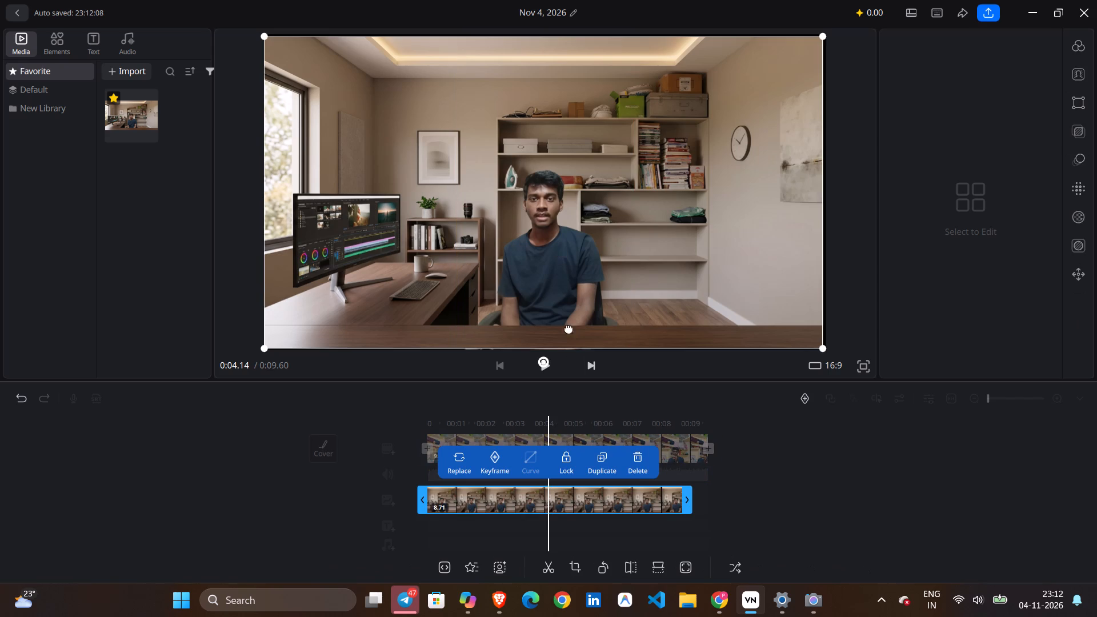
click(546, 368)
click(449, 439)
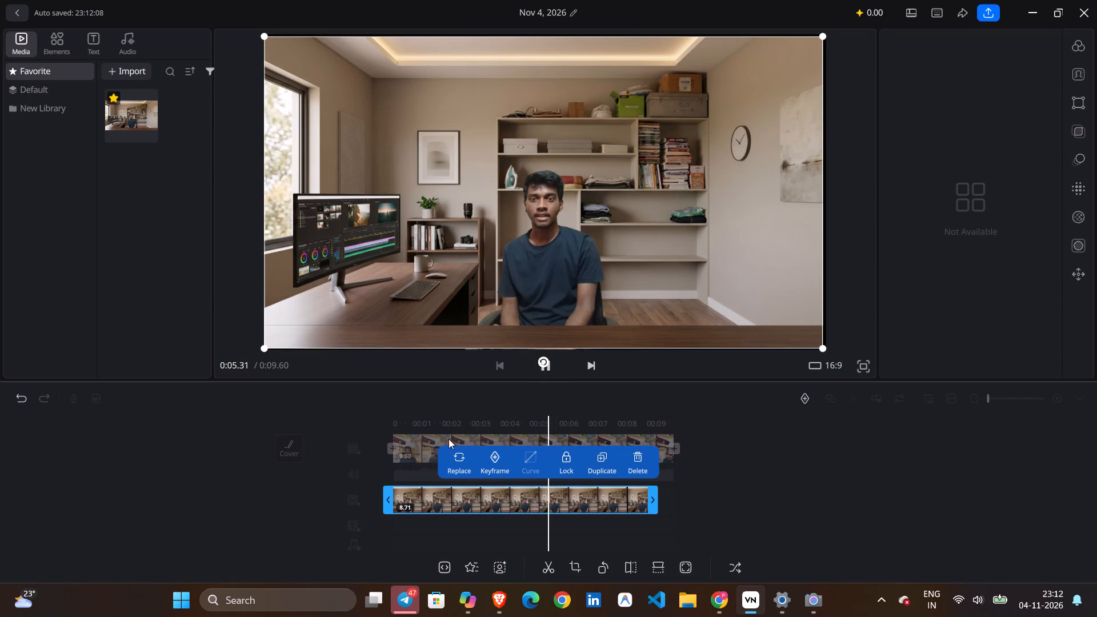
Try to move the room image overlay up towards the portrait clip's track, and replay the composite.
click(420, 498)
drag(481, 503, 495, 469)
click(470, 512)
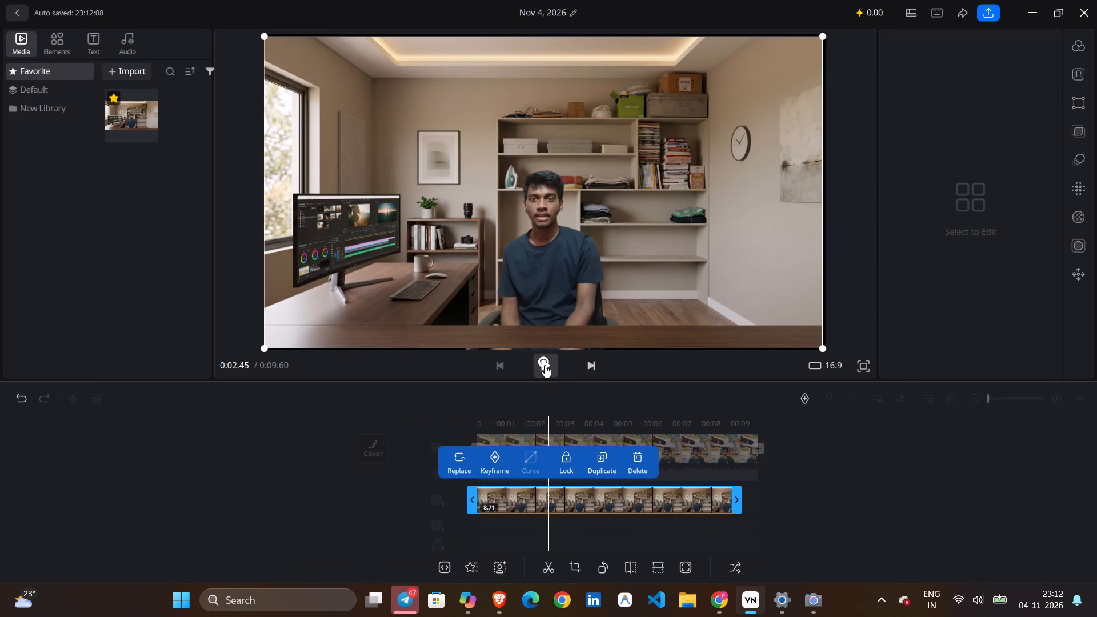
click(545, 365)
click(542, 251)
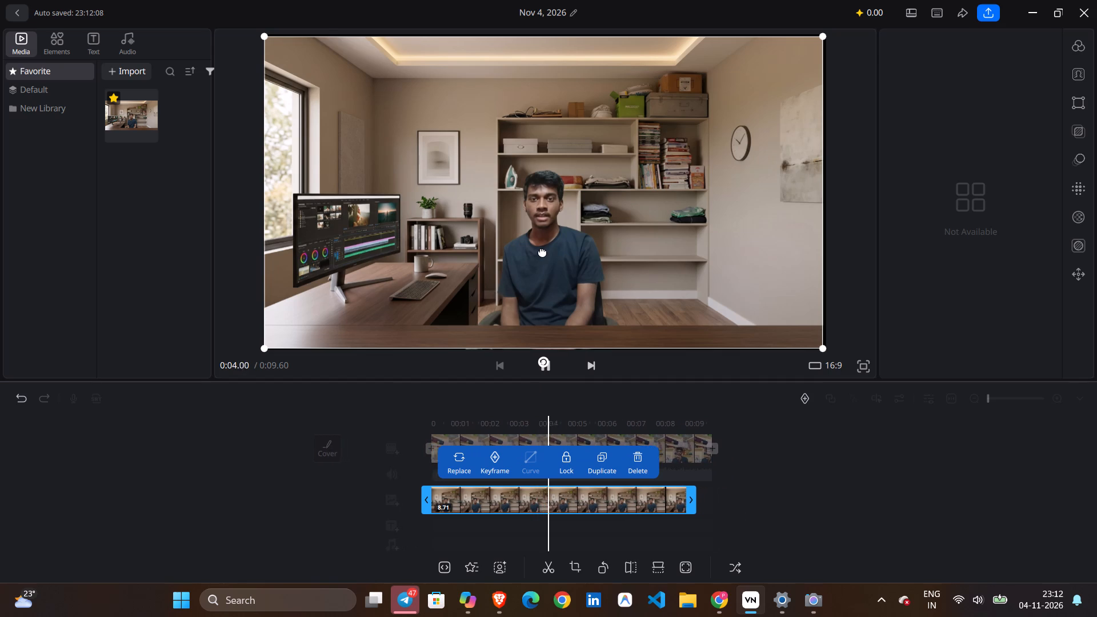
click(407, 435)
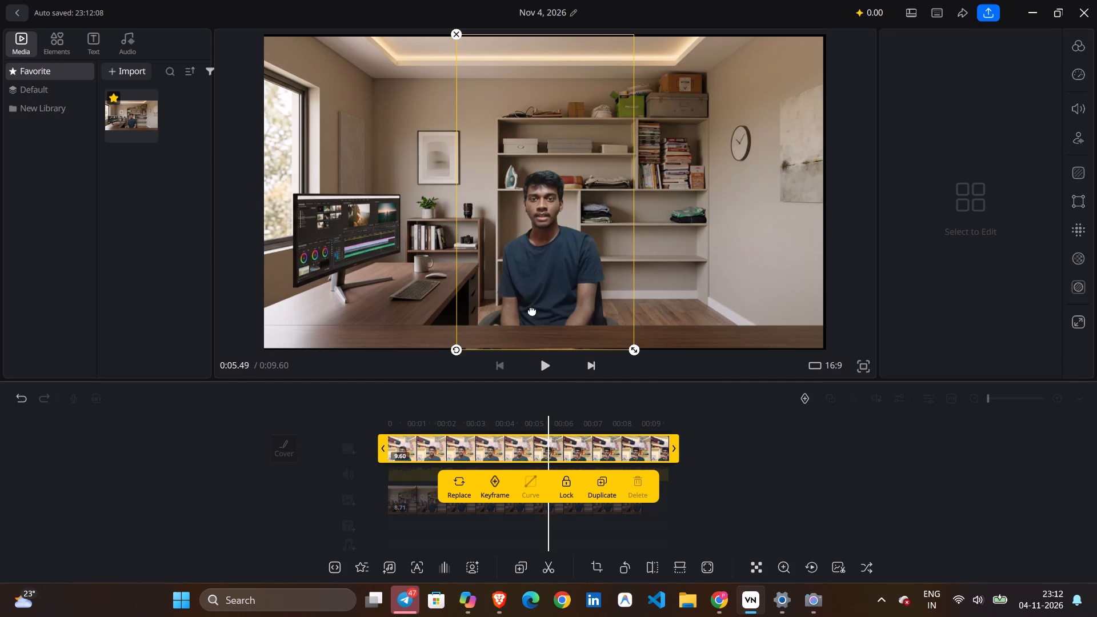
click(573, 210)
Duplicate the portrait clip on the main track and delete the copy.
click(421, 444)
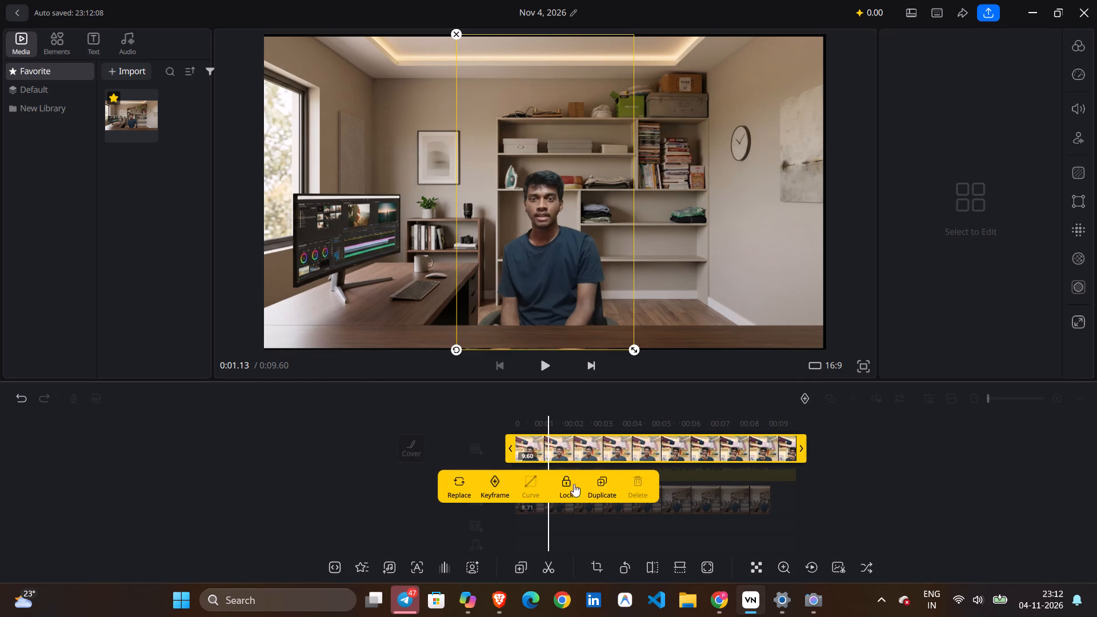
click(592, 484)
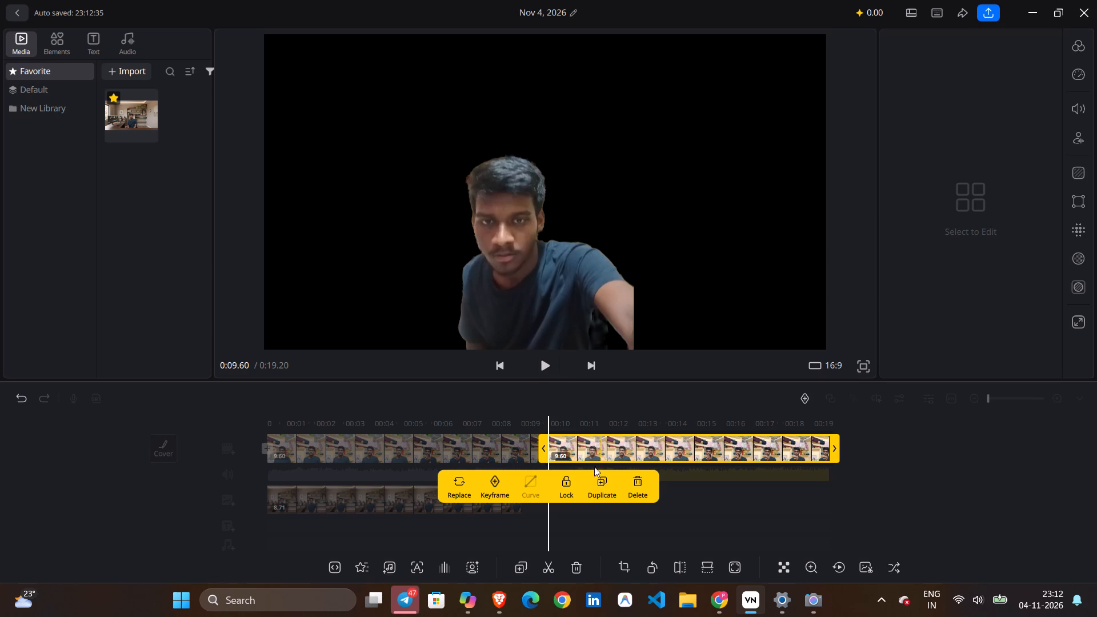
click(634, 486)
Replay the composite, switch to Brave and briefly play the YouTube tutorial to check its layer arrangement.
click(435, 434)
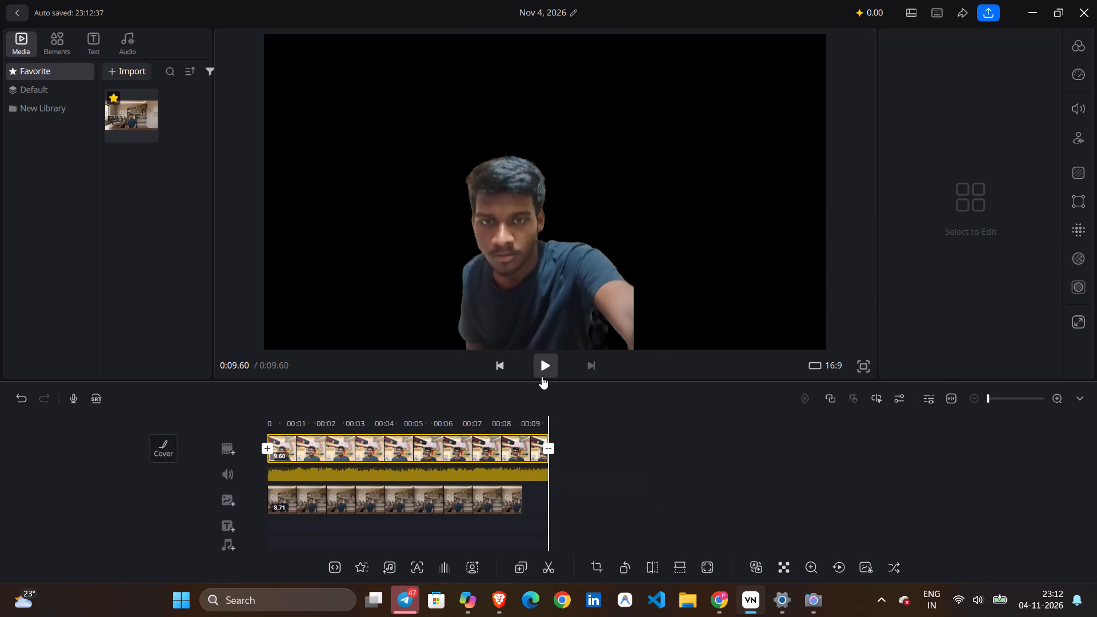
click(542, 376)
click(551, 371)
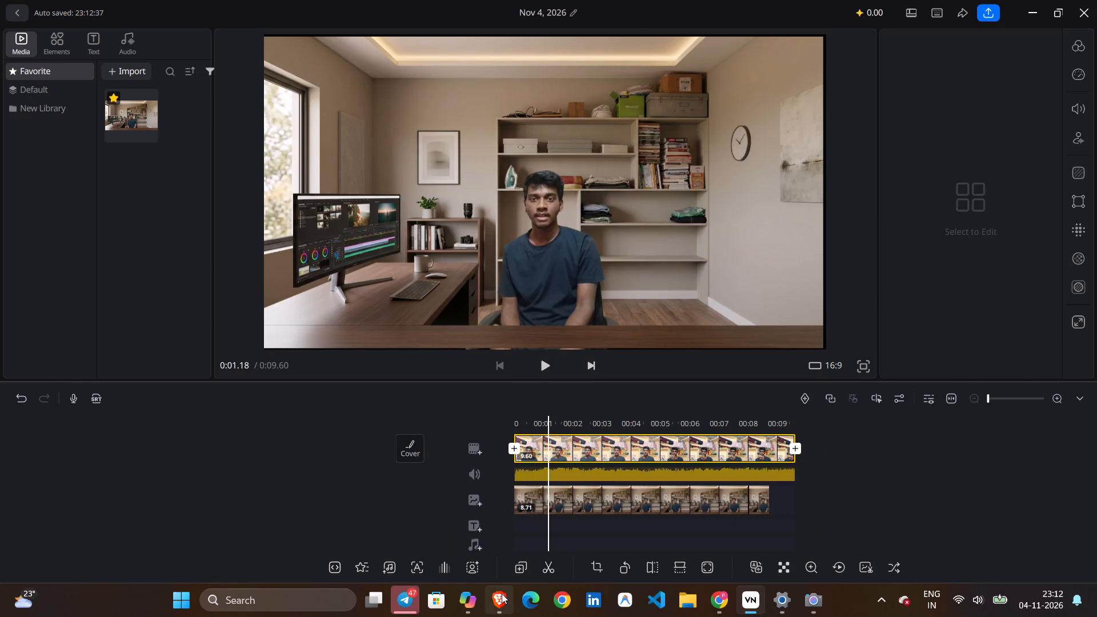
click(502, 594)
key(space)
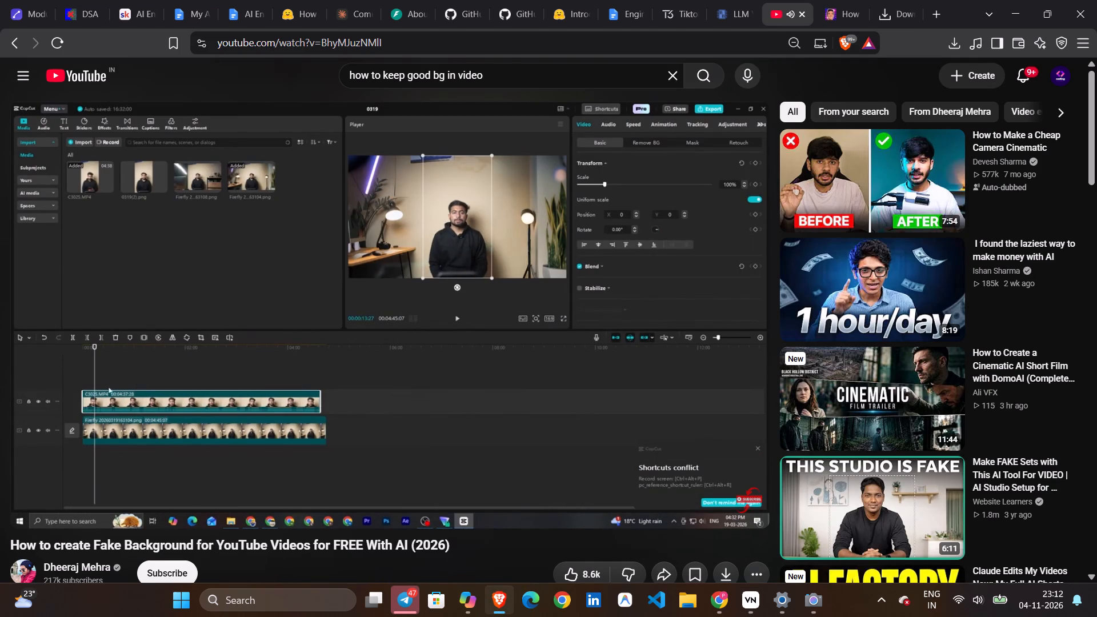
key(space)
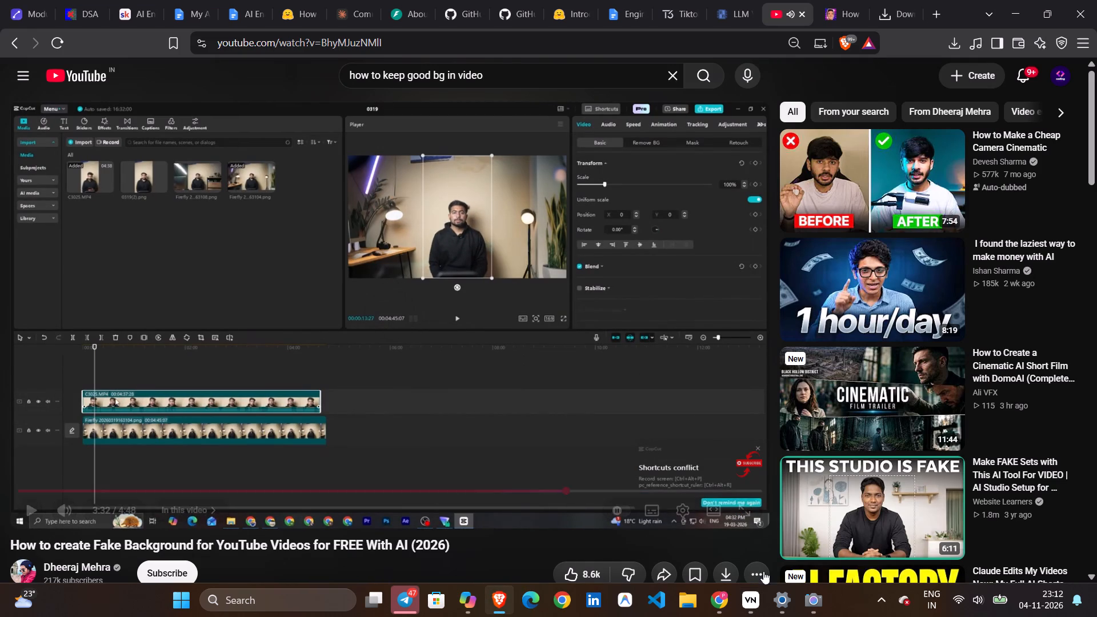
Switch back to VN and enlarge the room image overlay slightly so it covers the 16:9 frame's right and bottom edges.
click(742, 595)
click(583, 500)
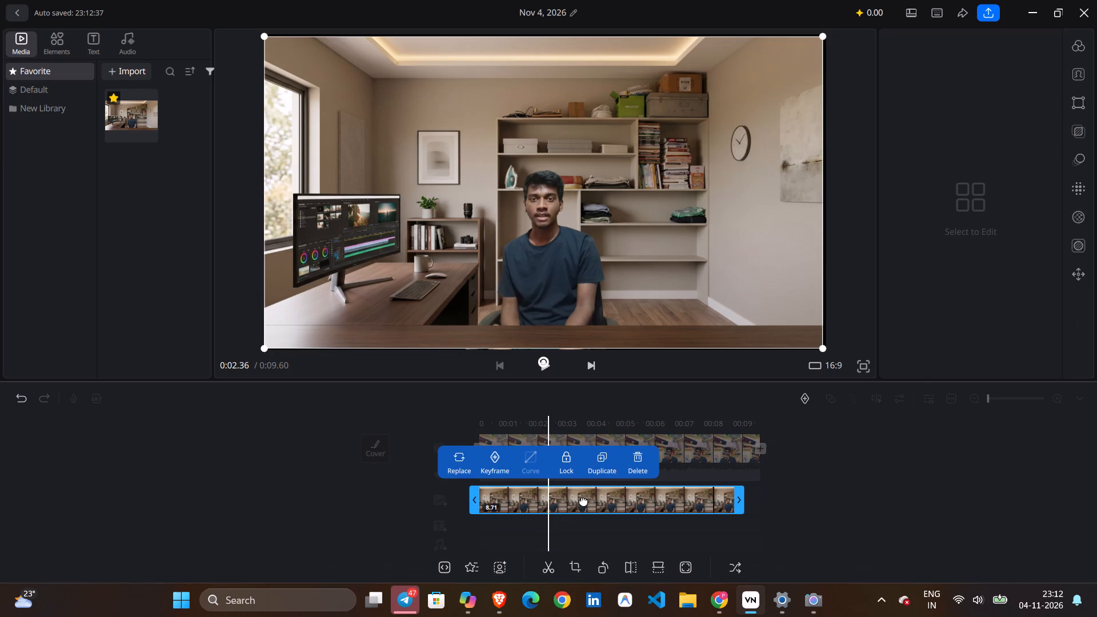
click(583, 500)
double_click(603, 503)
double_click(415, 446)
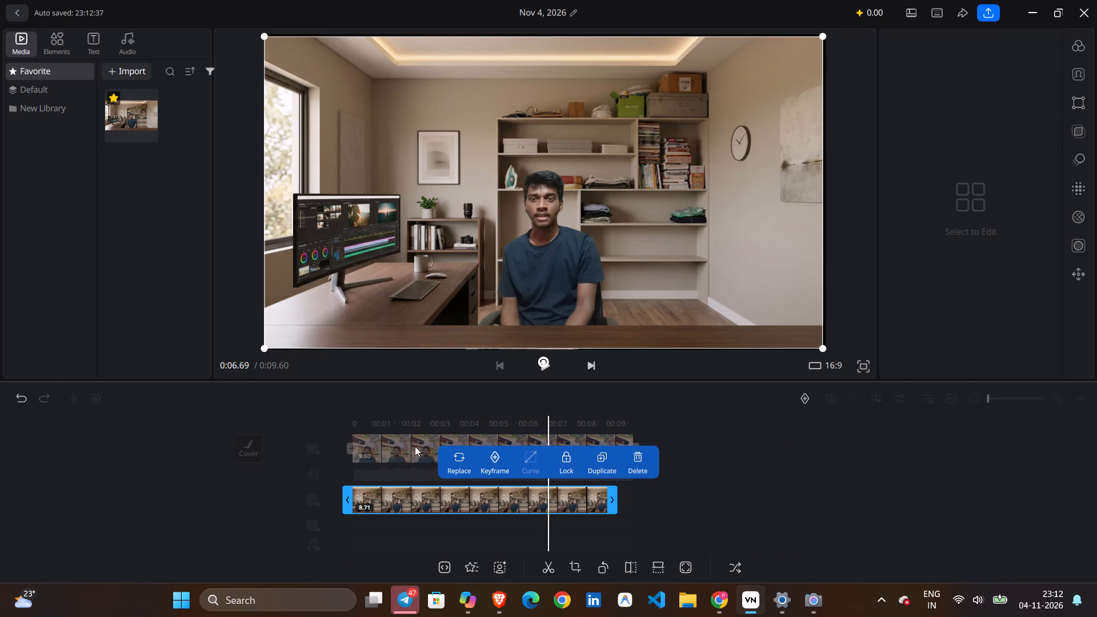
click(496, 444)
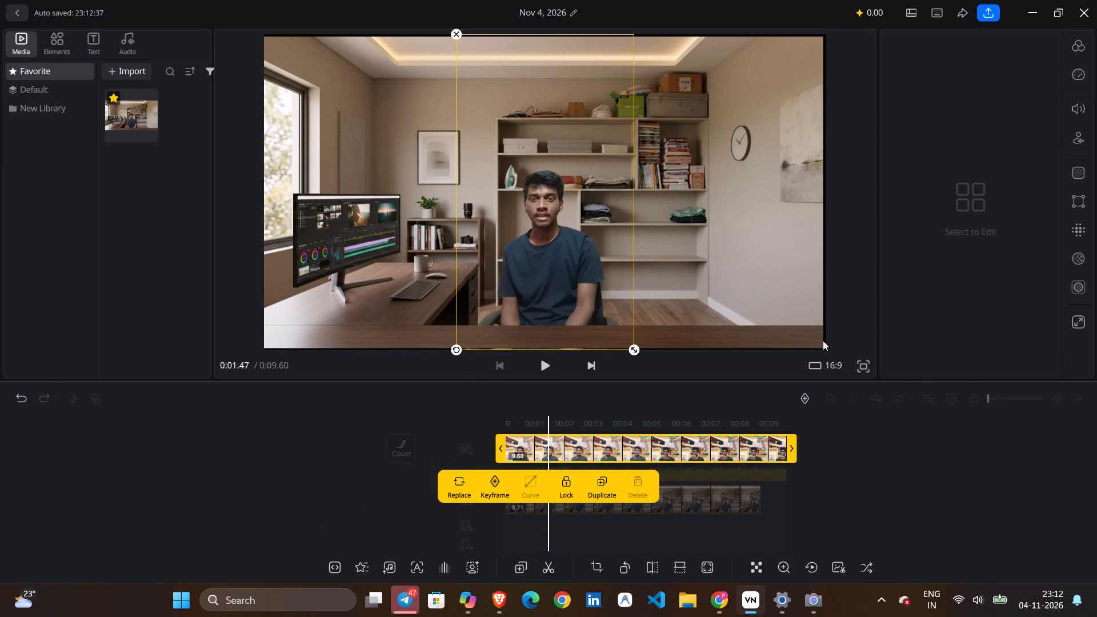
click(711, 252)
drag(821, 348, 833, 349)
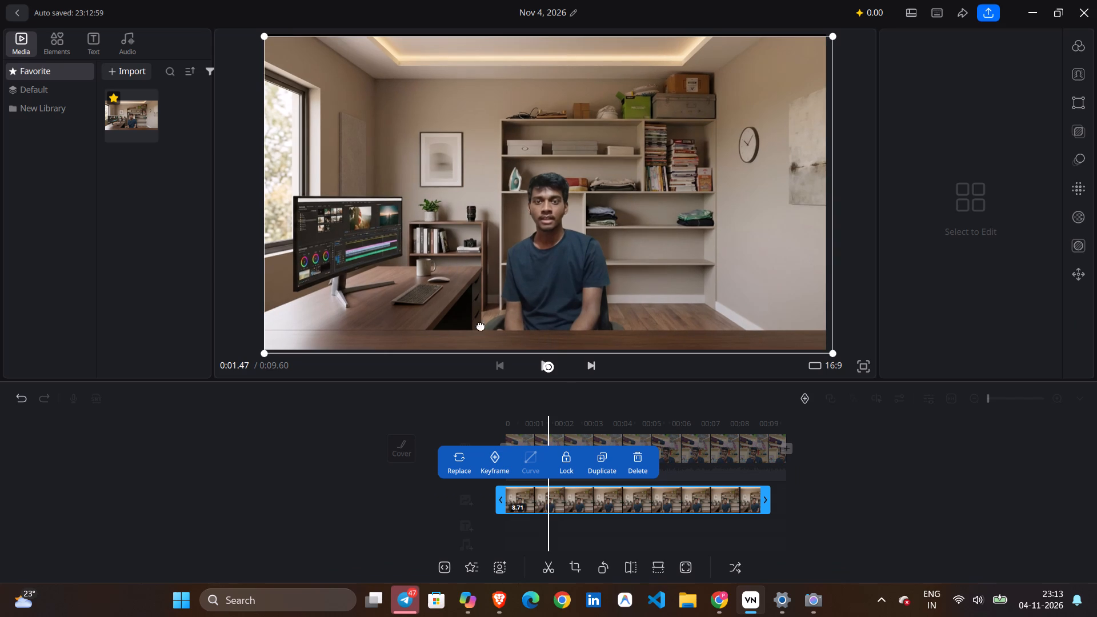
Play back the enlarged composite and inspect both clips and the audio track along the timeline.
click(542, 365)
click(542, 365)
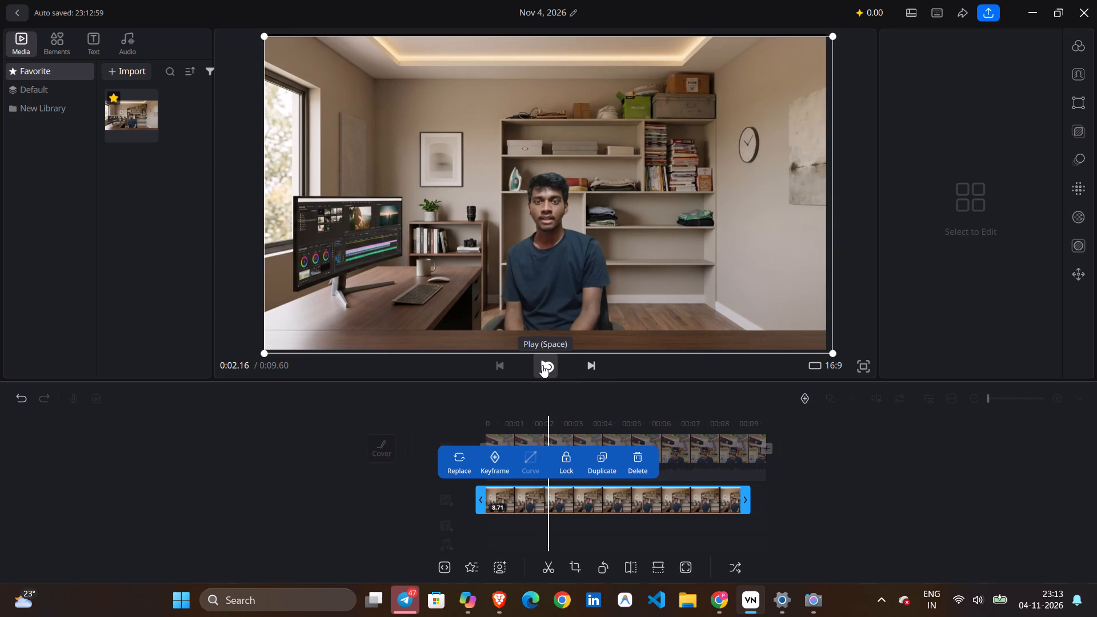
click(700, 455)
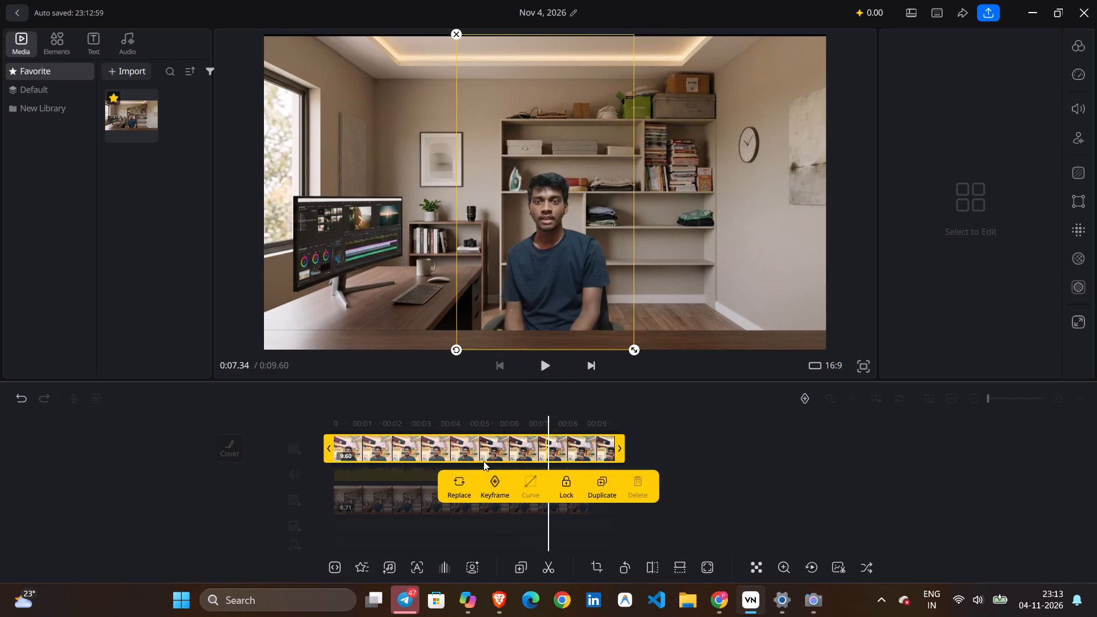
click(348, 448)
click(347, 510)
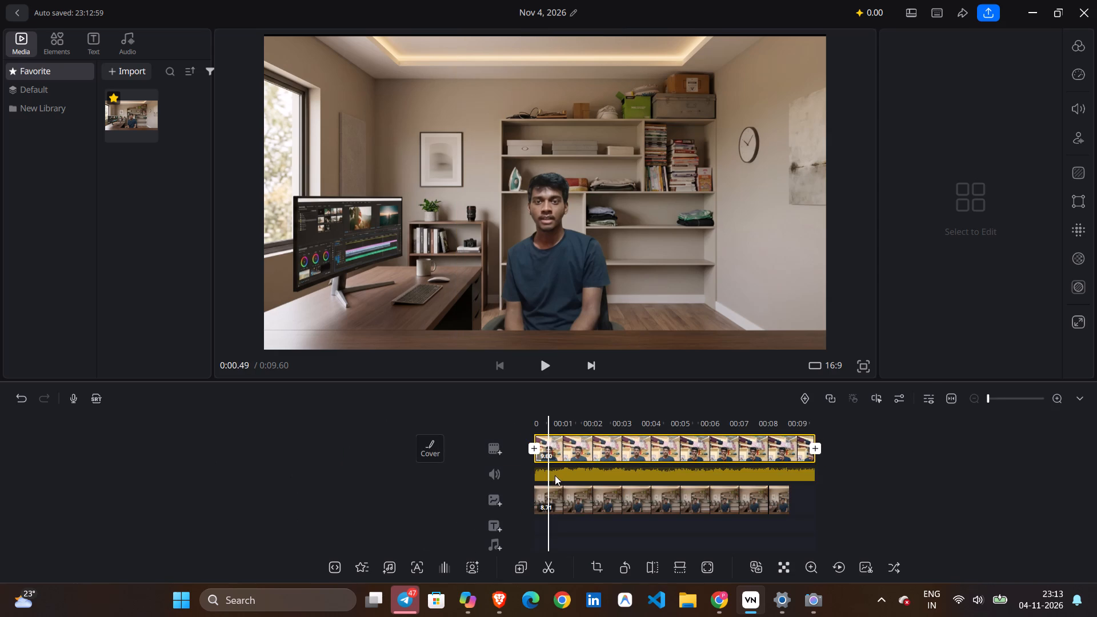
click(553, 475)
click(603, 468)
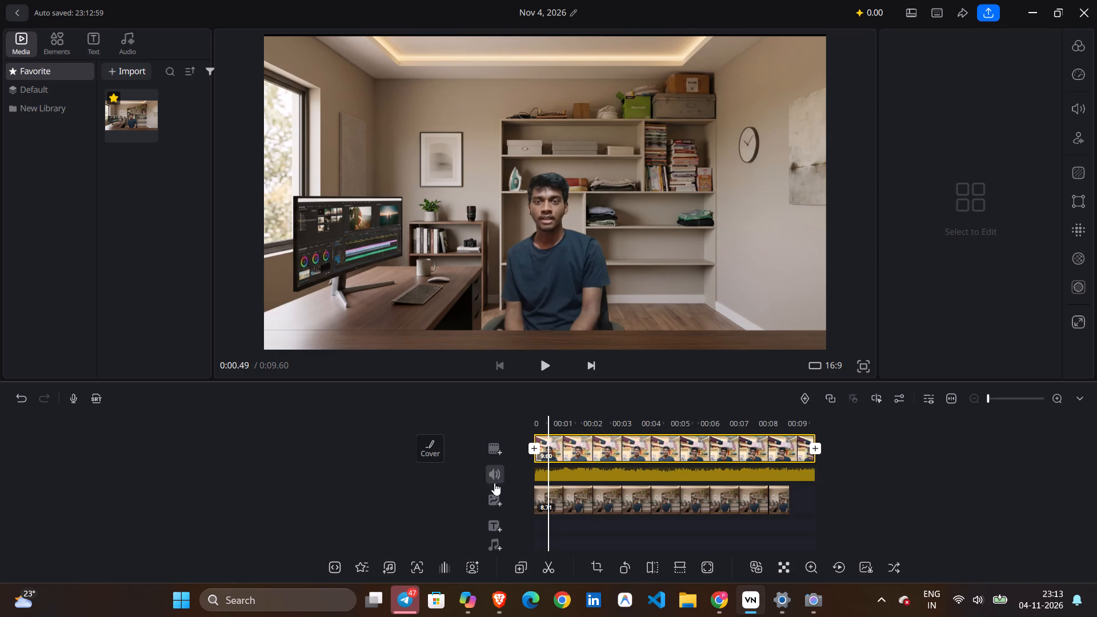
Mute the main track's audio.
click(495, 476)
click(558, 449)
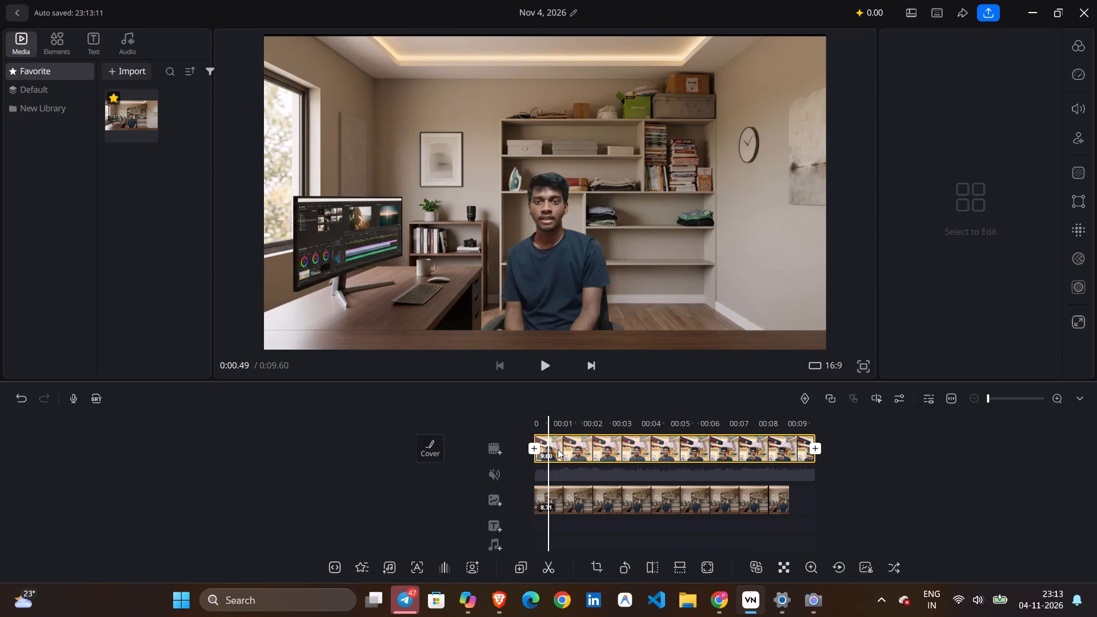
click(391, 497)
Turn on the timeline toggle next to the Mode settings.
click(879, 400)
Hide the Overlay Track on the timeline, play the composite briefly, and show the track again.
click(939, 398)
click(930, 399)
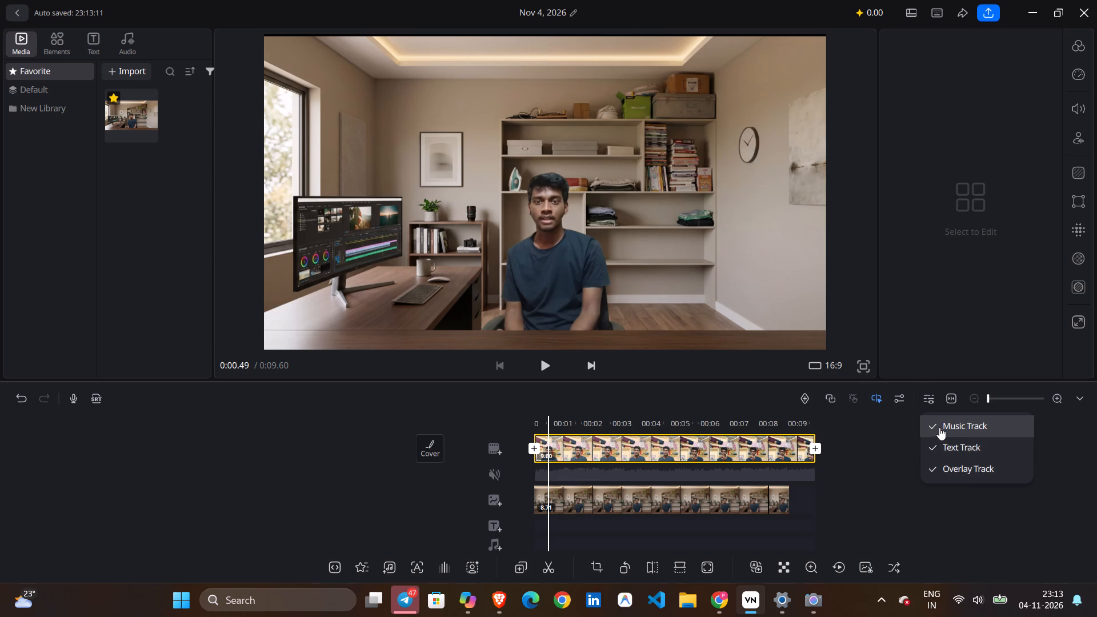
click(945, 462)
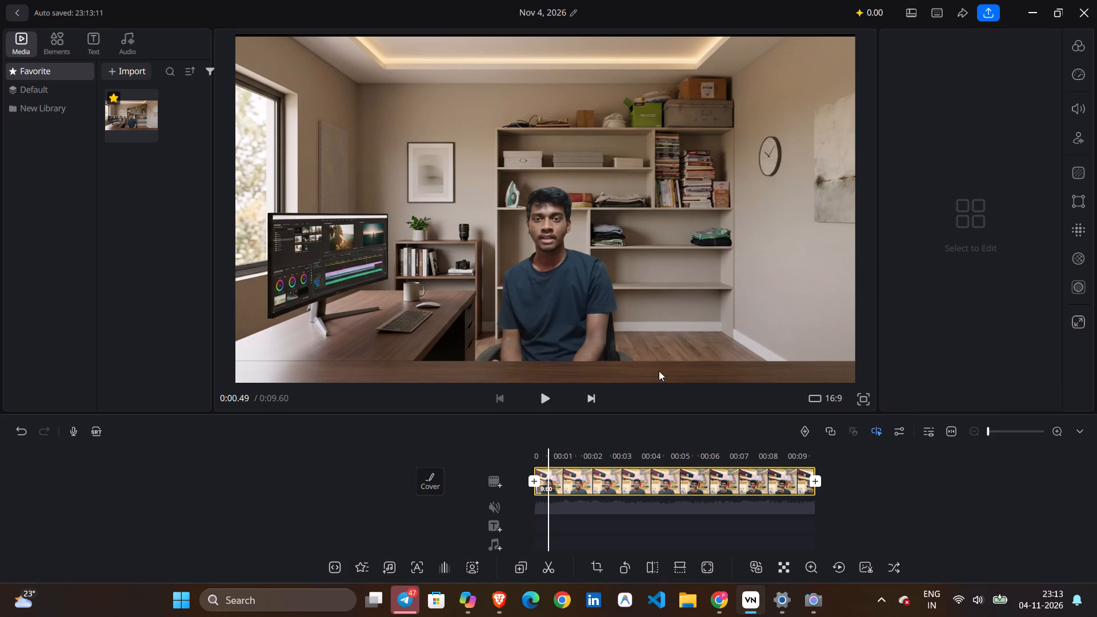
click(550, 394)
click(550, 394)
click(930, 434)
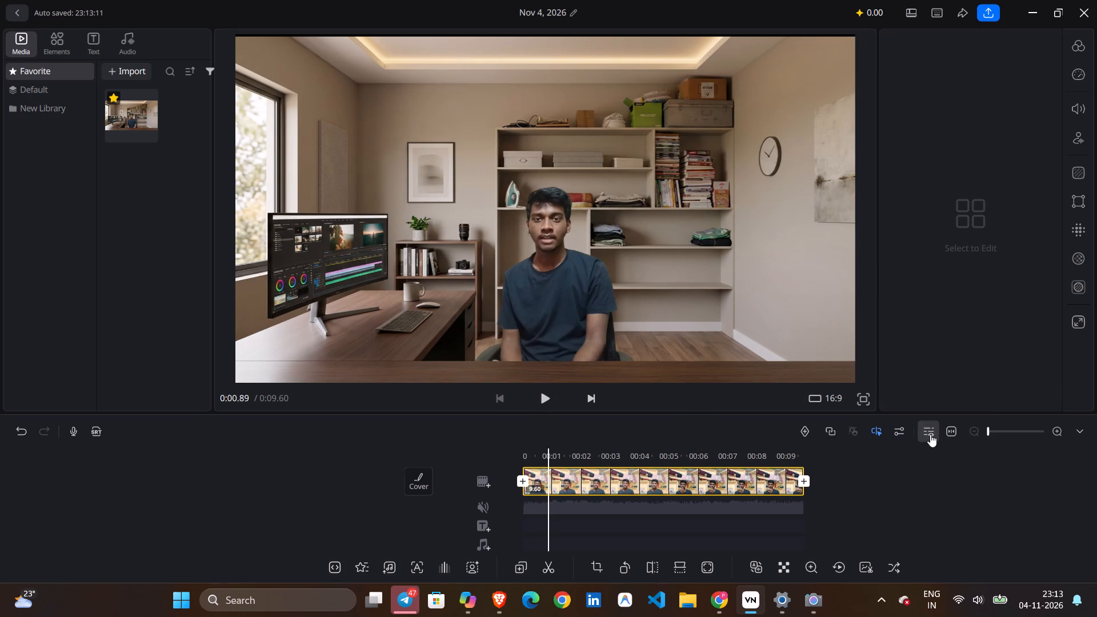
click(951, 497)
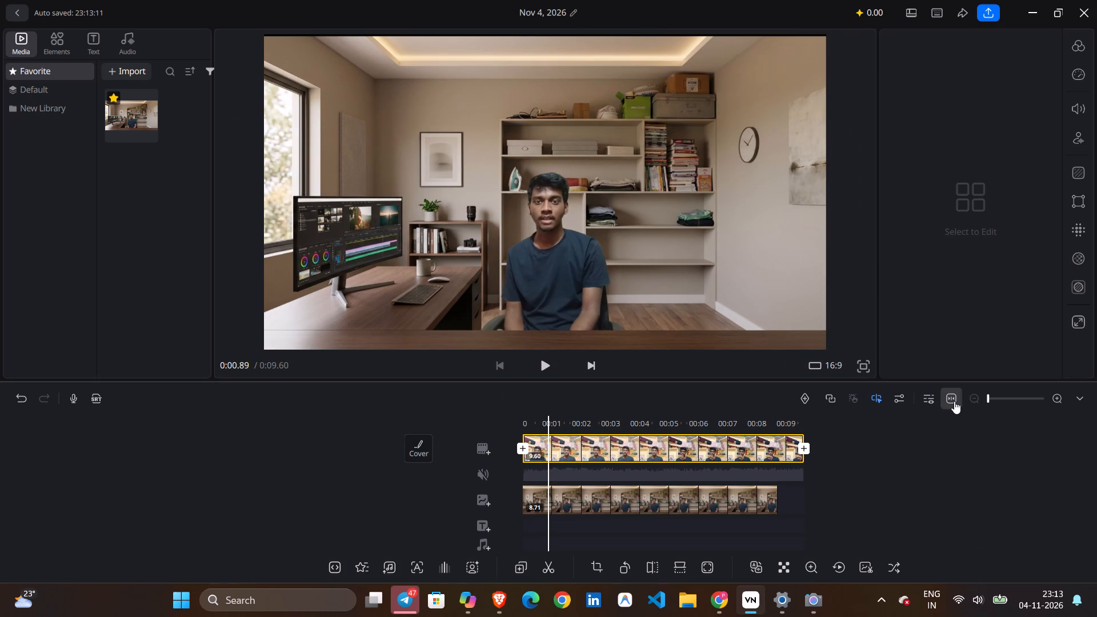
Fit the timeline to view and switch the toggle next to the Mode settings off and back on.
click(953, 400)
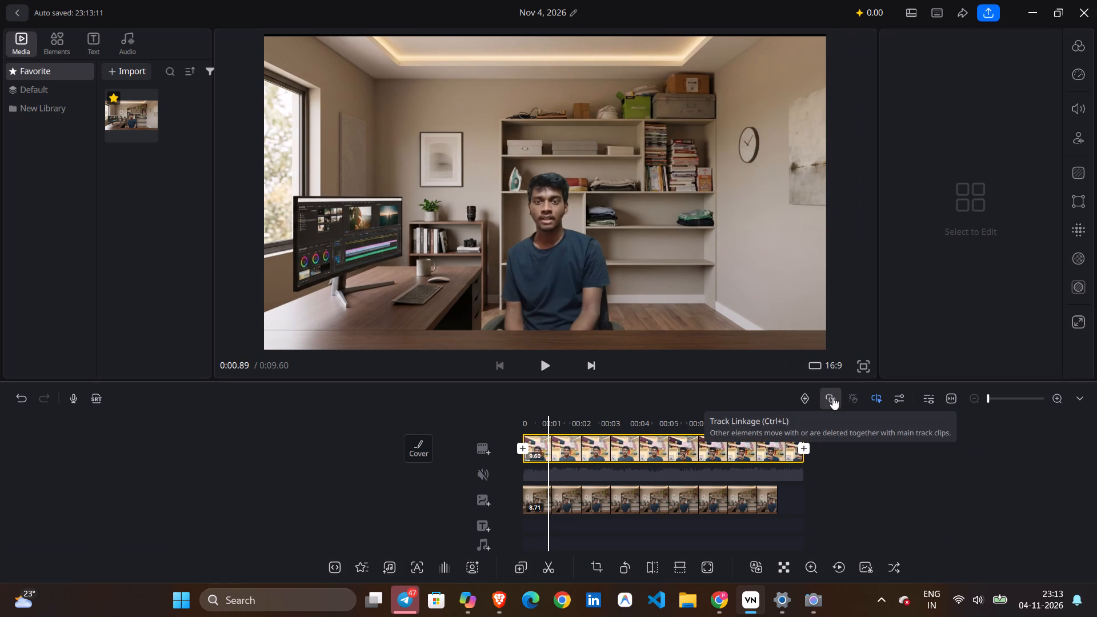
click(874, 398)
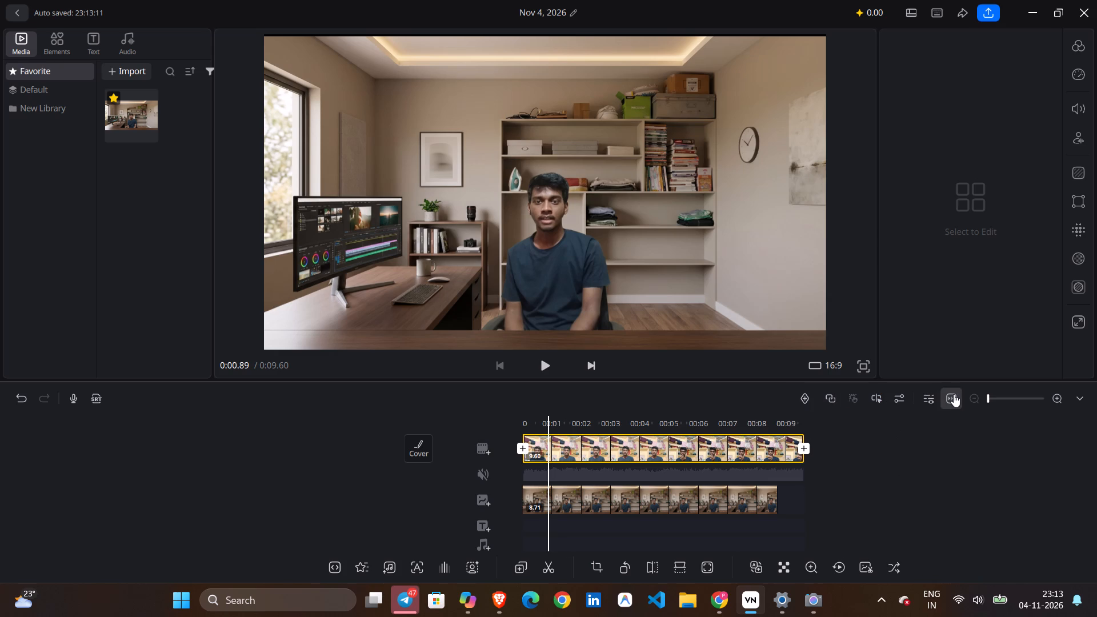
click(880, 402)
Set the Overlay Track Height to Small.
click(897, 401)
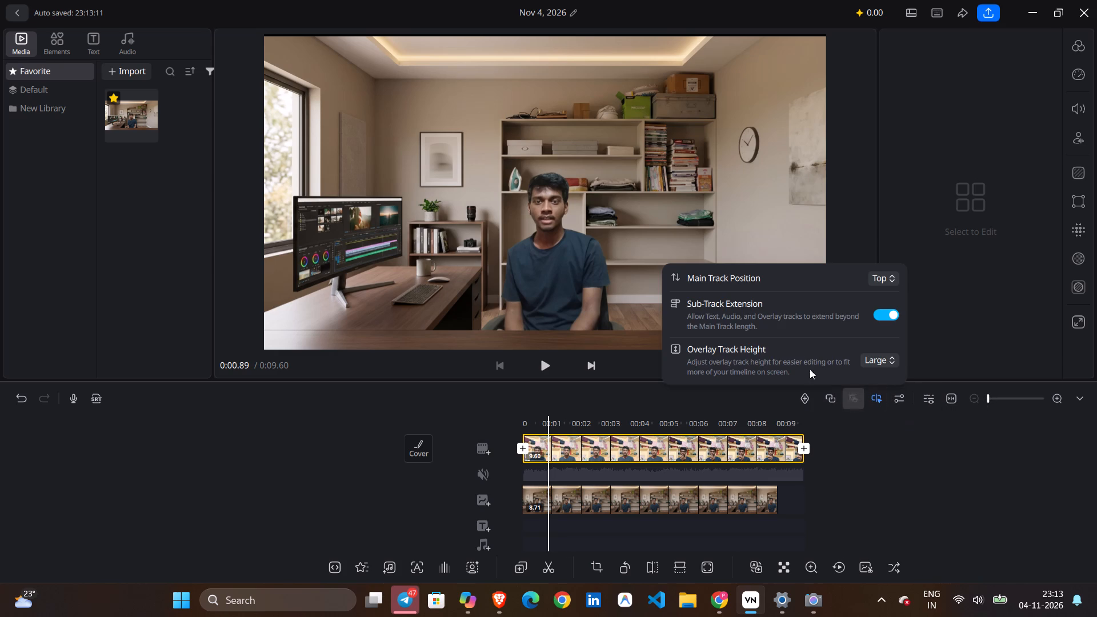
click(881, 359)
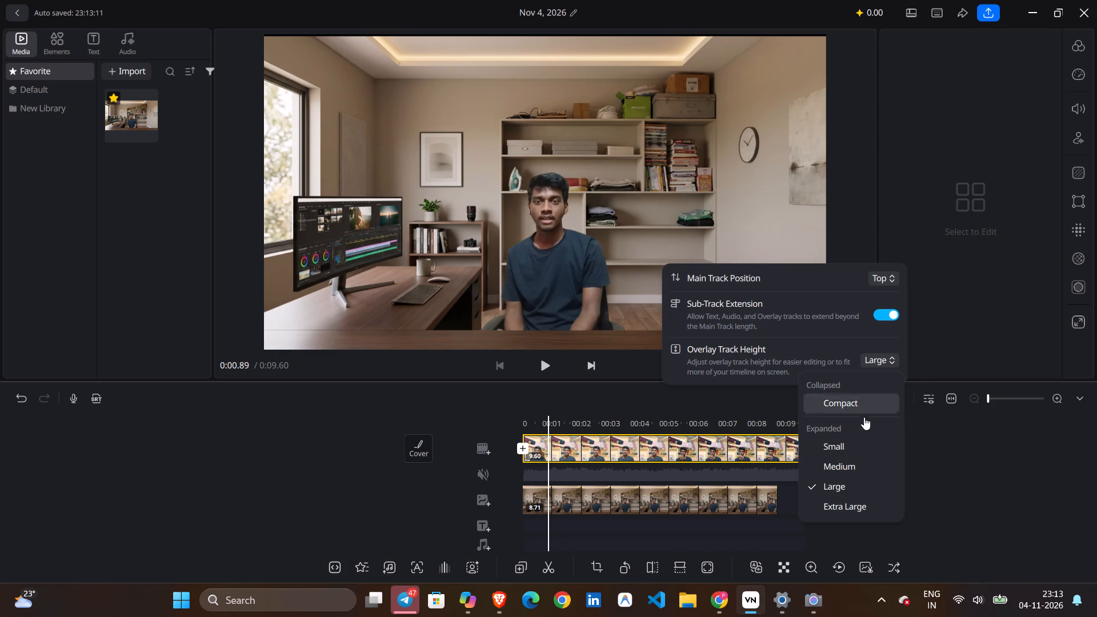
click(850, 448)
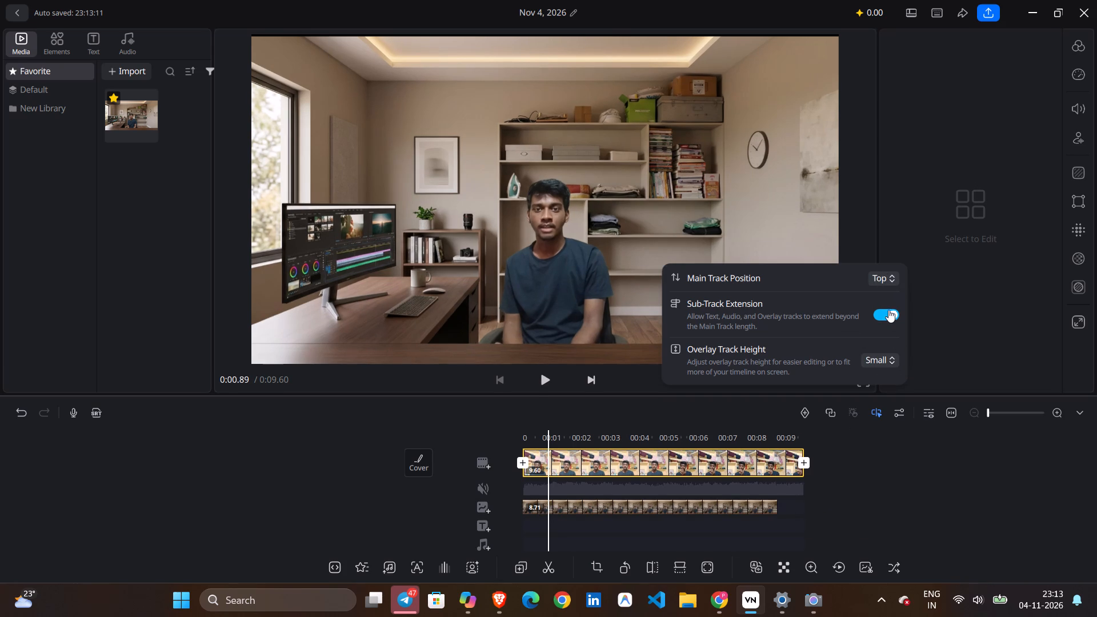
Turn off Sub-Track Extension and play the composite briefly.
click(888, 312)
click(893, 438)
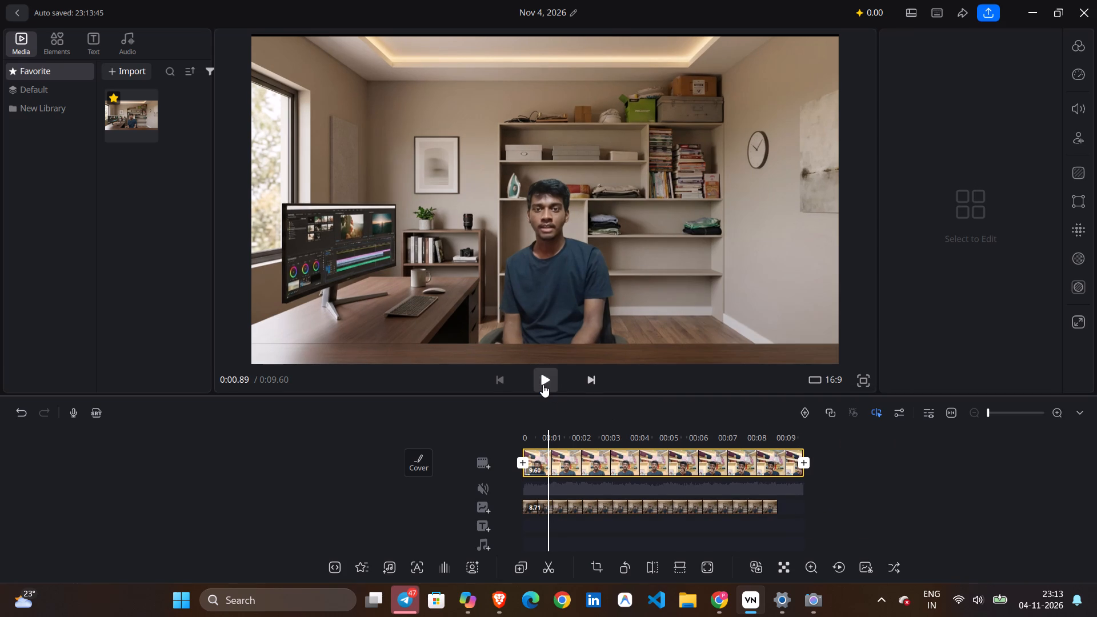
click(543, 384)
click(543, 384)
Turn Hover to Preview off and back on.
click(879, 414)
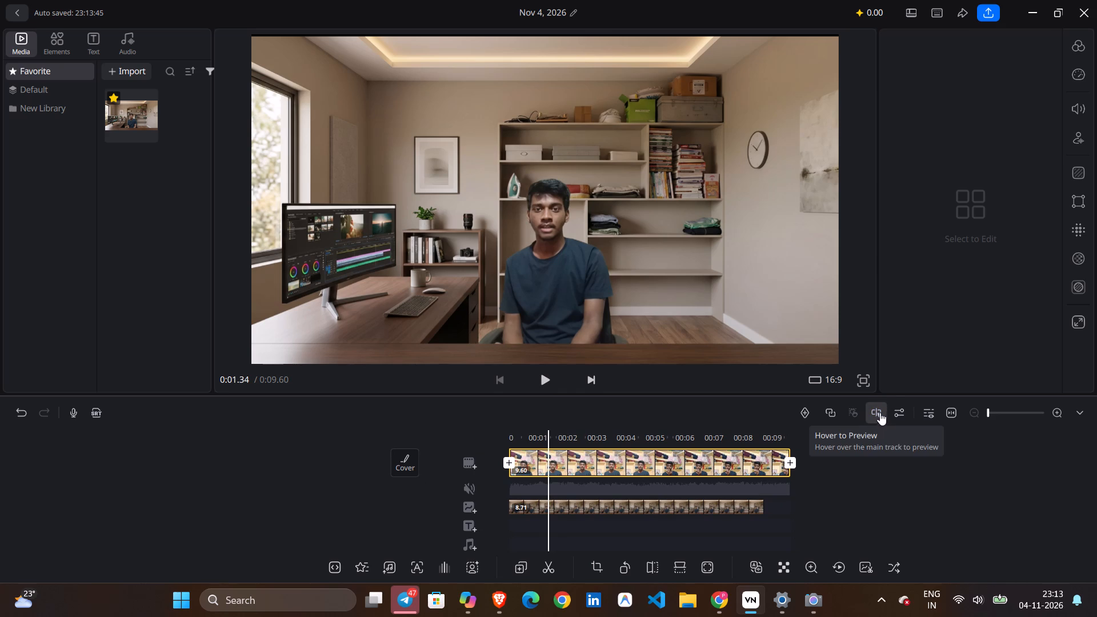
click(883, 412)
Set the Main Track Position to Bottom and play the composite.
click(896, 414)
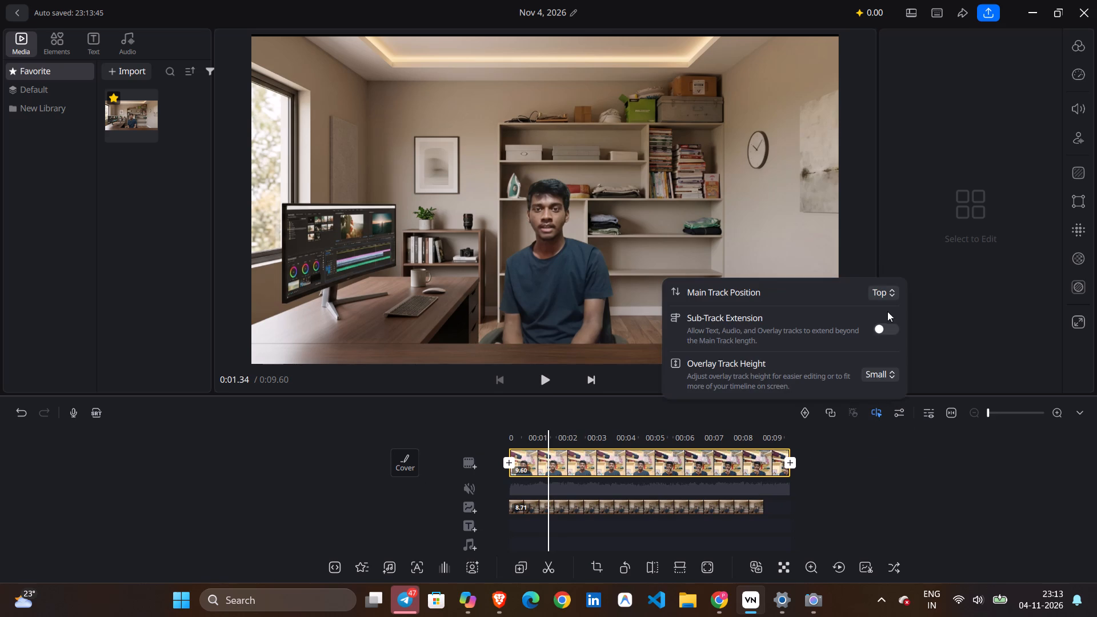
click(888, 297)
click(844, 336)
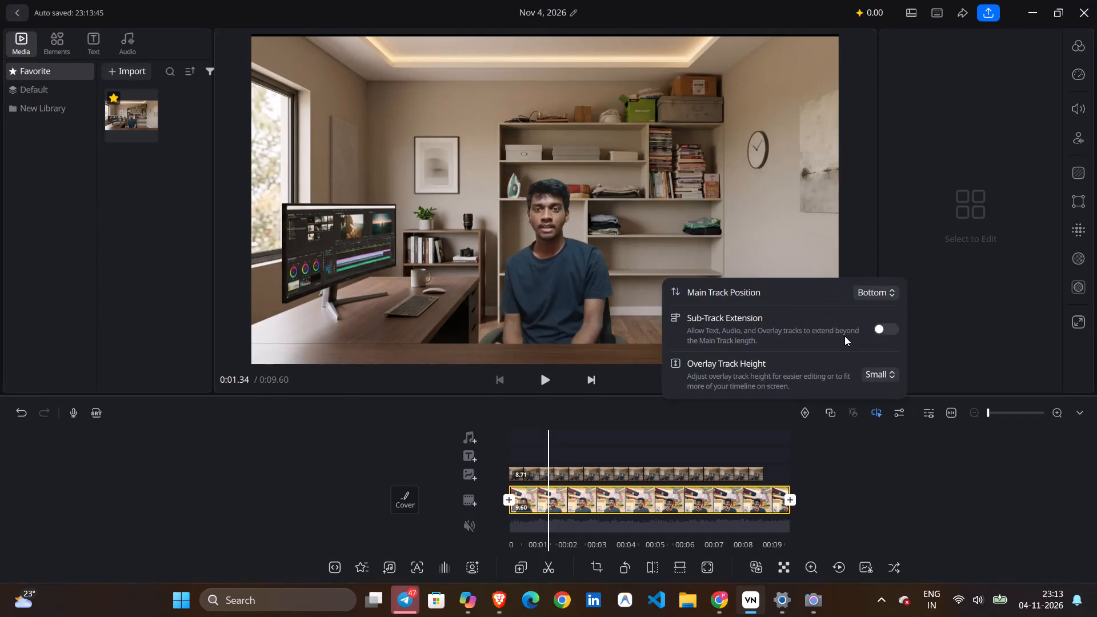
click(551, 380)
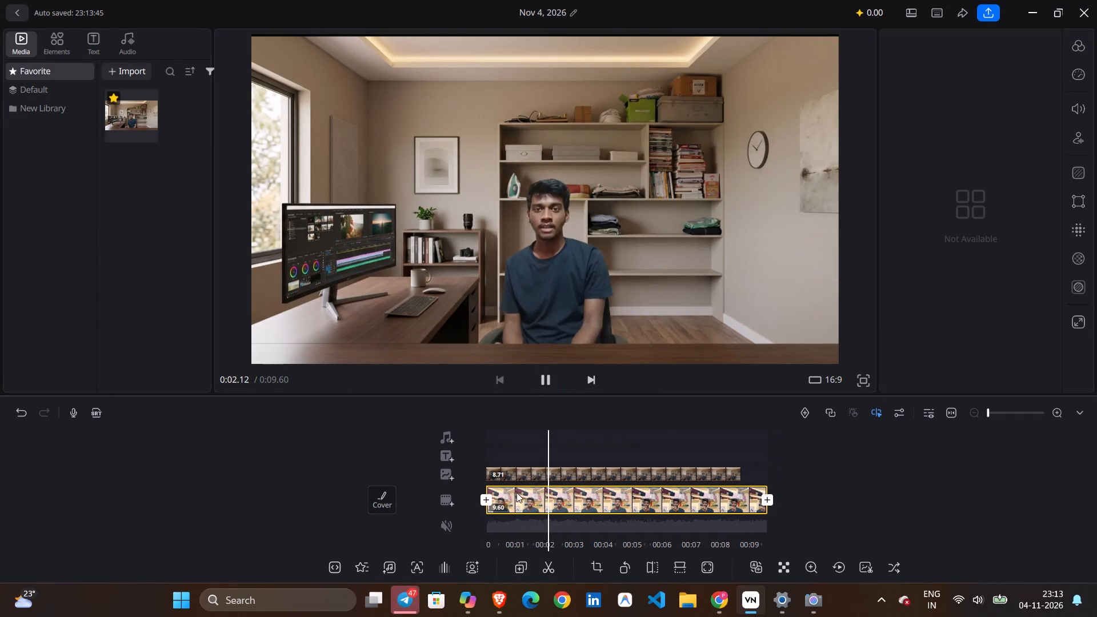
Select the main clip and the overlay image in turn and play briefly to check how the two are layered.
click(519, 504)
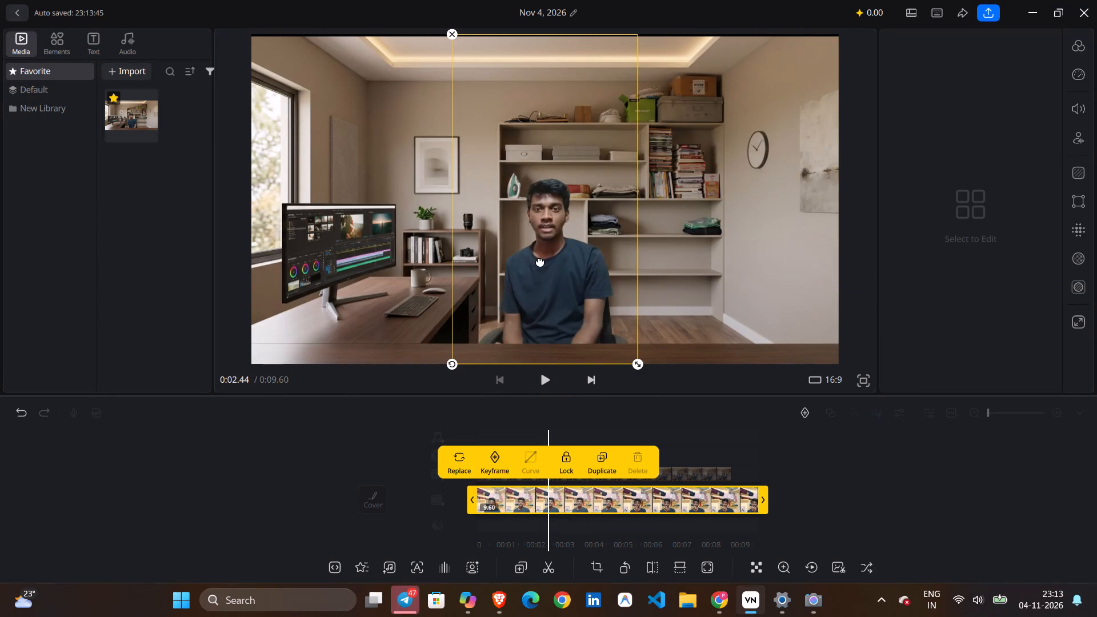
click(542, 257)
click(526, 290)
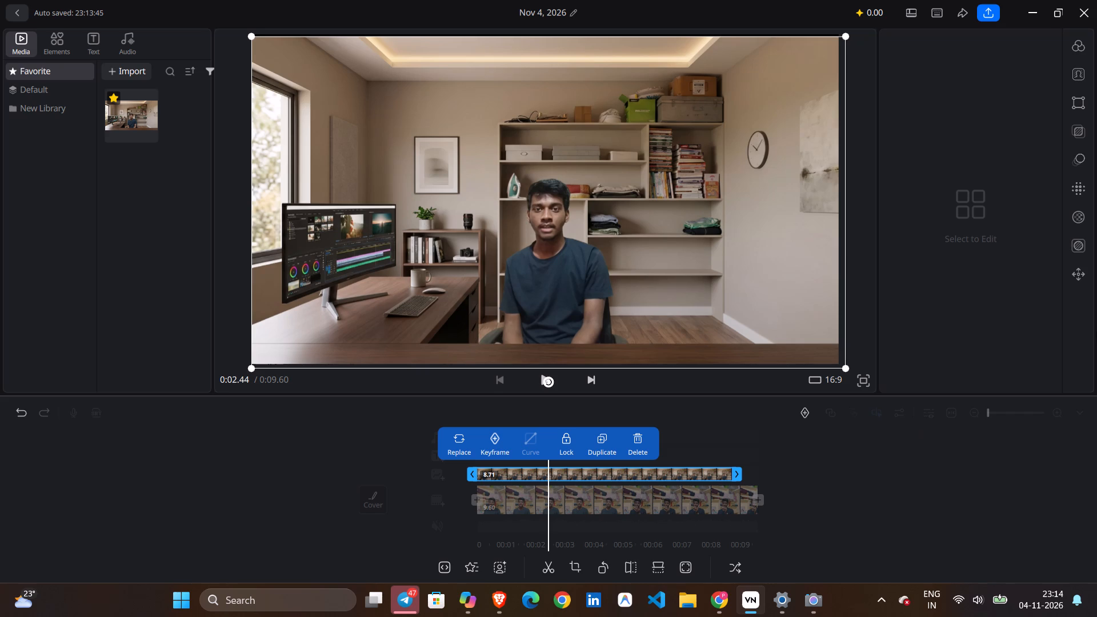
click(298, 470)
click(495, 492)
click(366, 464)
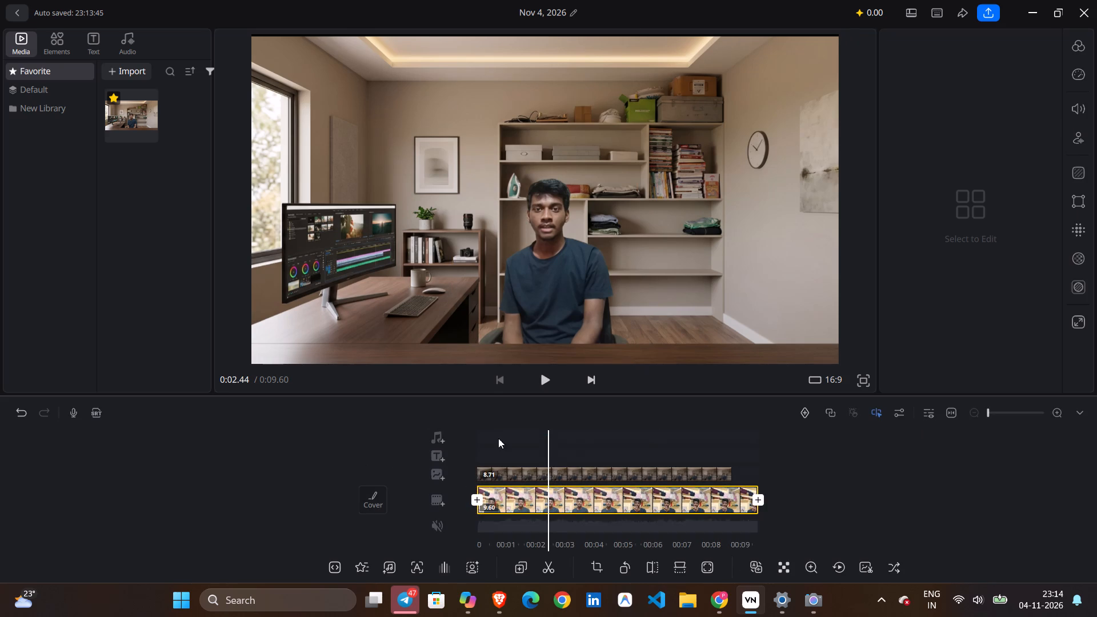
click(586, 472)
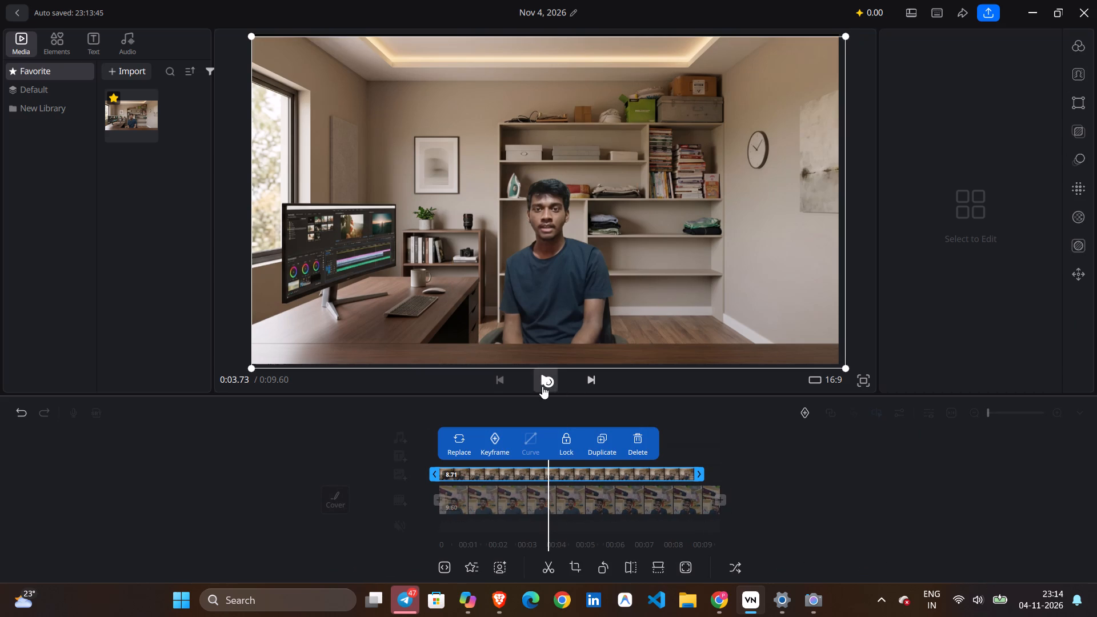
click(546, 379)
click(542, 508)
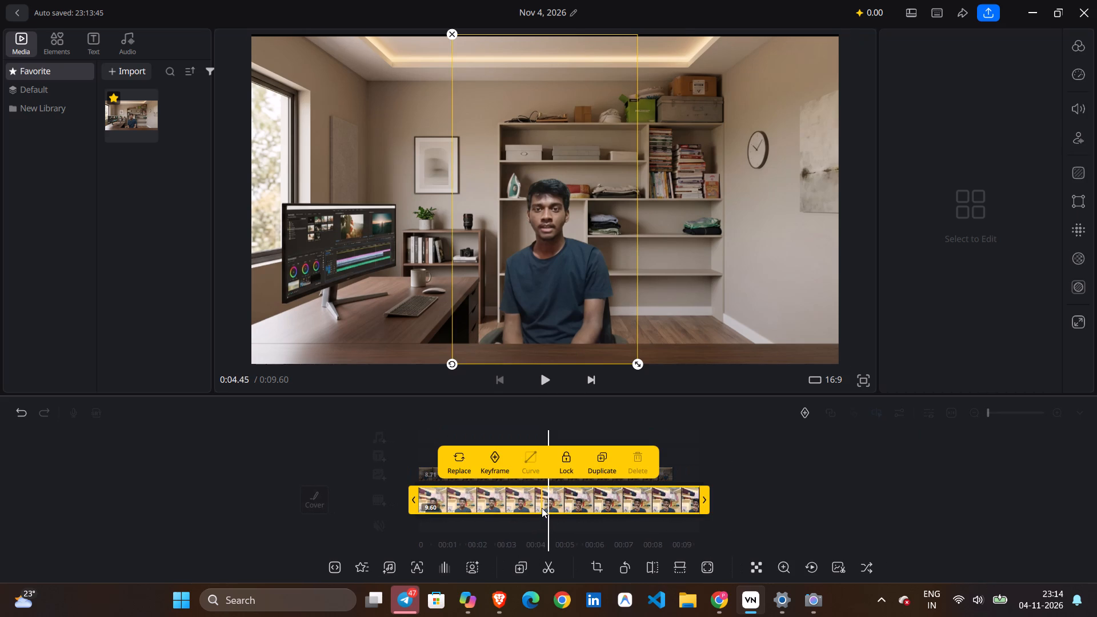
Capture a screenshot of the editor covering the preview and the timeline.
key(Print)
drag(194, 19, 736, 471)
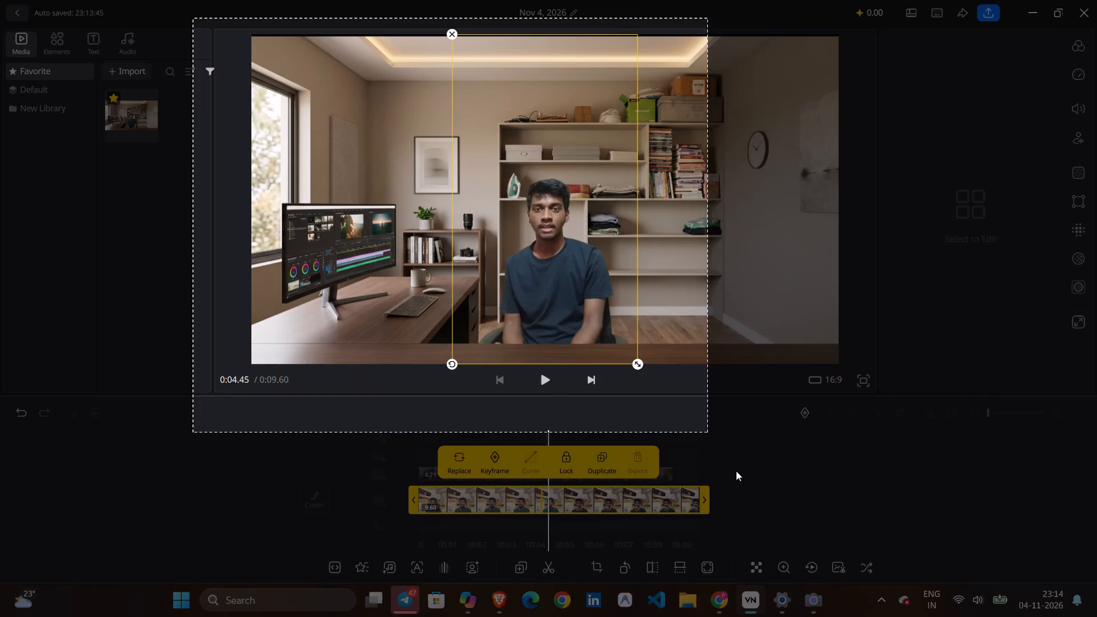
drag(736, 471, 1000, 611)
Switch to the Google AI chat in Chrome, attach the screenshot and send "but my video is not cmoing here the main track is on up also".
click(732, 594)
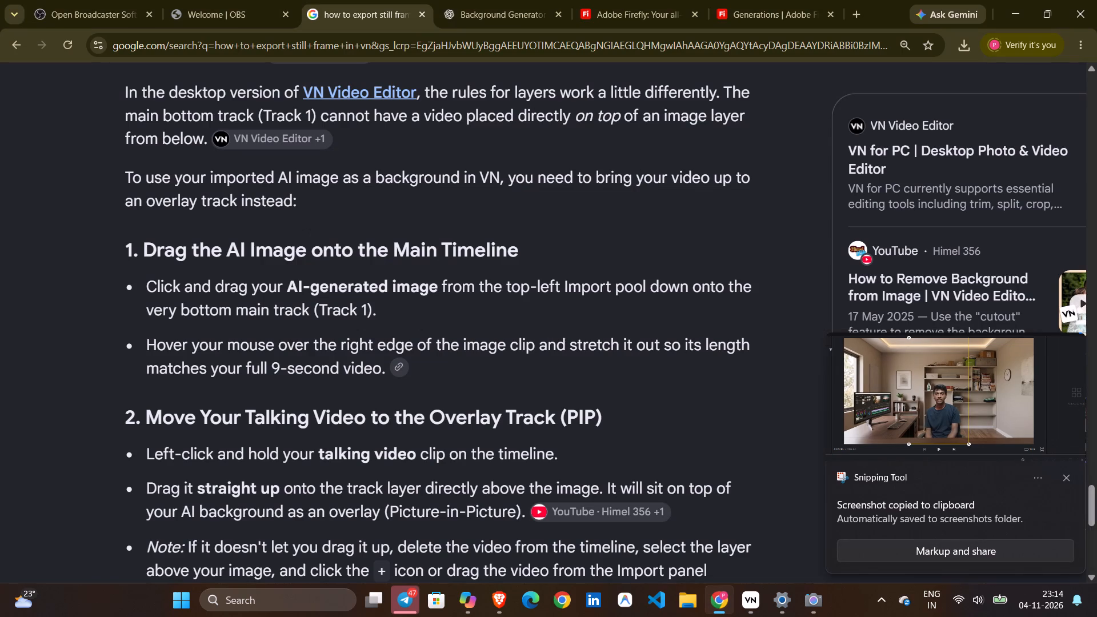
click(390, 502)
key(ctrl+v)
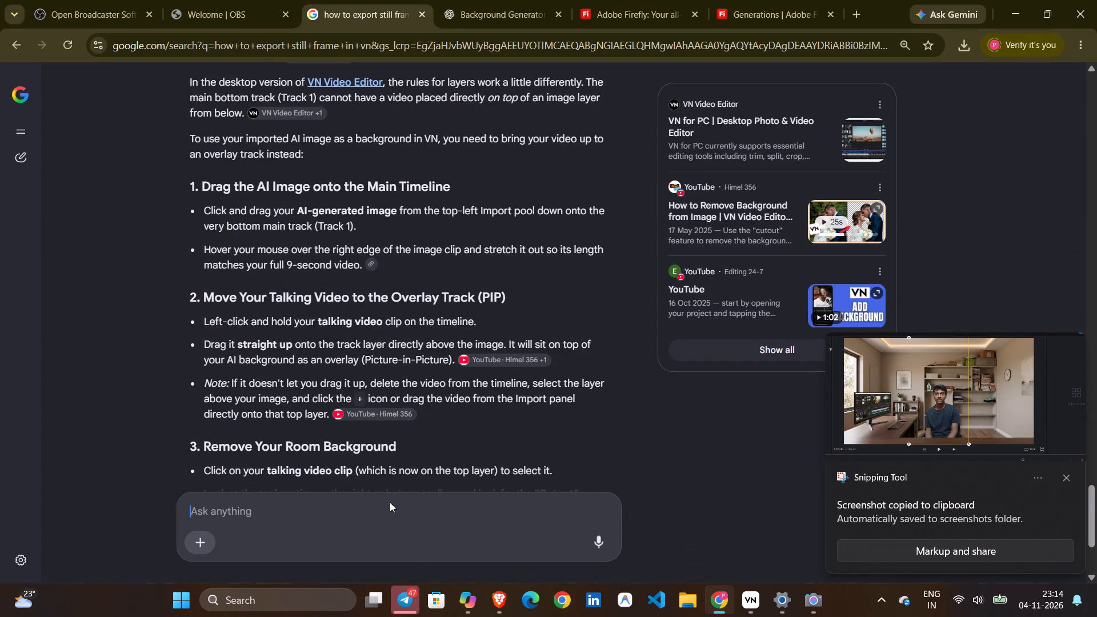
text(but)
key(space)
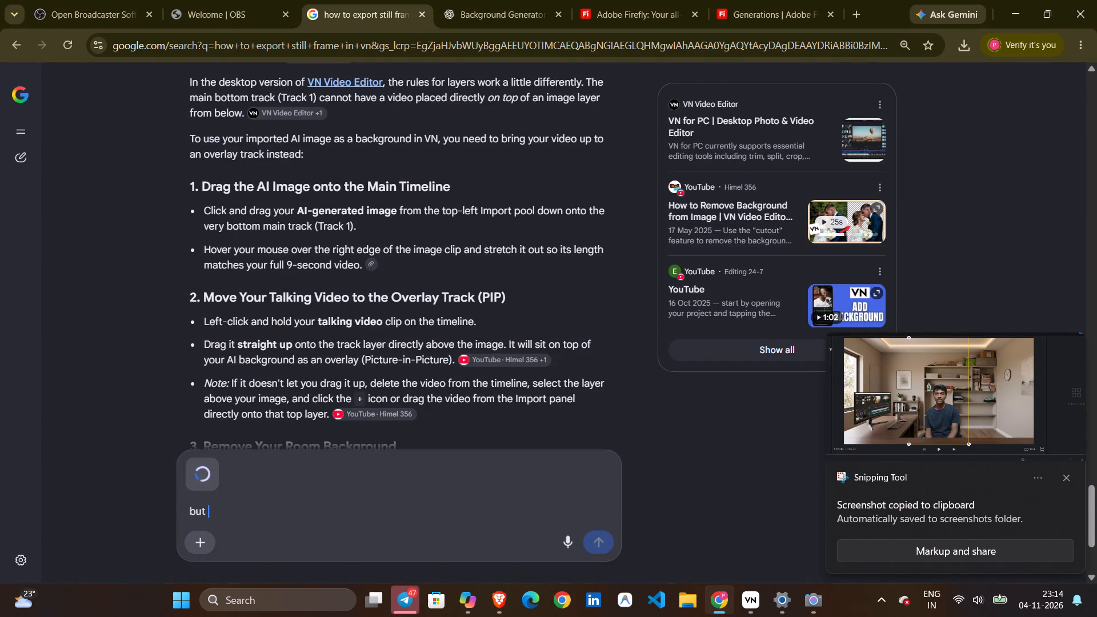
text(my video is not cmoing here)
key(space)
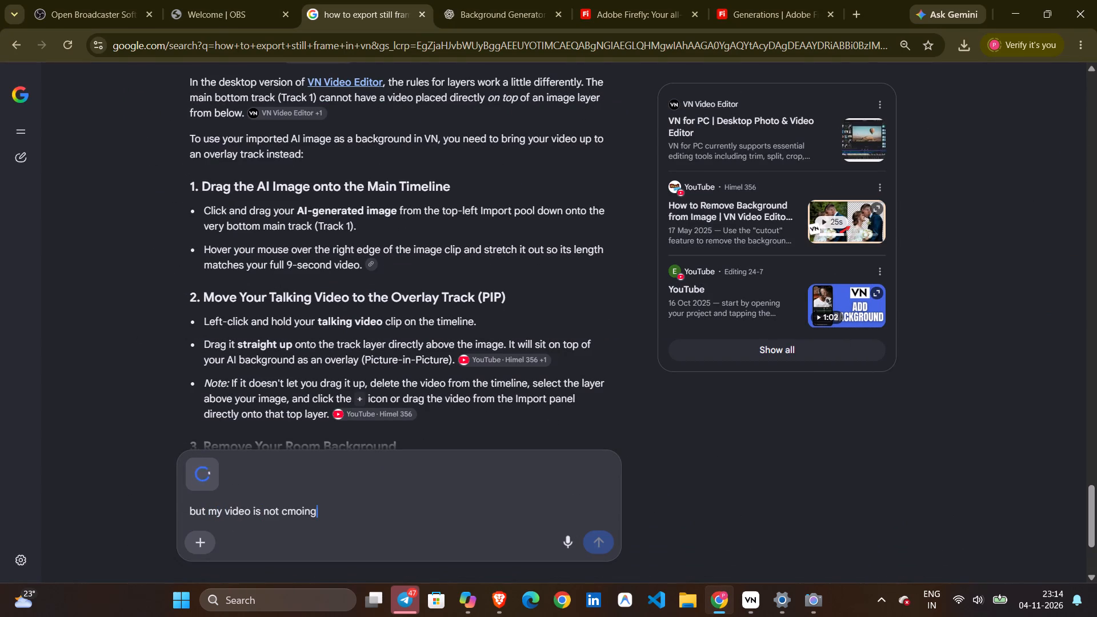
text(the main track is on up also)
key(Return)
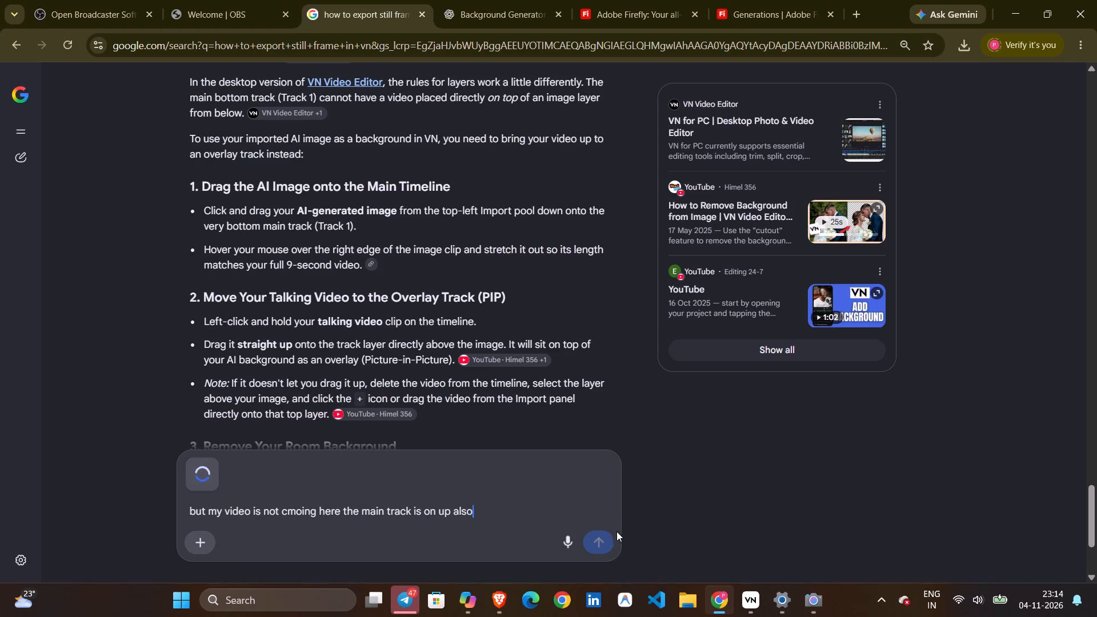
click(616, 540)
click(604, 571)
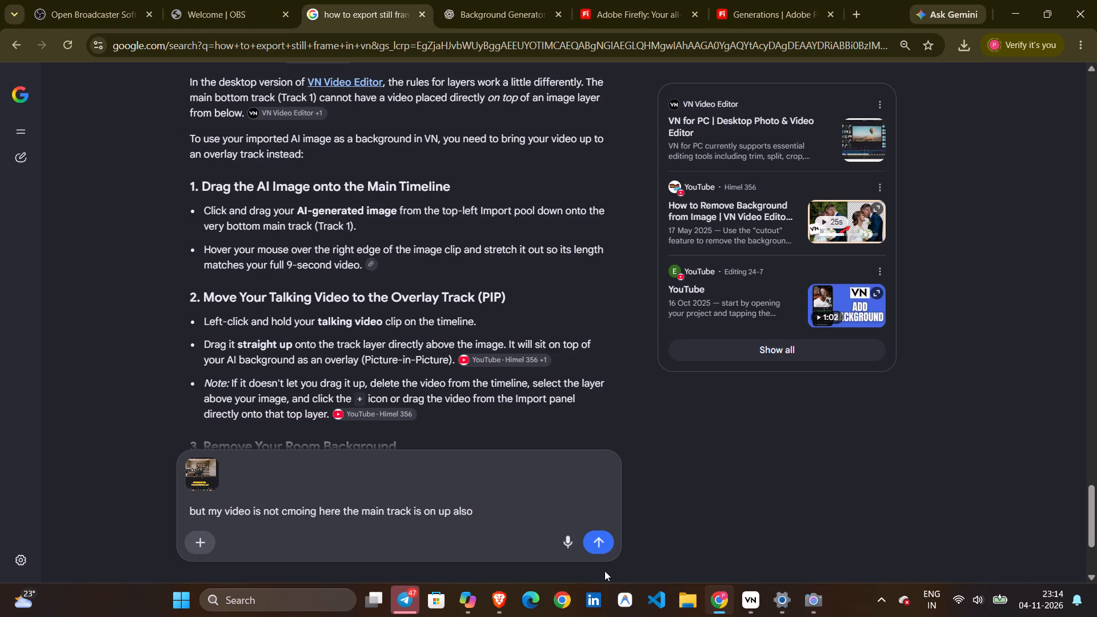
click(589, 541)
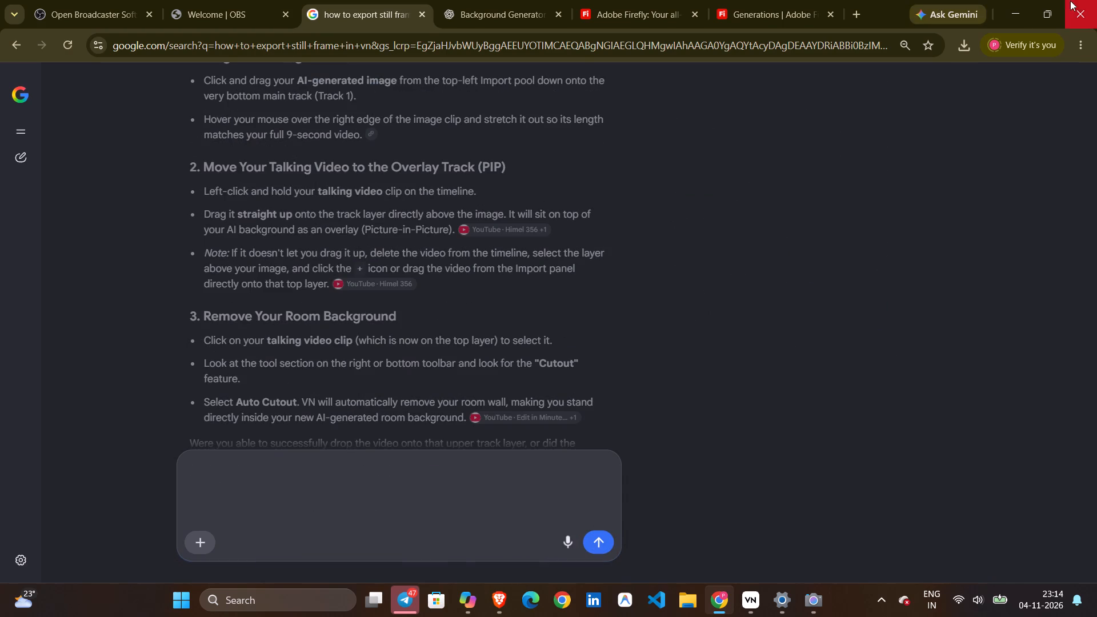
Return to VN, turn on Sub-Track Extension and set the Main Track Position to Top.
click(1027, 1)
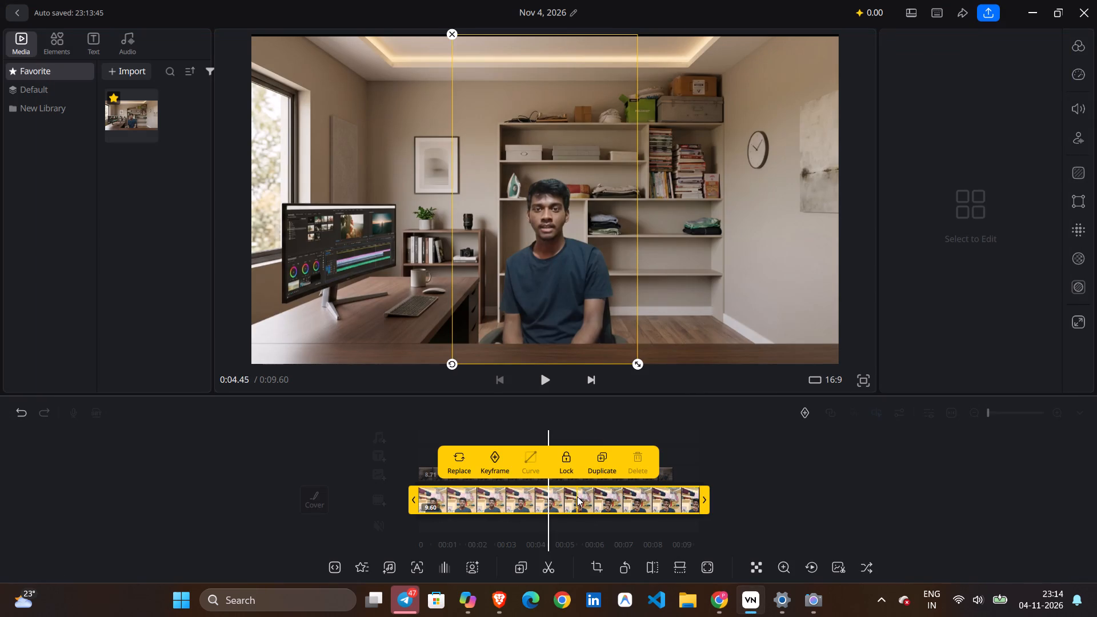
click(838, 462)
click(907, 408)
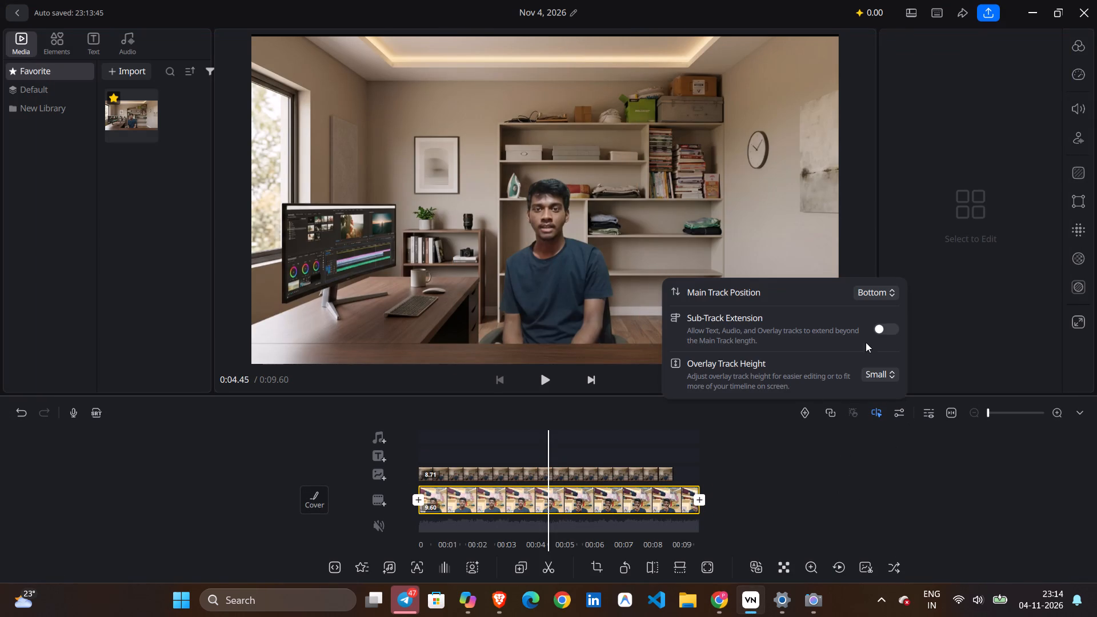
click(883, 323)
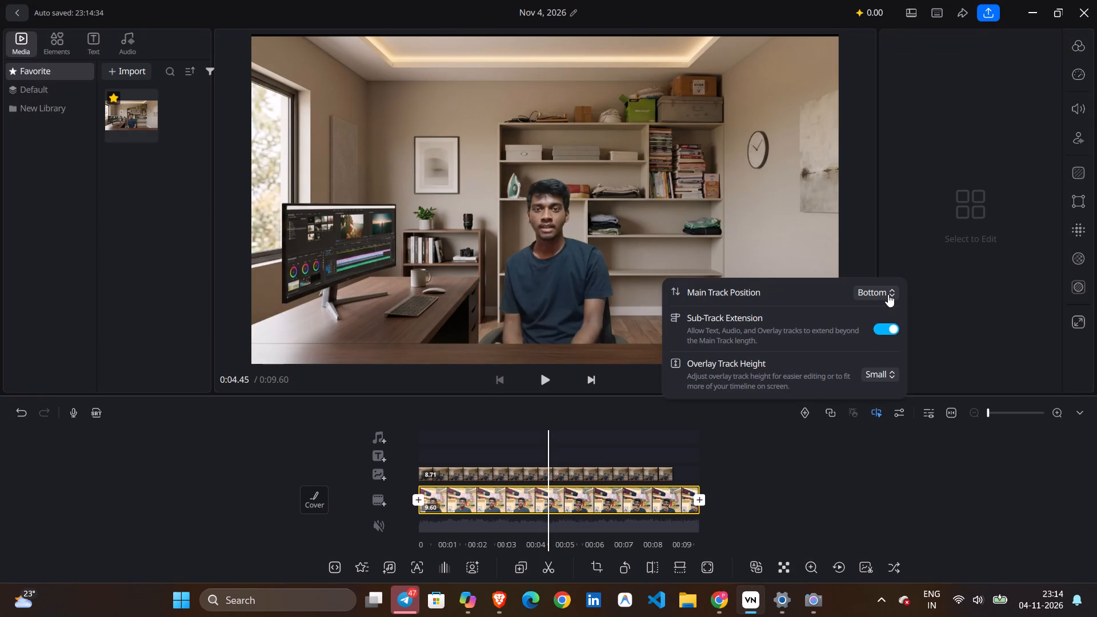
click(888, 294)
click(847, 311)
click(435, 472)
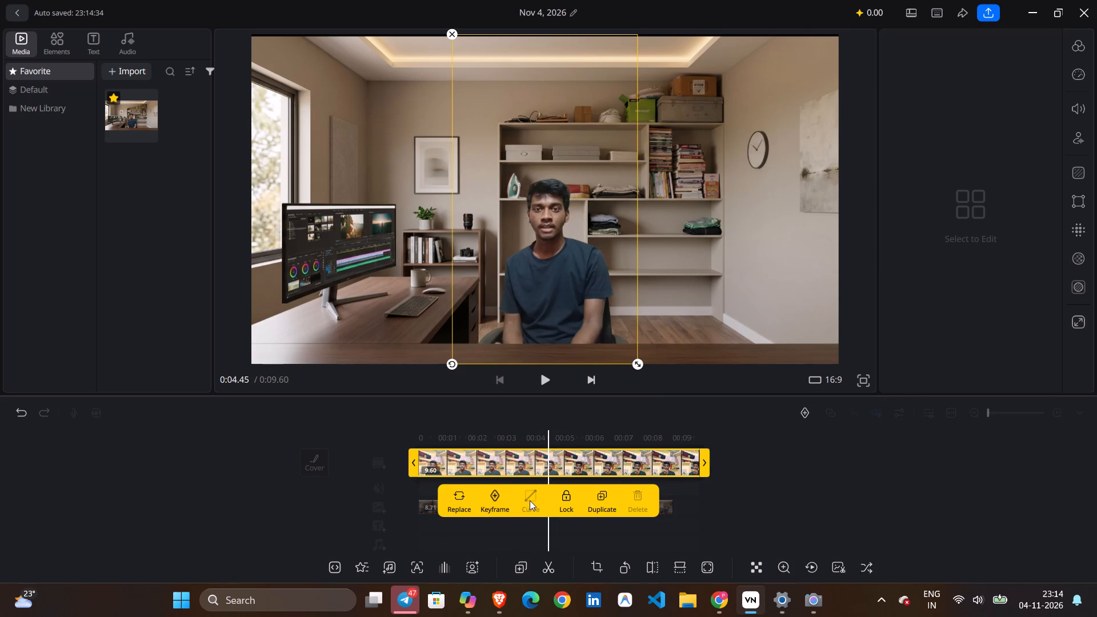
click(794, 507)
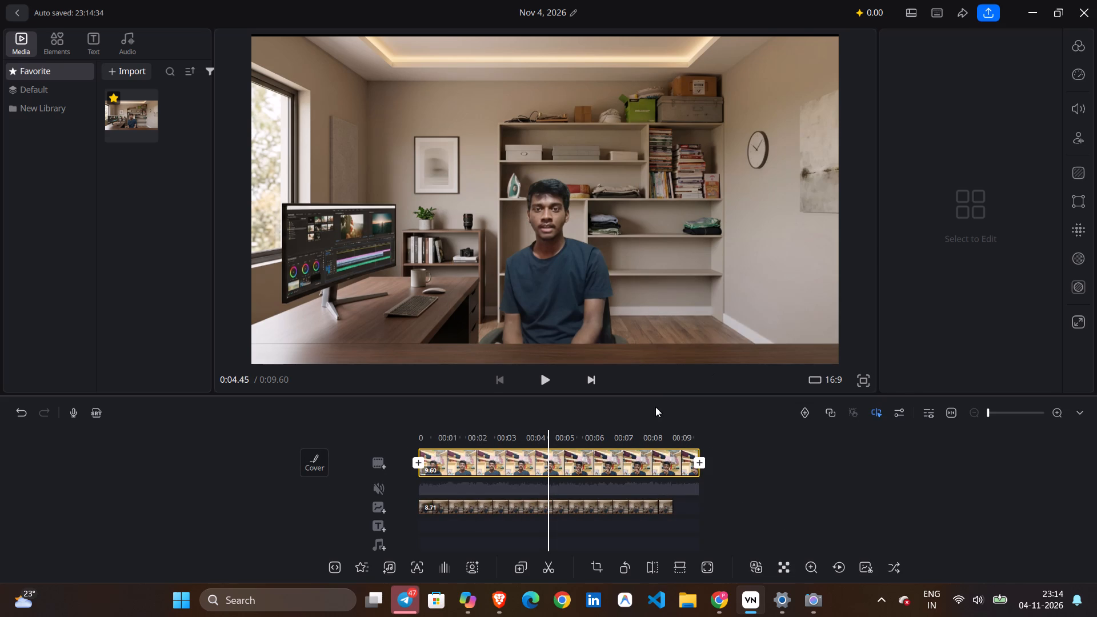
Glance at the YouTube tutorial in Brave, then read the Google AI chat's reply about the video layering in Chrome.
click(505, 601)
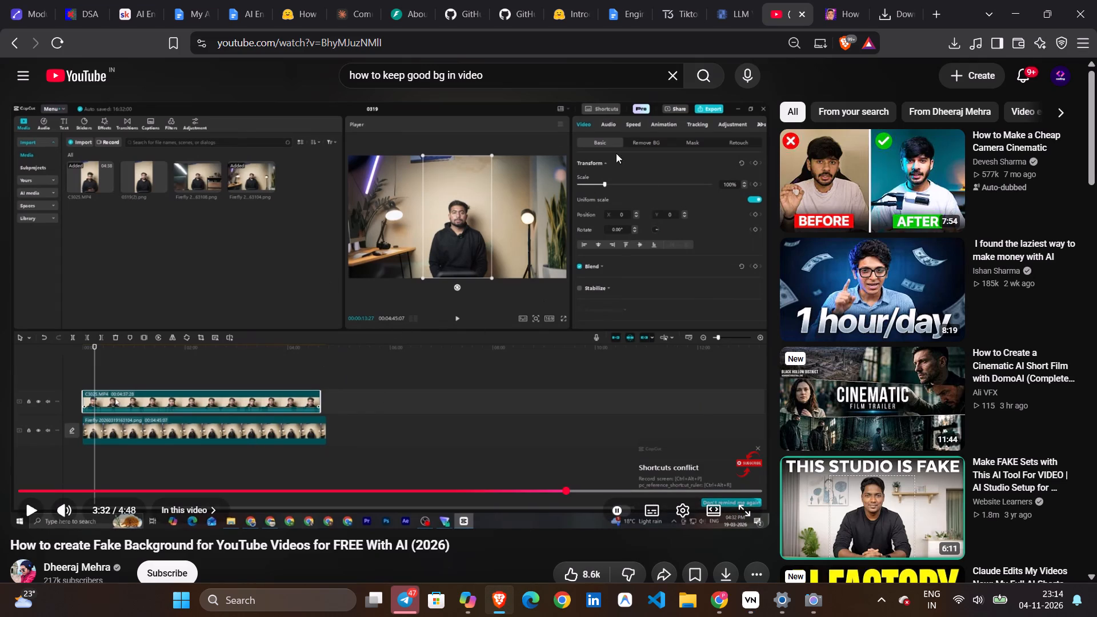
click(725, 598)
scroll(406, 406, down, 1)
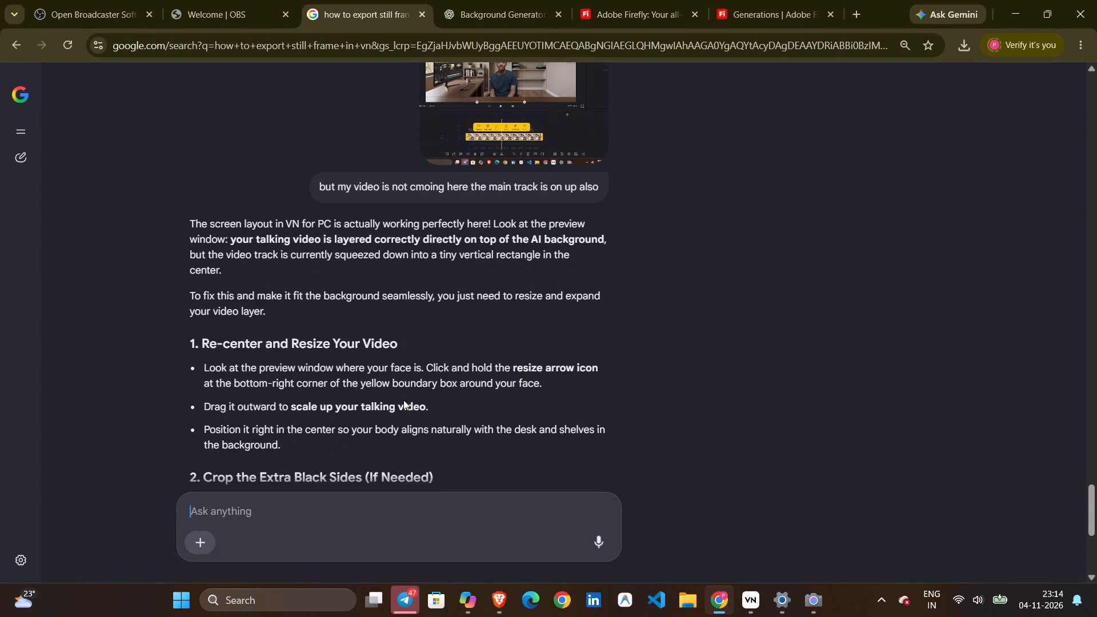
scroll(292, 300, down, 2)
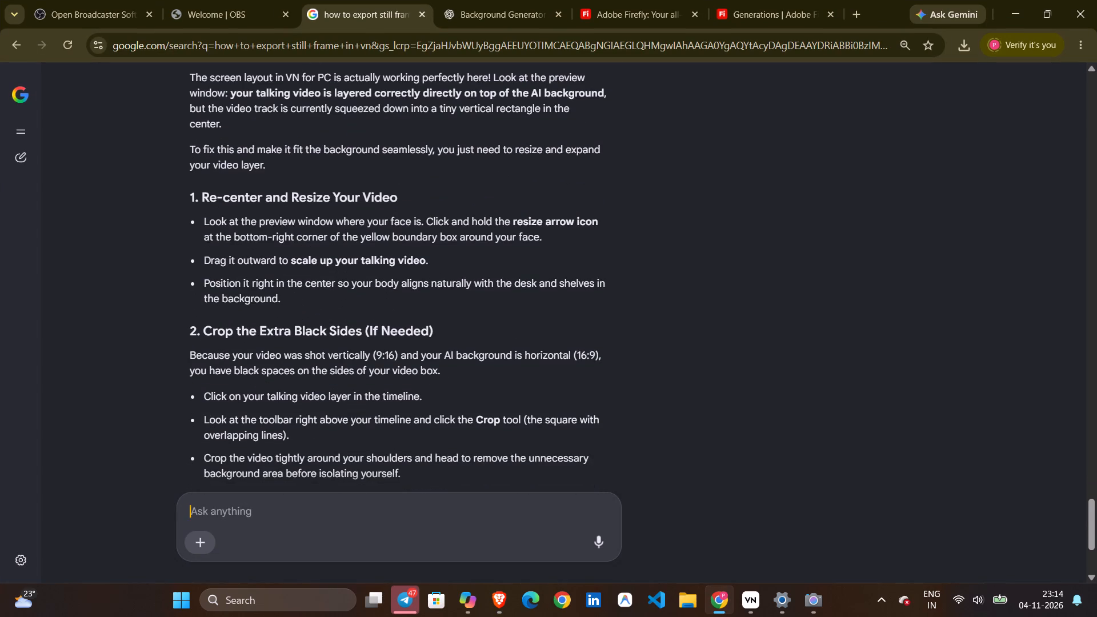
scroll(356, 236, down, 1)
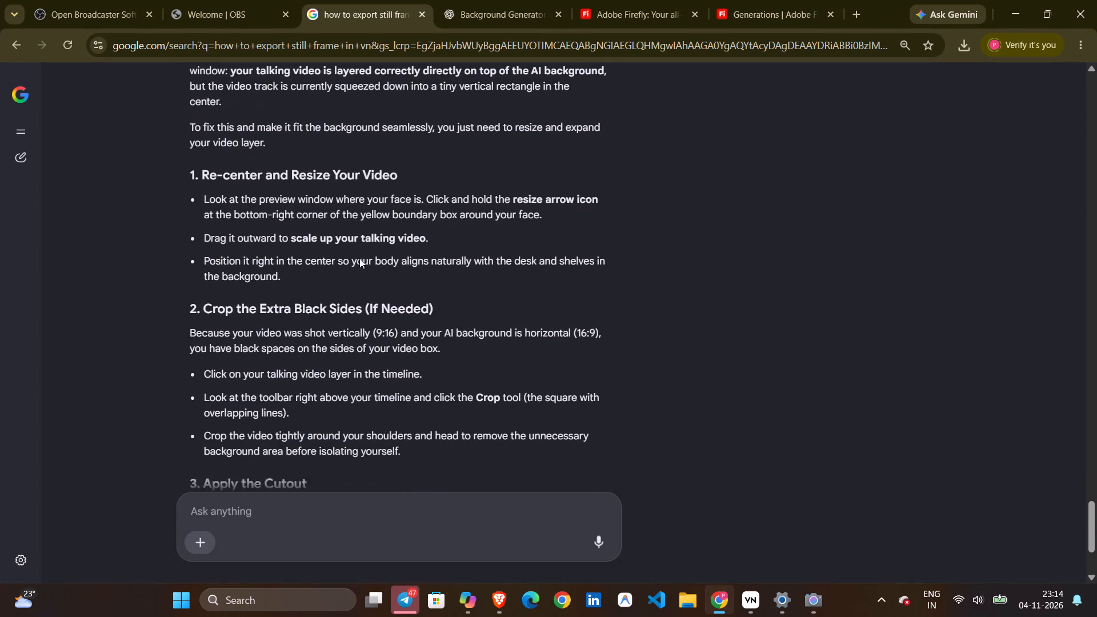
scroll(359, 258, down, 2)
scroll(370, 324, down, 1)
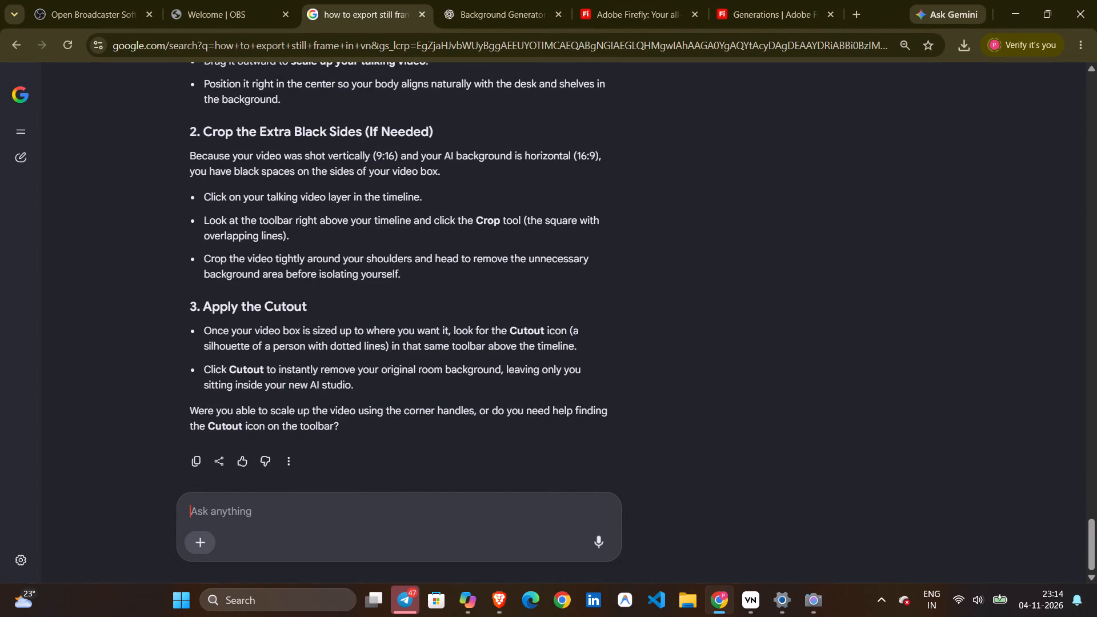
Back in VN, raise the main clip's cutout Feather to 48, switch the cutout to None and play the result.
click(754, 613)
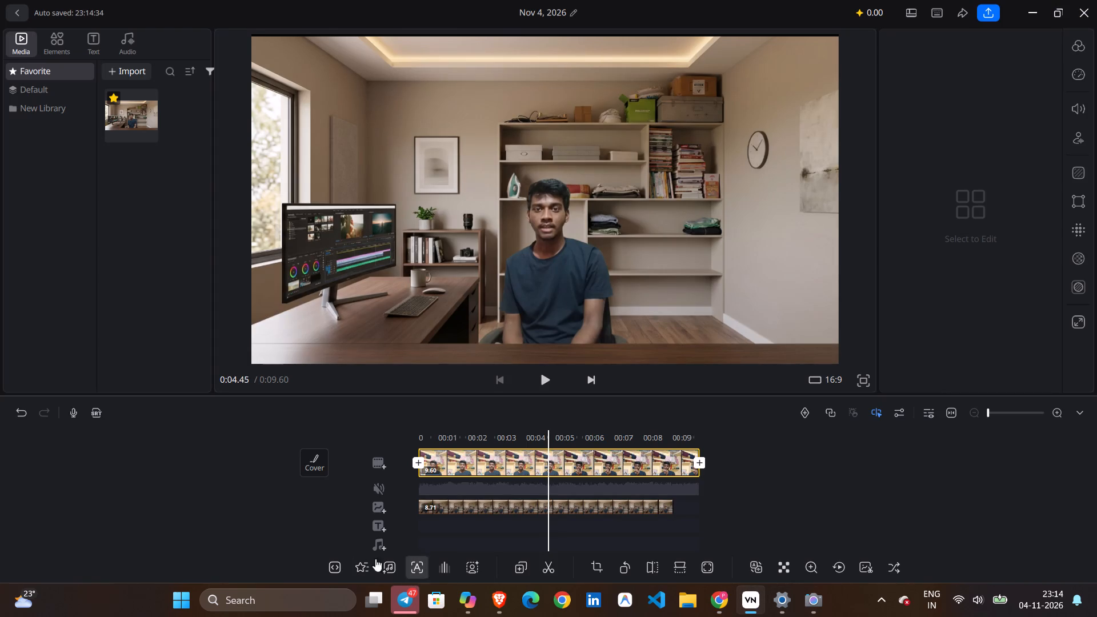
click(502, 460)
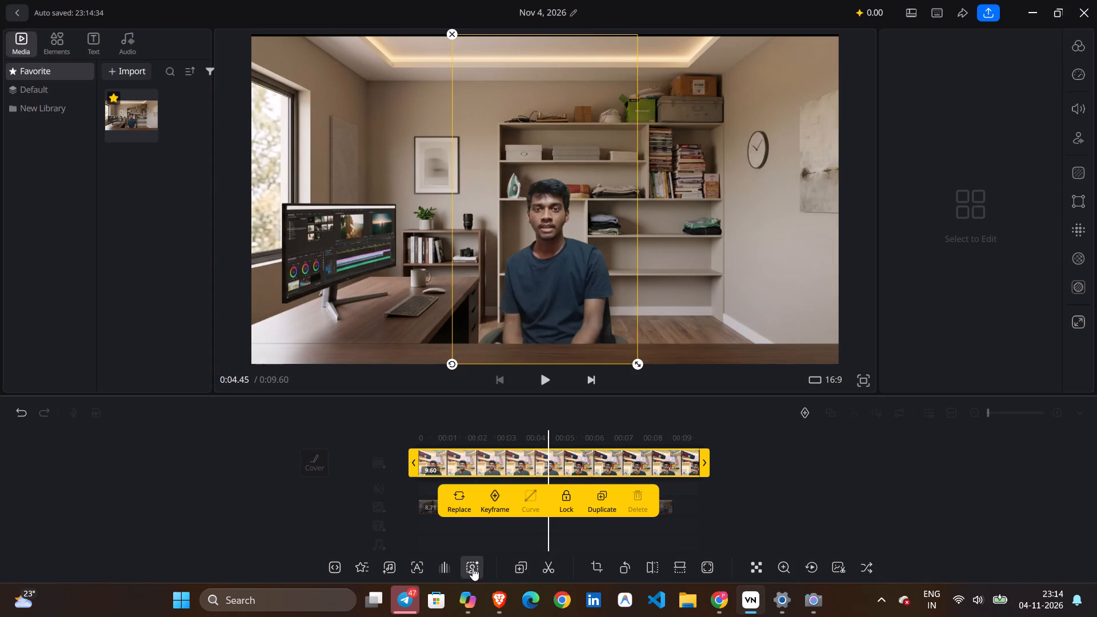
click(473, 568)
drag(408, 494, 543, 474)
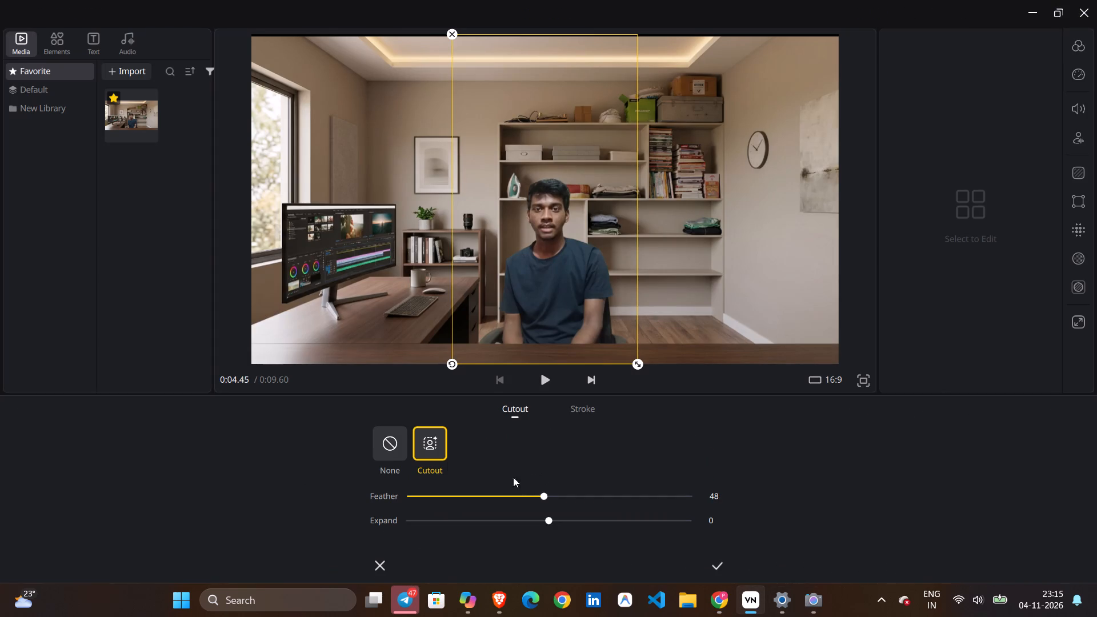
click(390, 444)
click(535, 383)
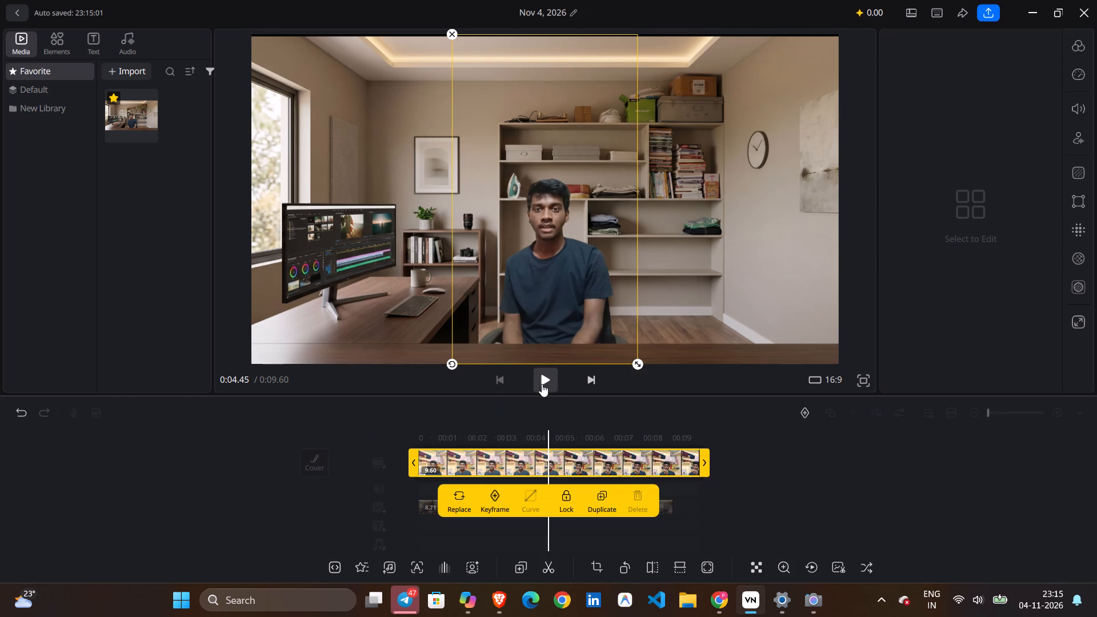
Play a short stretch of the composite to check the subject against the room background.
click(541, 394)
click(541, 393)
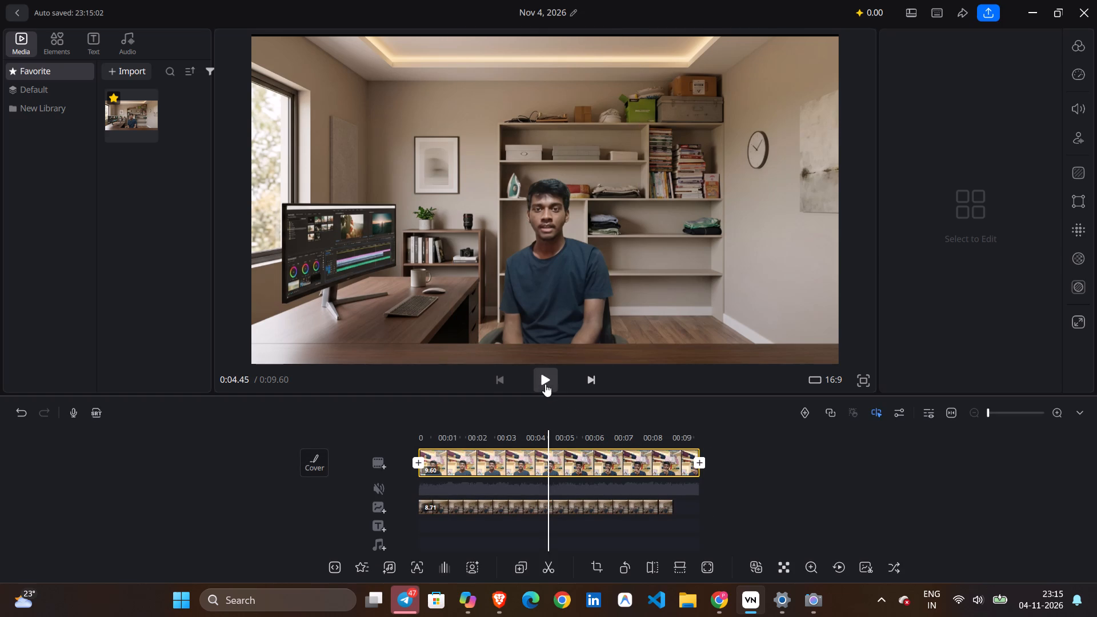
click(545, 382)
click(545, 382)
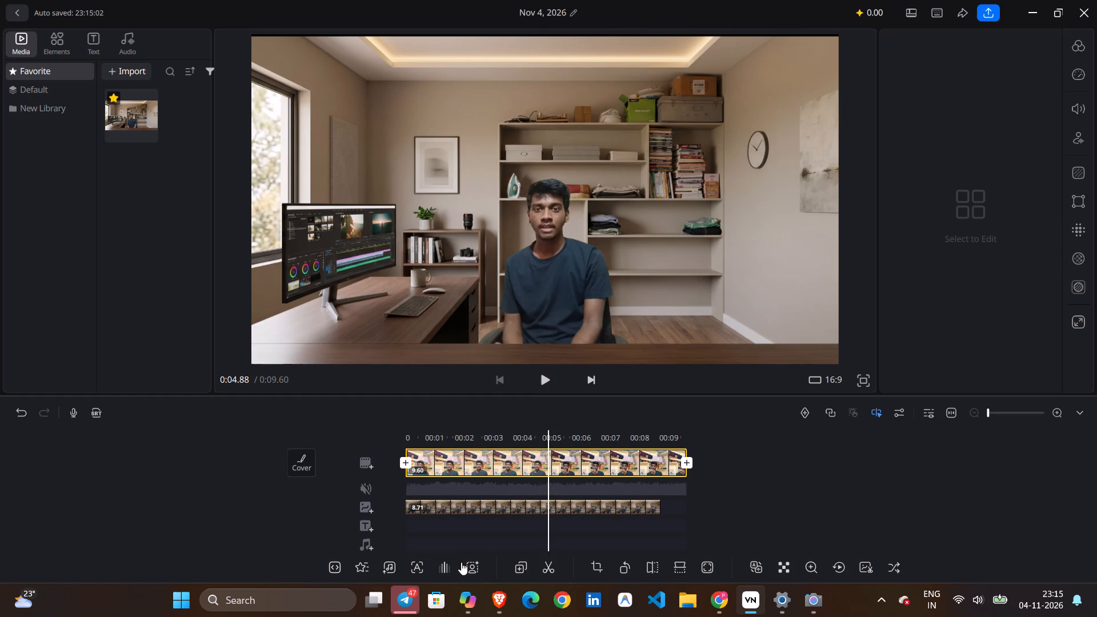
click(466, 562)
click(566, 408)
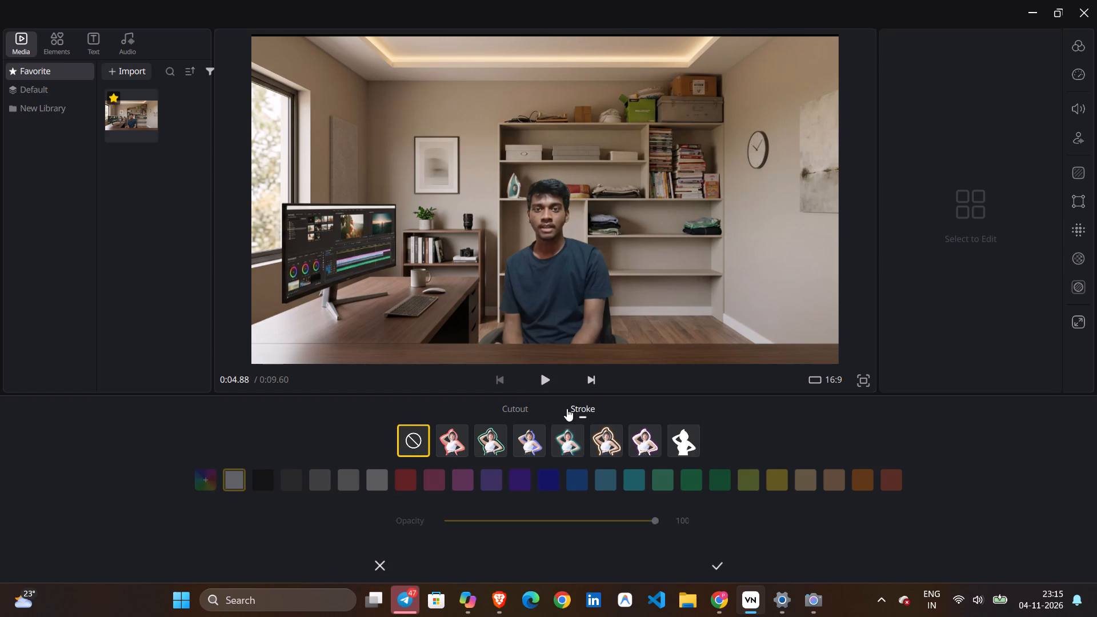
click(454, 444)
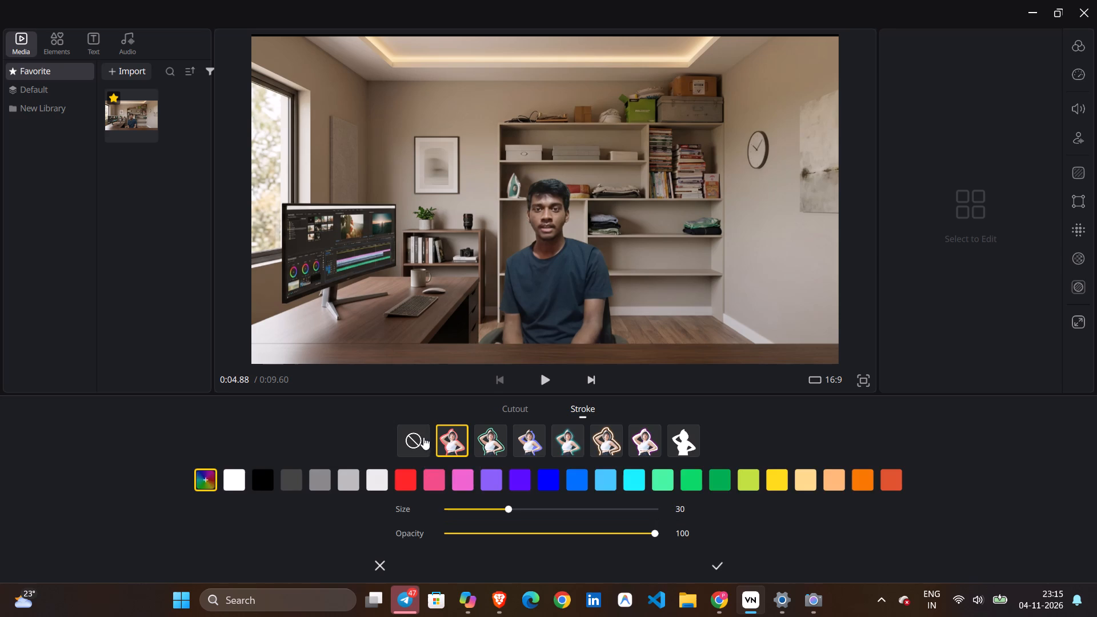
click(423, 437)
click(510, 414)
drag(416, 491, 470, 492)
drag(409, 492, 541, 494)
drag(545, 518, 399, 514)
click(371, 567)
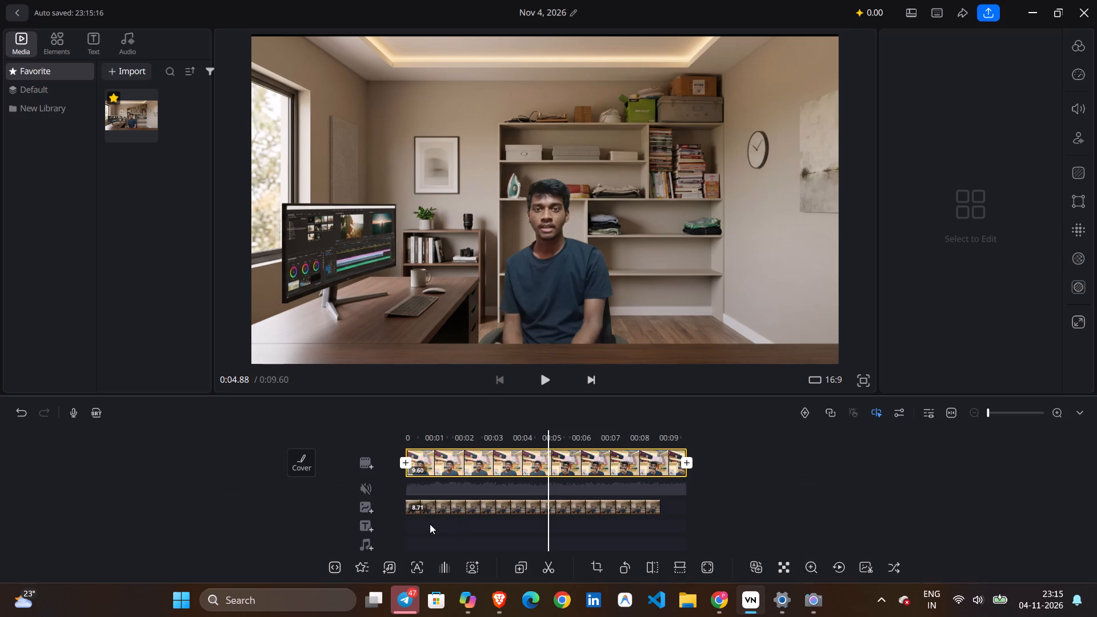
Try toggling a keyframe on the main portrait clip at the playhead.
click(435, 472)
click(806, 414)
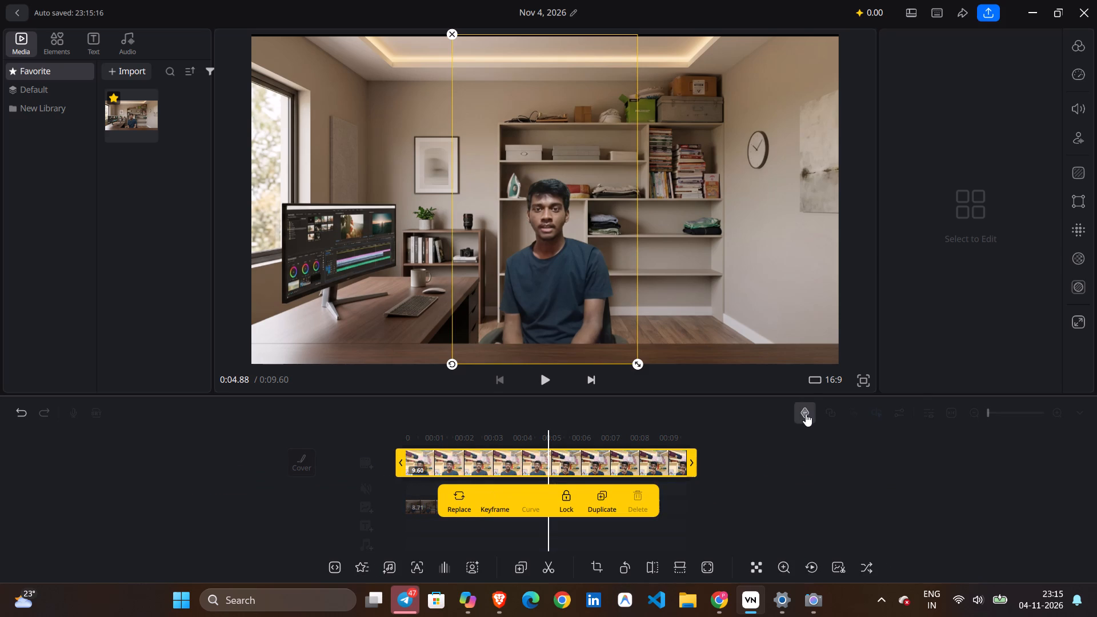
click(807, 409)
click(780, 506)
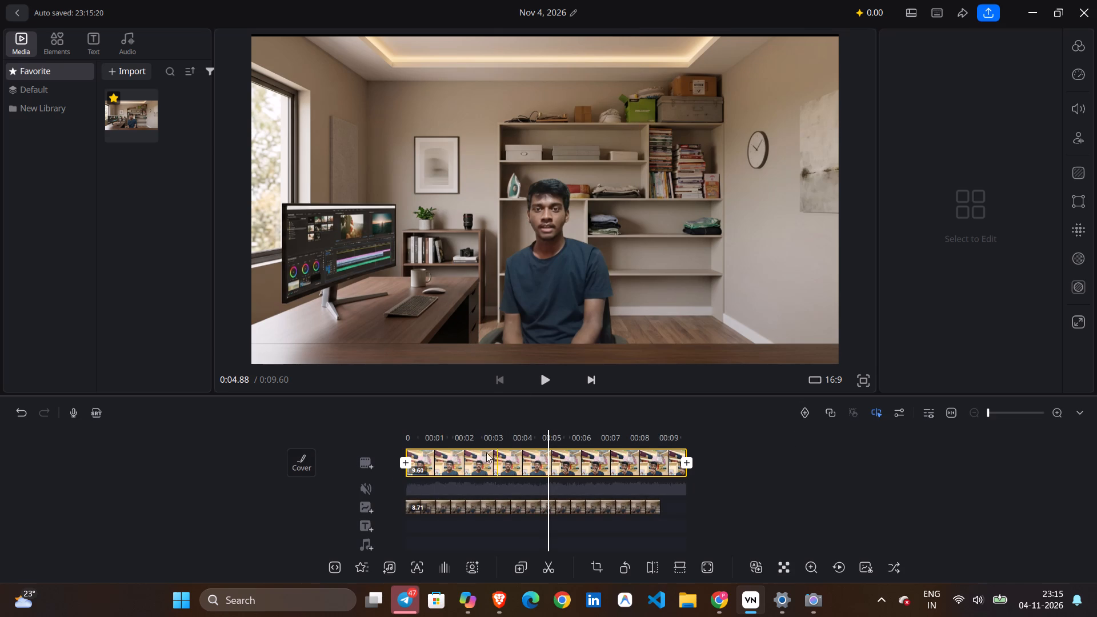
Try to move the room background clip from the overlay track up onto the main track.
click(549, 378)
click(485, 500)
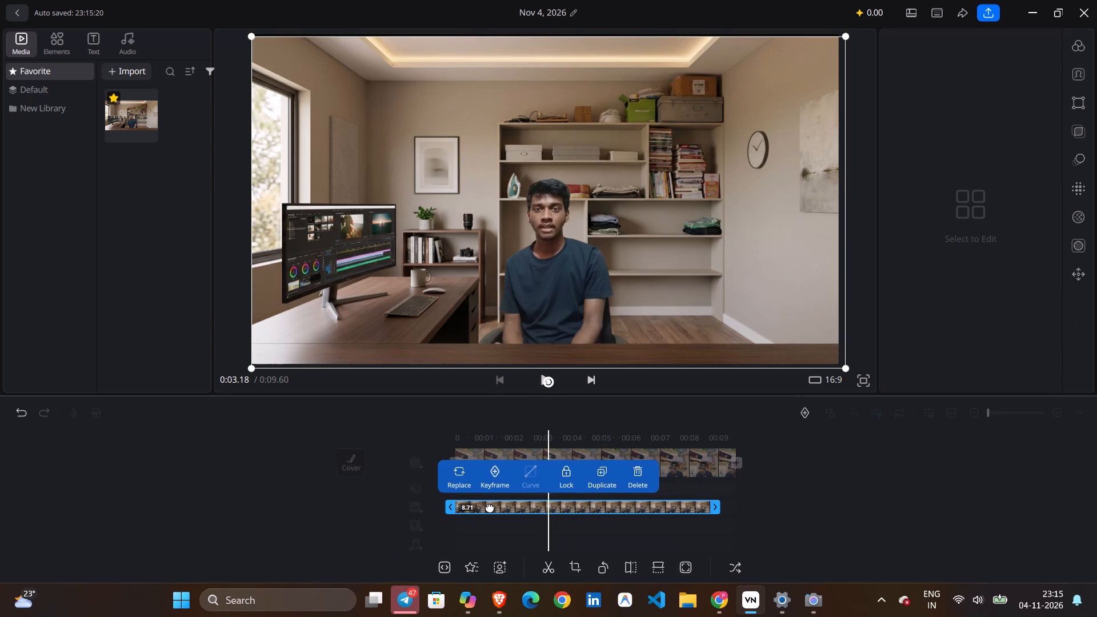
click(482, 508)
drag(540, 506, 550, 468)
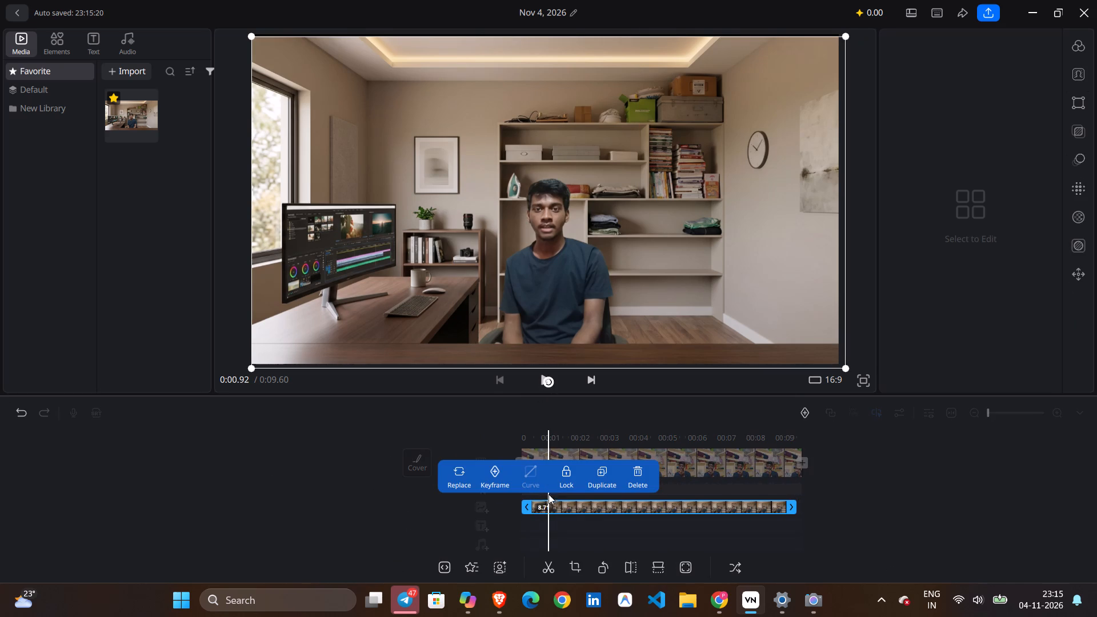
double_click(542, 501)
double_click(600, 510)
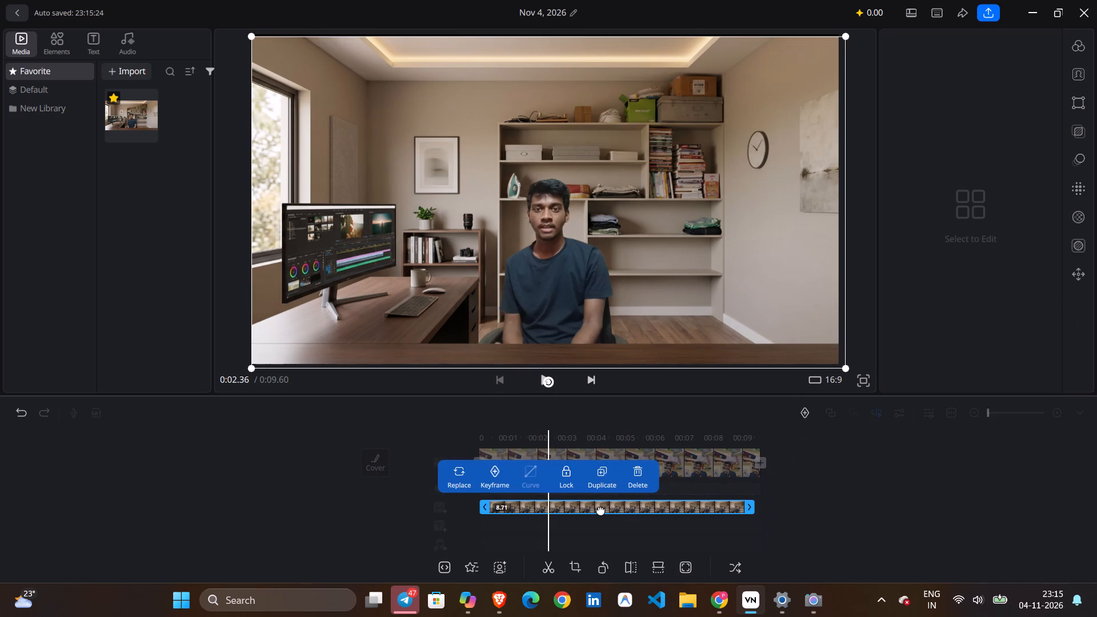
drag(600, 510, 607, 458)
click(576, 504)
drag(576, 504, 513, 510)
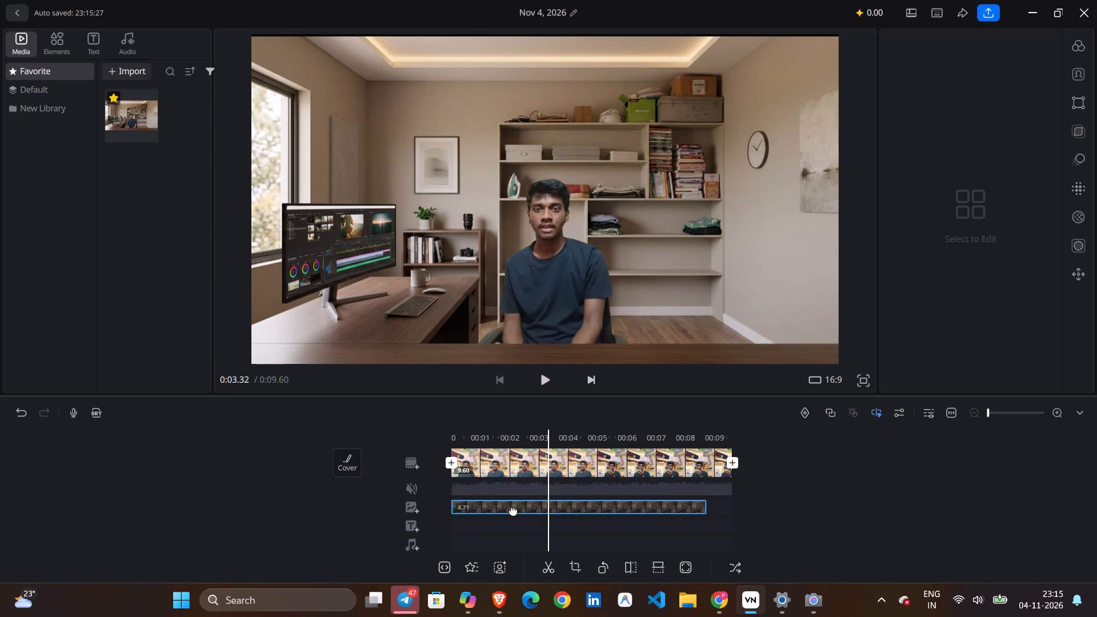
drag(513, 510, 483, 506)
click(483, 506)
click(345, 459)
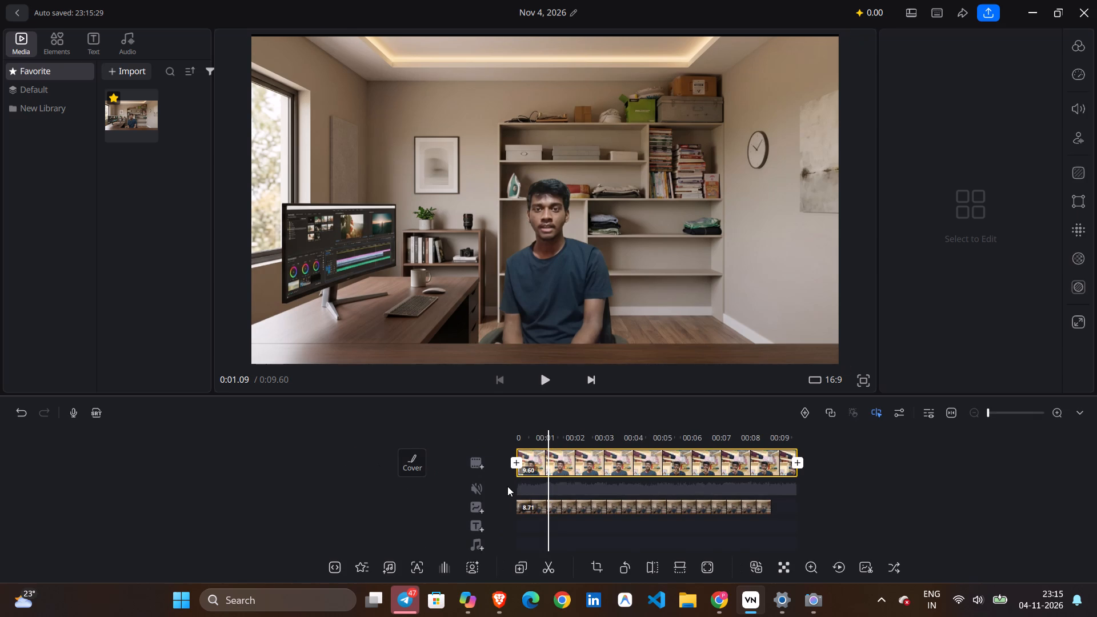
Unmute the main track's audio and play a short stretch of the sequence.
click(470, 490)
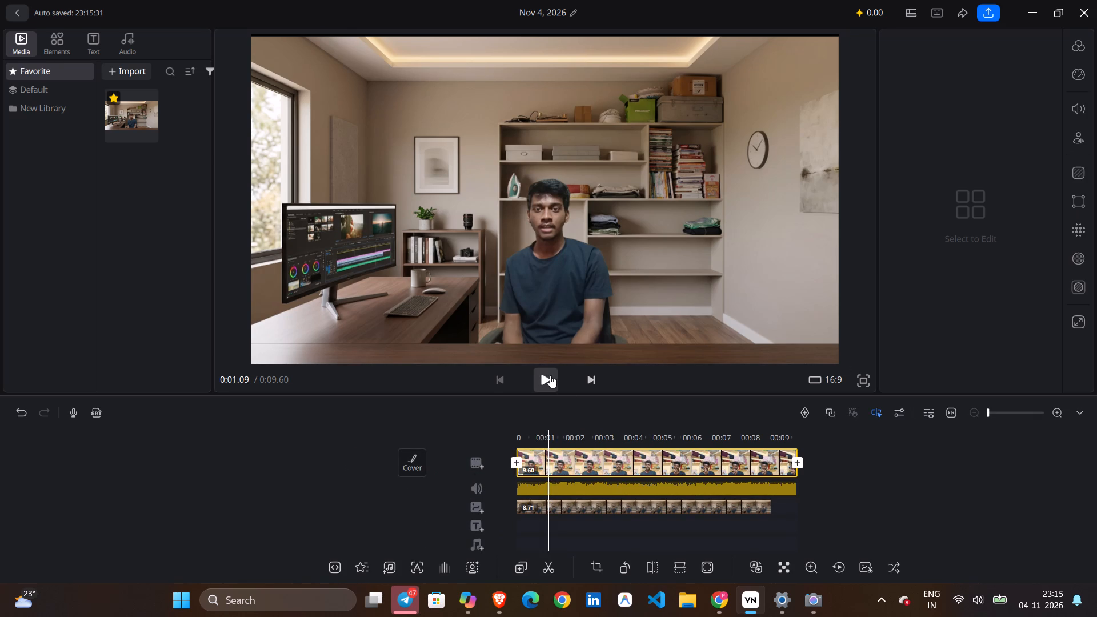
click(547, 375)
click(546, 378)
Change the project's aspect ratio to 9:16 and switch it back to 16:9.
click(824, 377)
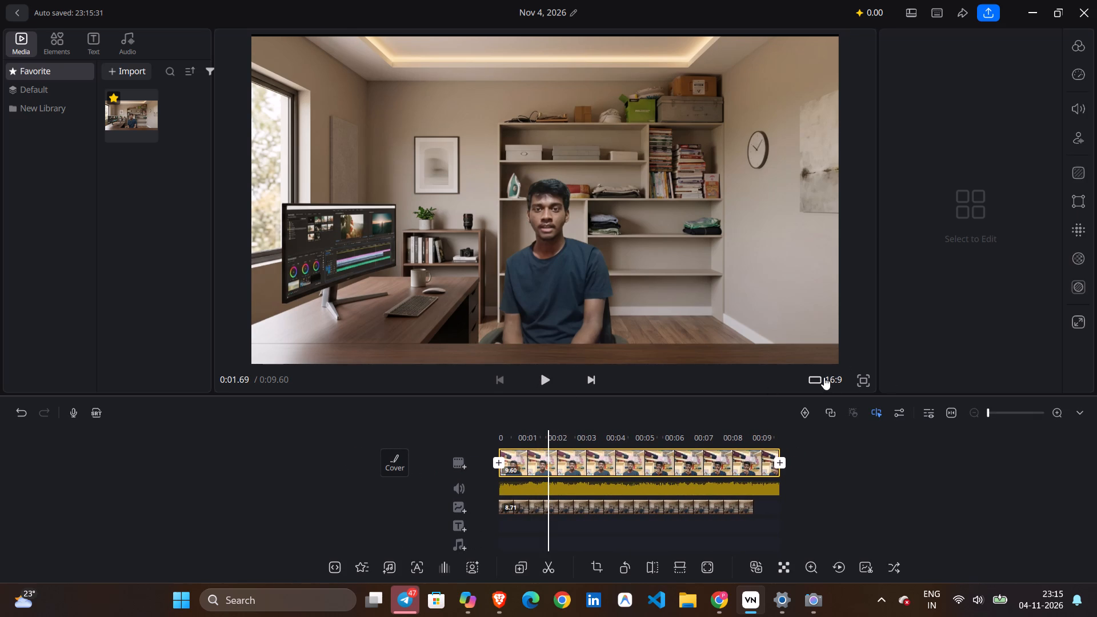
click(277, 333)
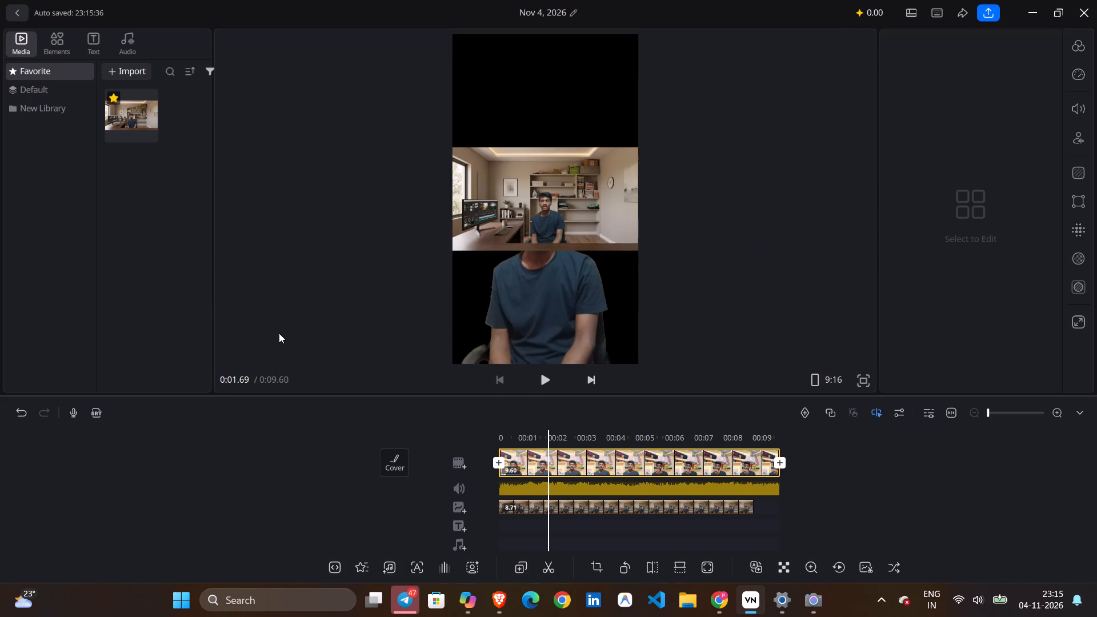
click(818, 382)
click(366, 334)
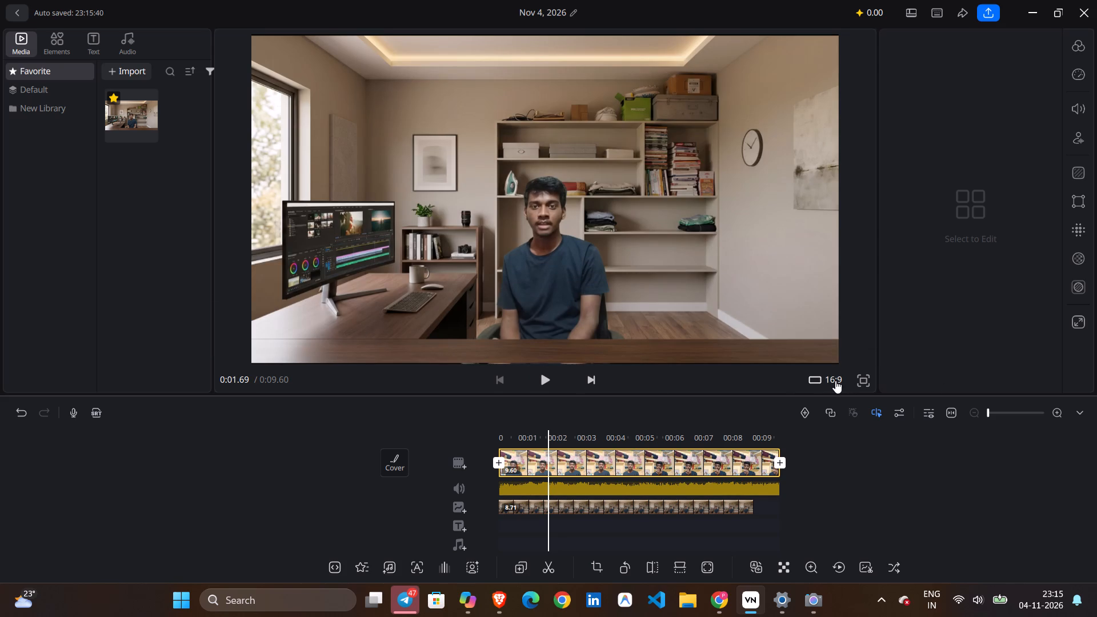
View the composite in the full-screen preview and return to the editor.
click(858, 380)
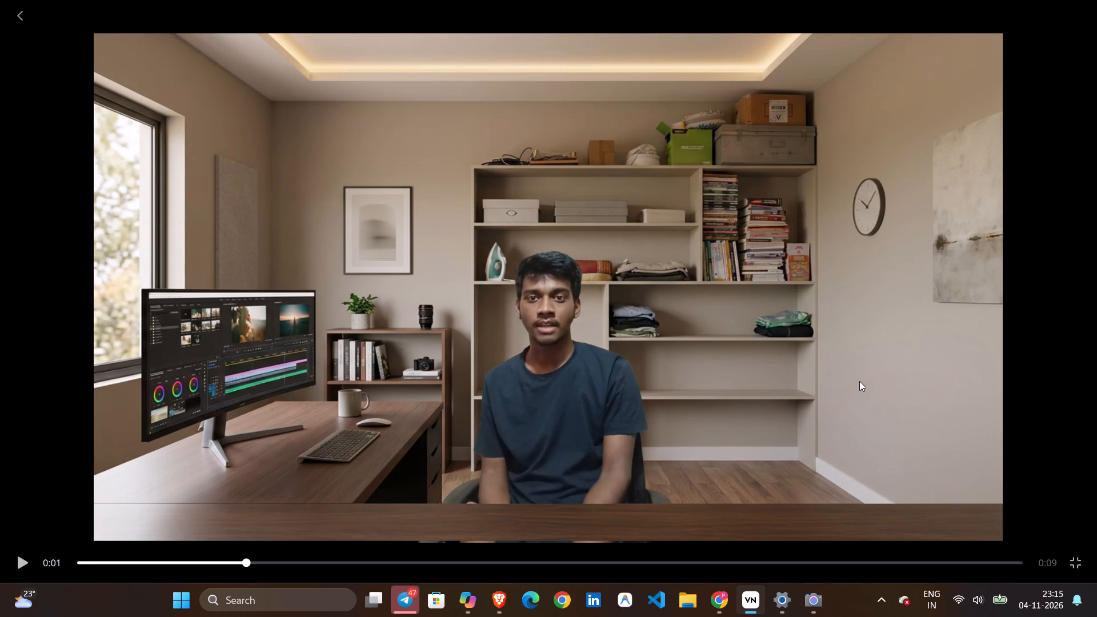
key(grave)
key(Escape)
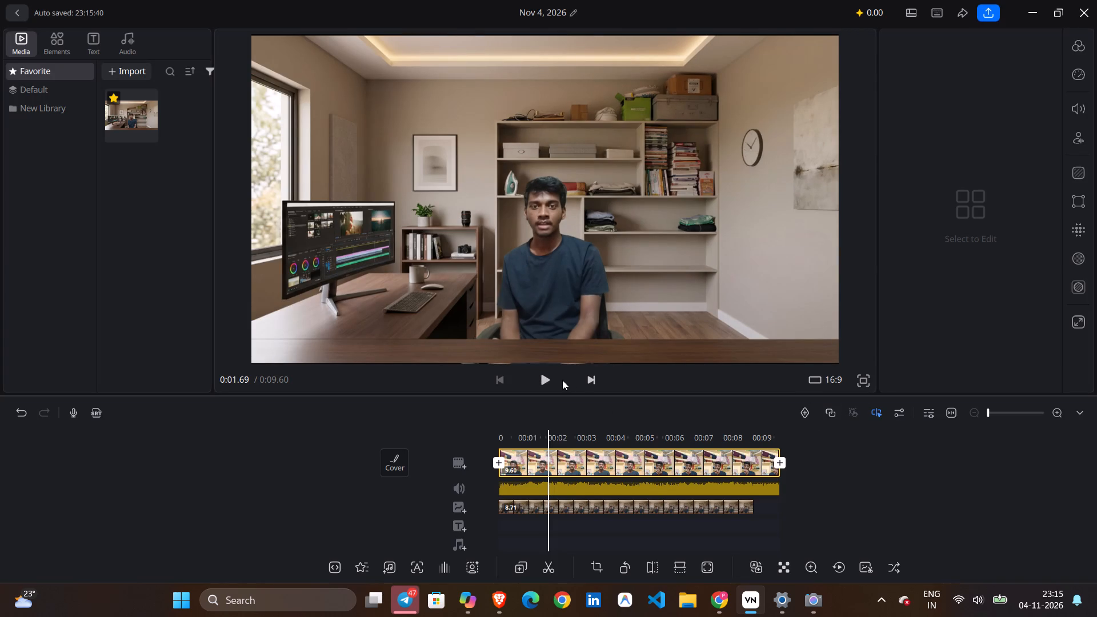
Enlarge the room background overlay slightly so it fills the 16:9 frame.
click(626, 321)
drag(836, 367, 840, 376)
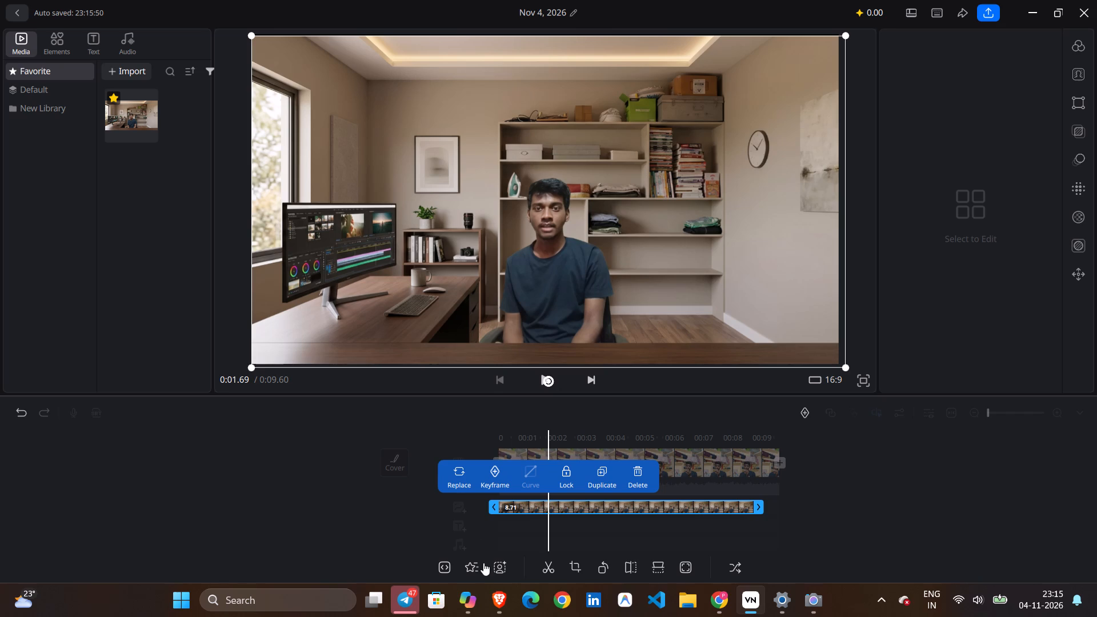
click(861, 522)
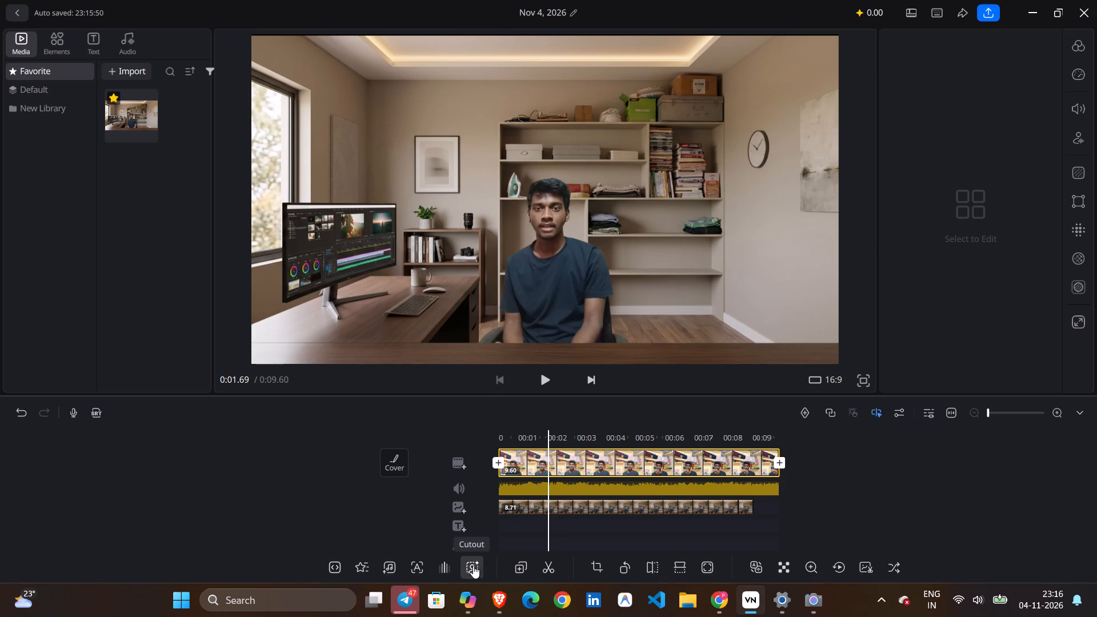
Leave the audio fade settings unchanged and briefly play the sequence from the start.
click(445, 569)
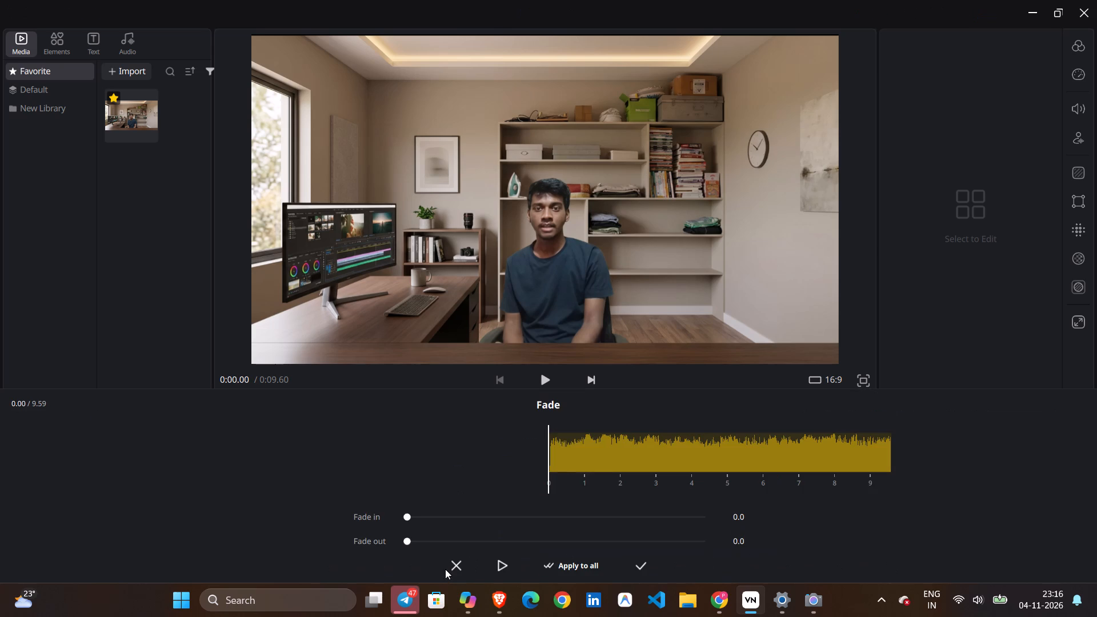
click(540, 382)
click(540, 382)
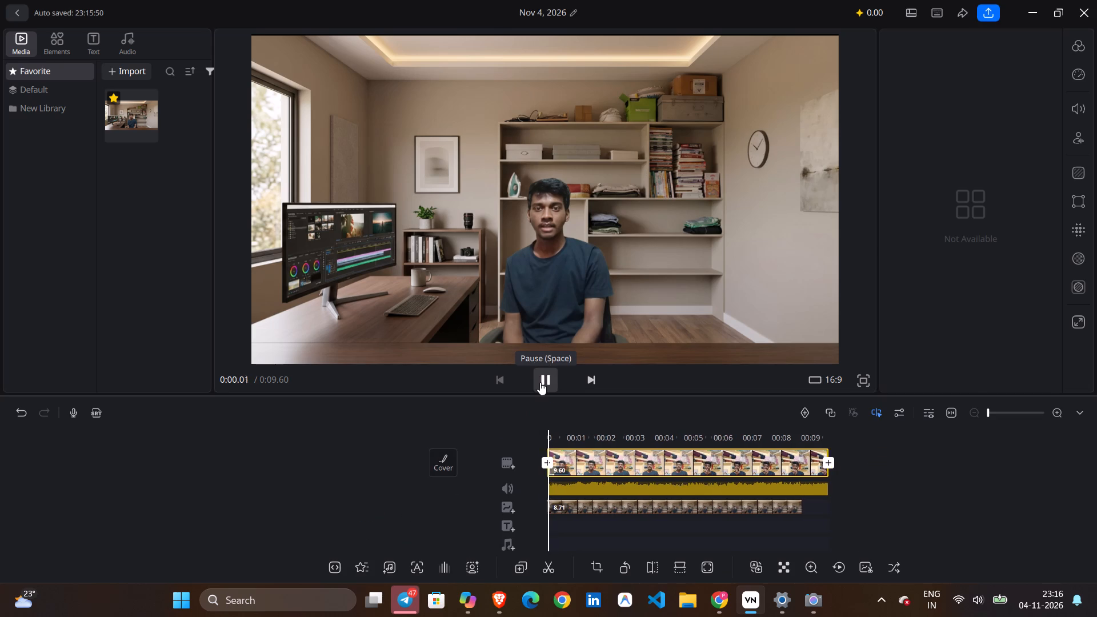
click(540, 382)
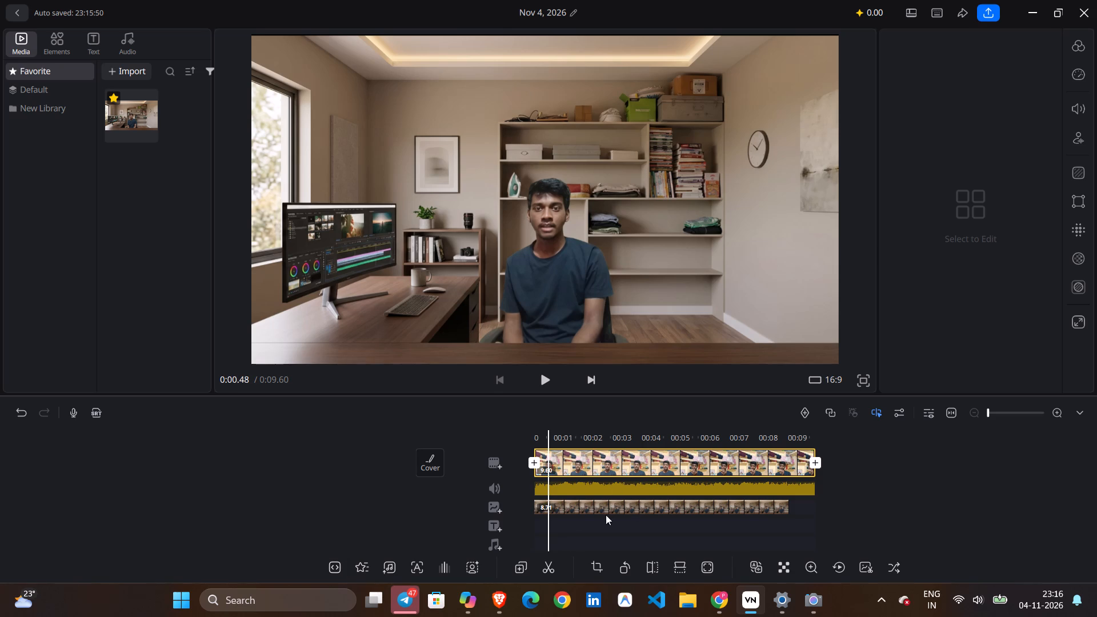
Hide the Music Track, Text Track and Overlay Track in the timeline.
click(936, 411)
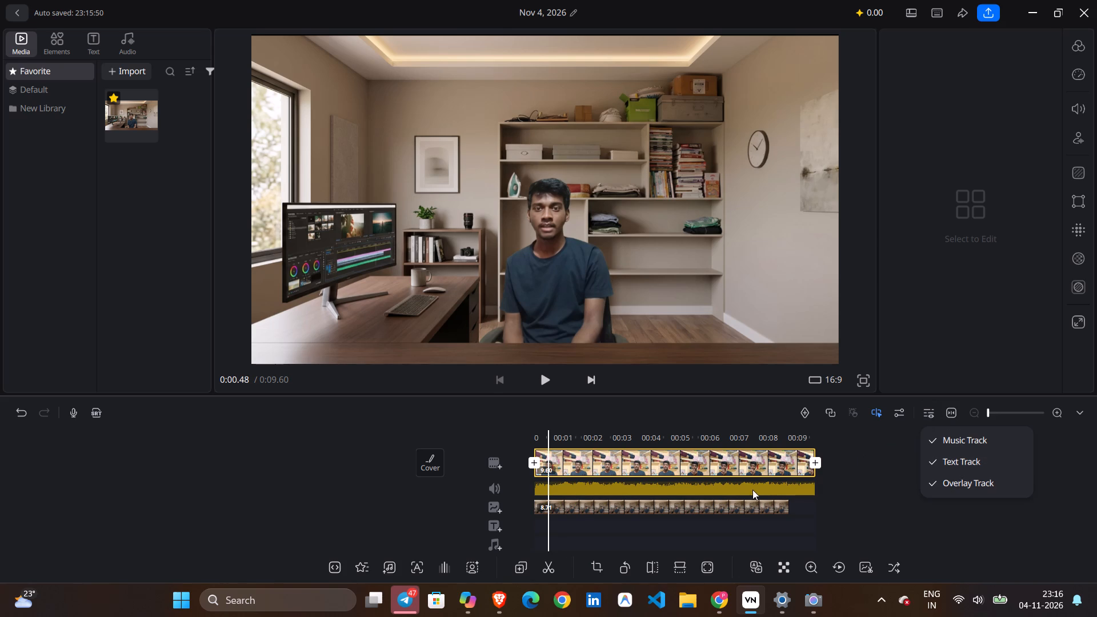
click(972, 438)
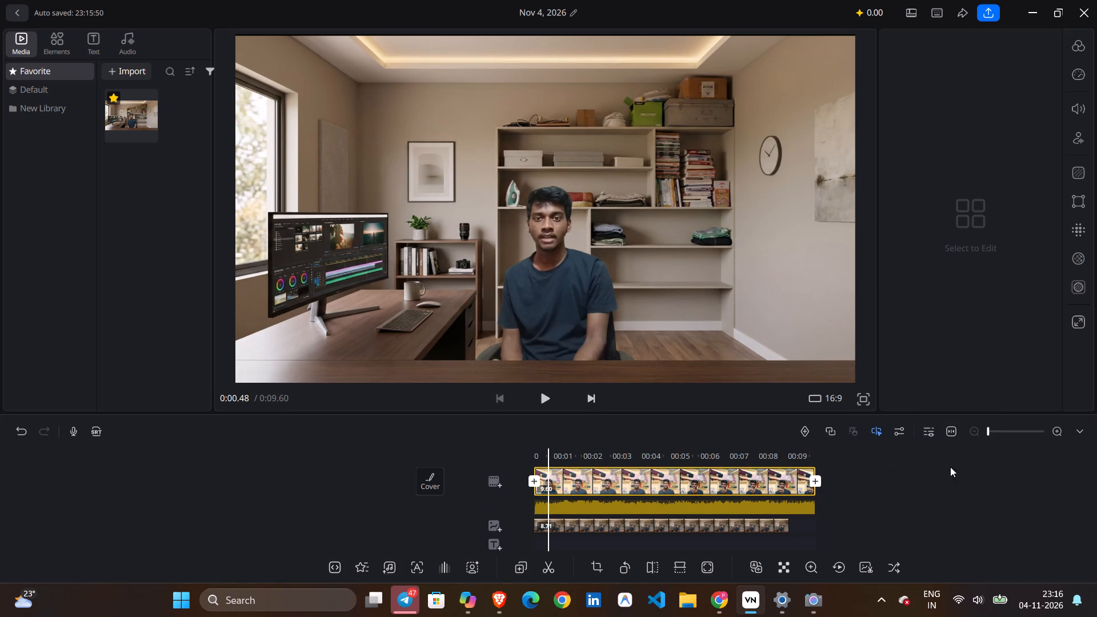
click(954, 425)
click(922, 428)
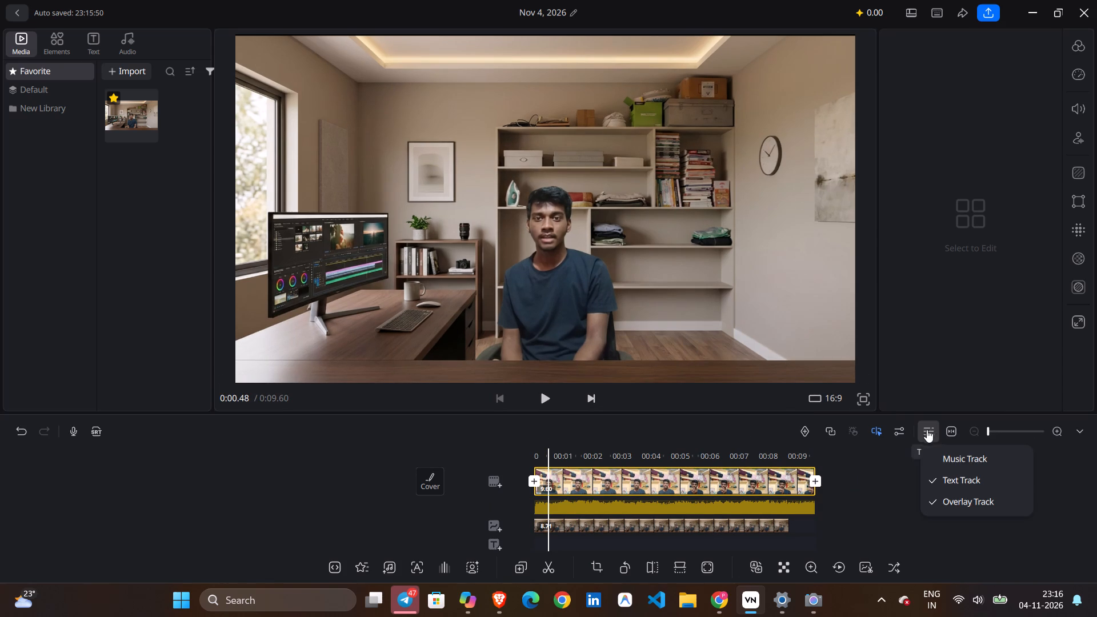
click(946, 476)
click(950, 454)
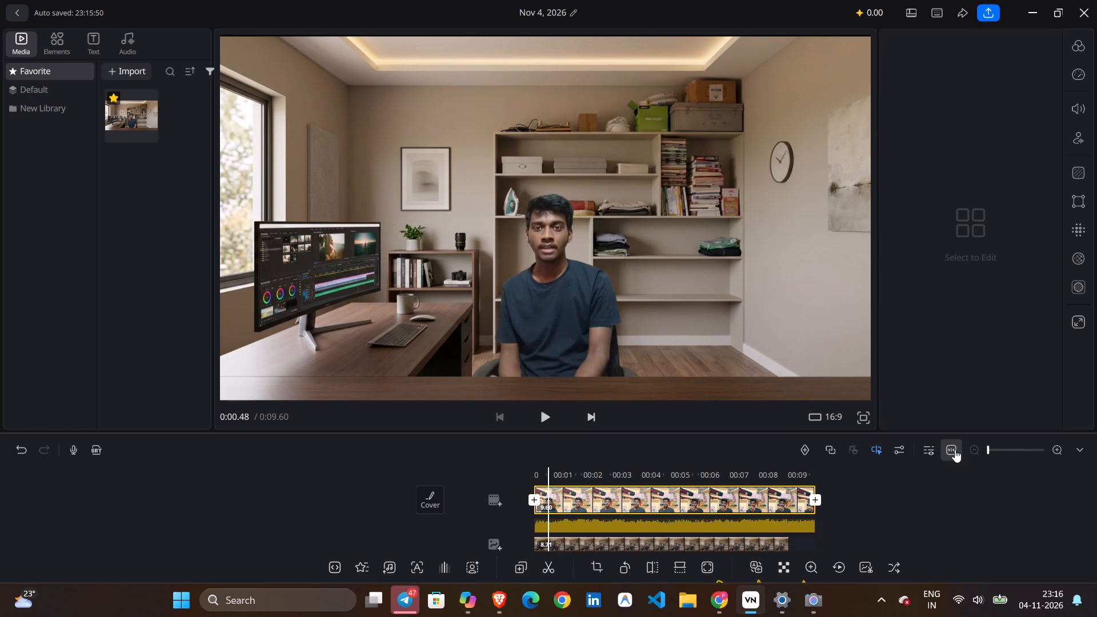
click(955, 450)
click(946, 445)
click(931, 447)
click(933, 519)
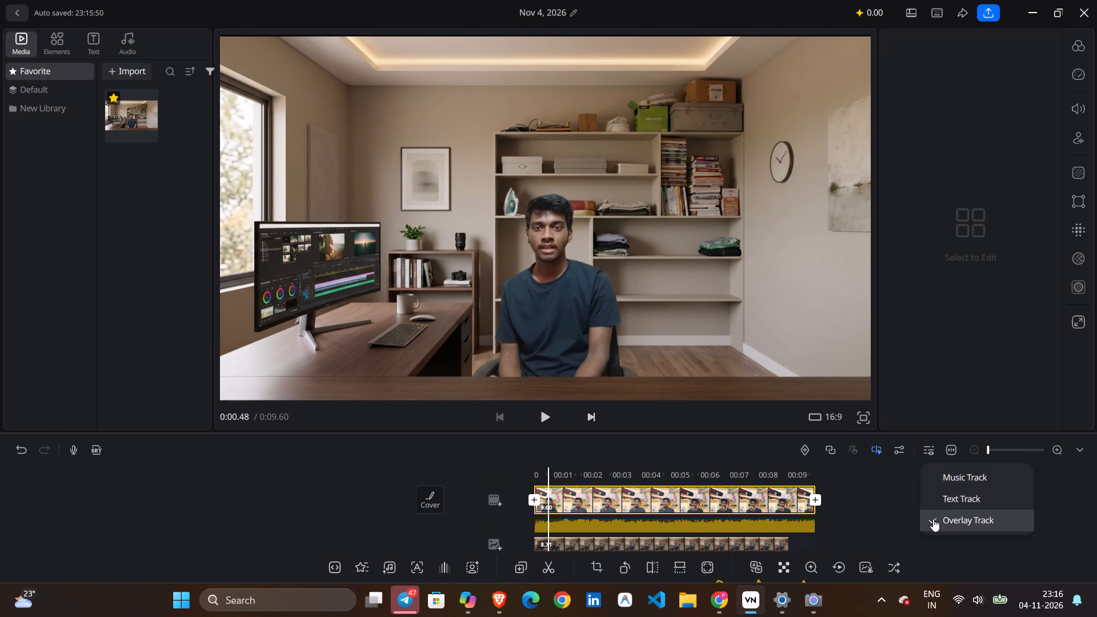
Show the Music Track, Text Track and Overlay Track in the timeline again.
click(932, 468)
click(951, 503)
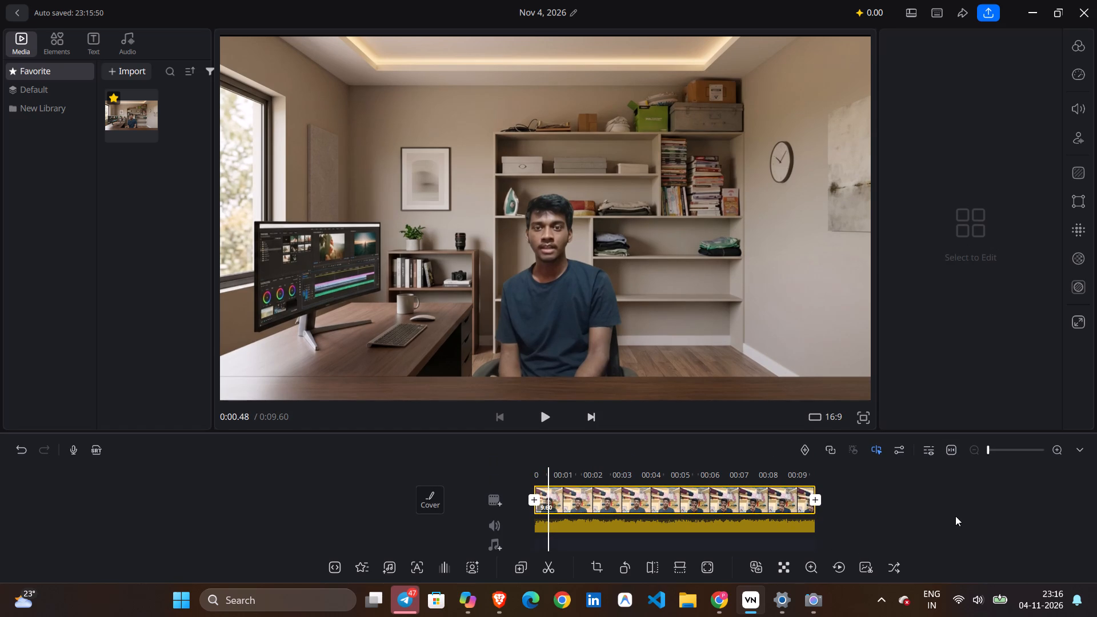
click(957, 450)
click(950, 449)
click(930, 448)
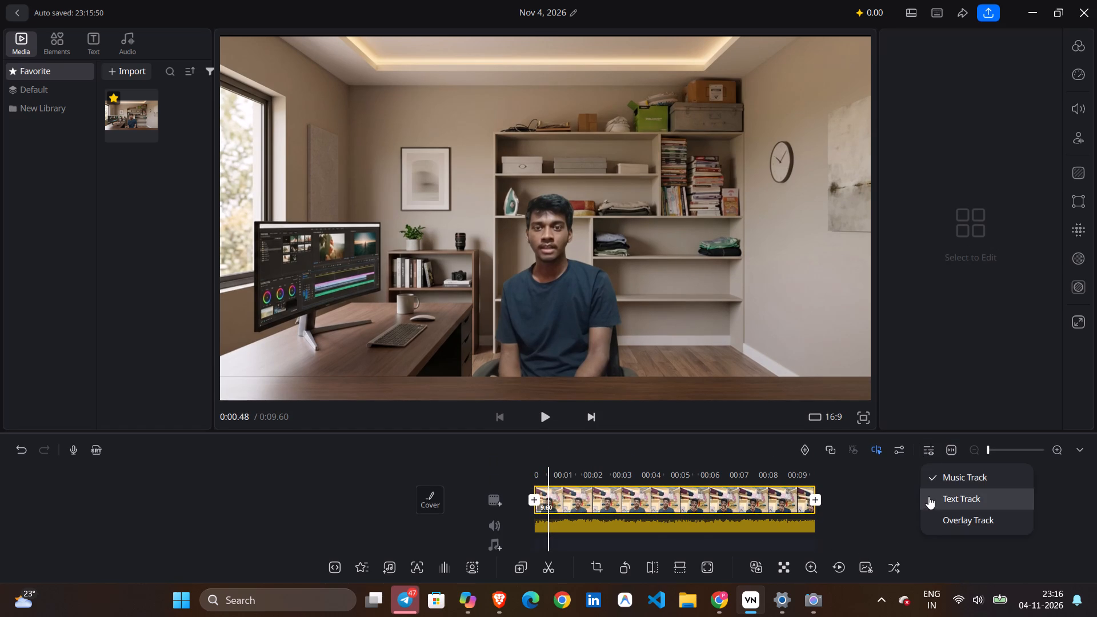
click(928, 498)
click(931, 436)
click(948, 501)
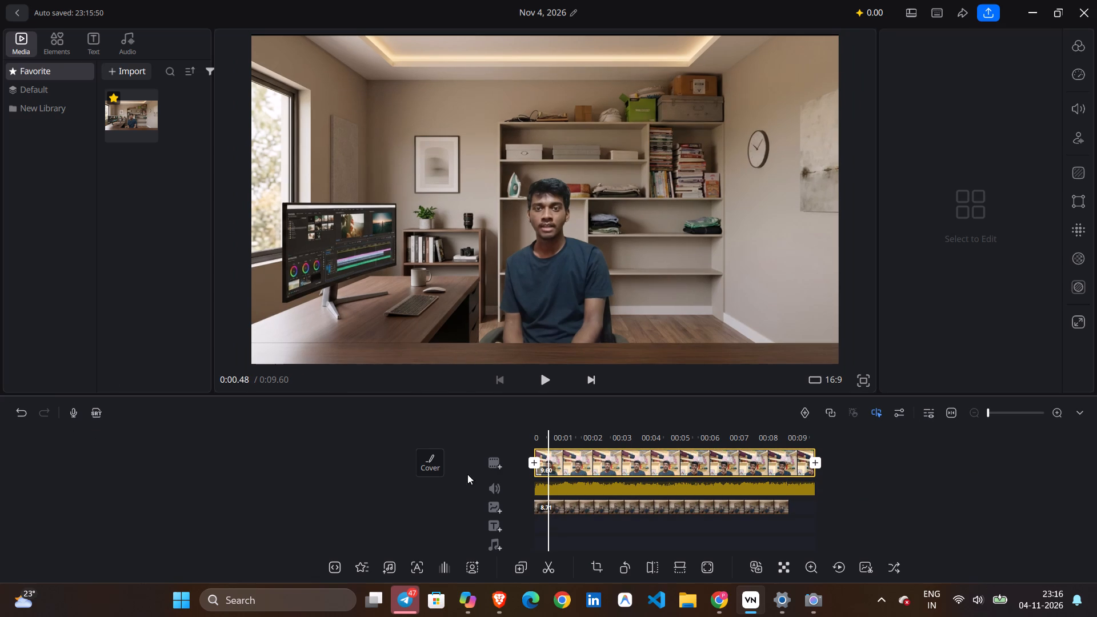
Move the portrait clip from the main track to the overlay track and play the result with the room background.
click(896, 567)
click(554, 370)
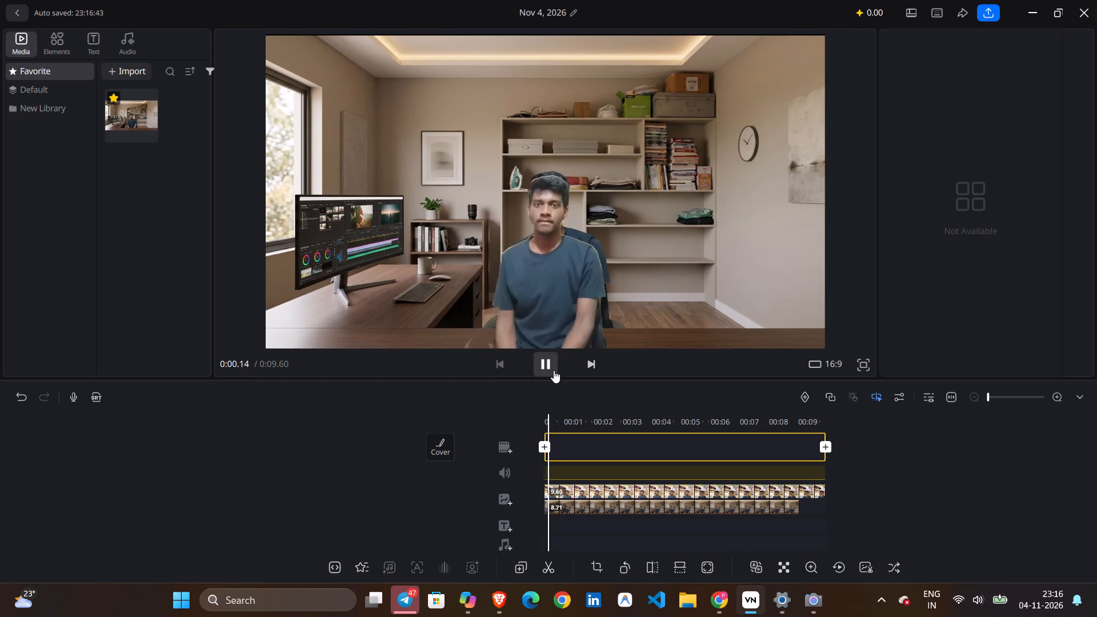
drag(561, 251, 551, 269)
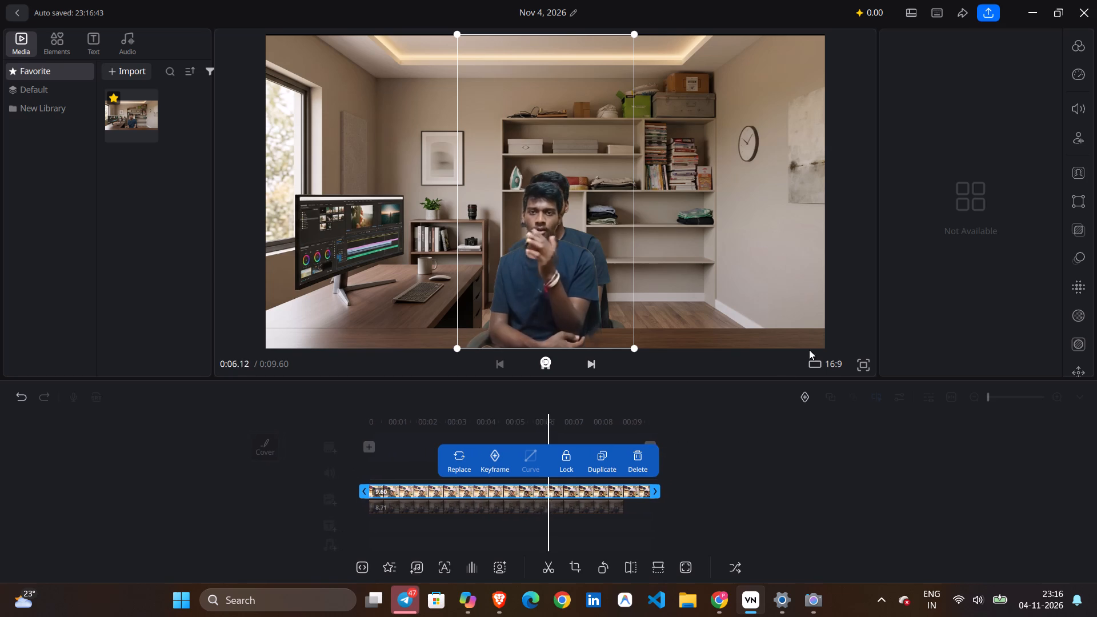
click(772, 486)
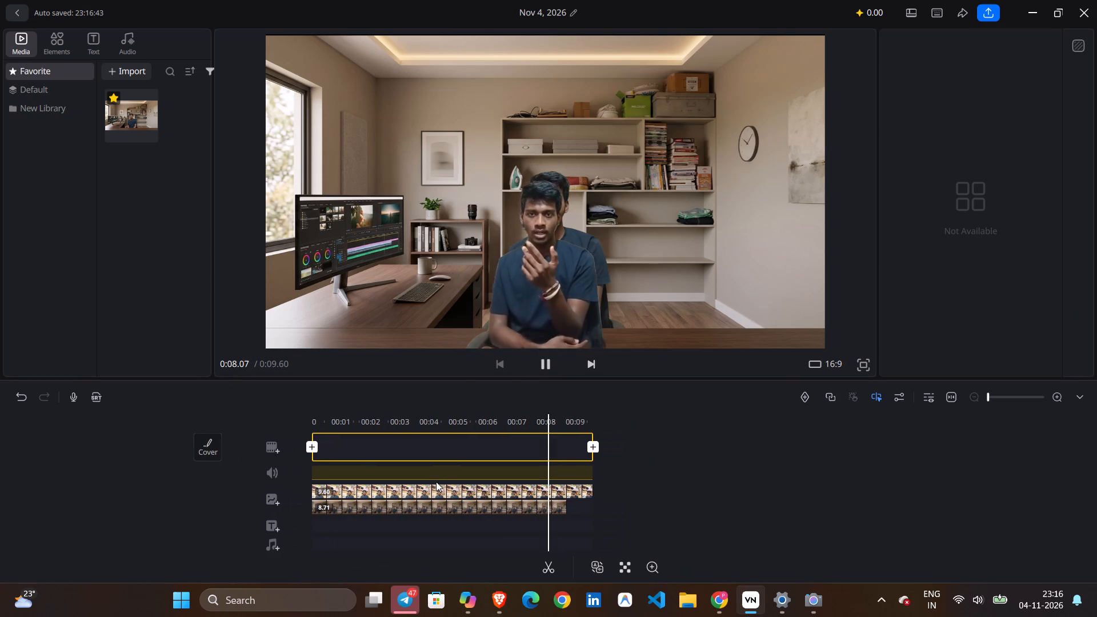
click(552, 359)
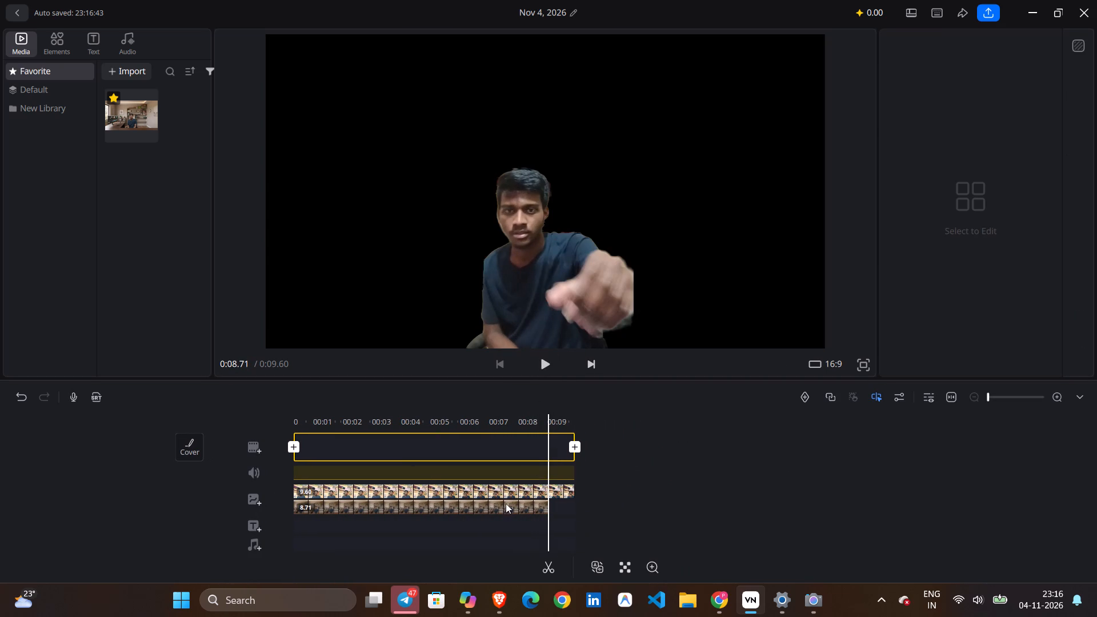
click(504, 507)
drag(596, 505, 619, 505)
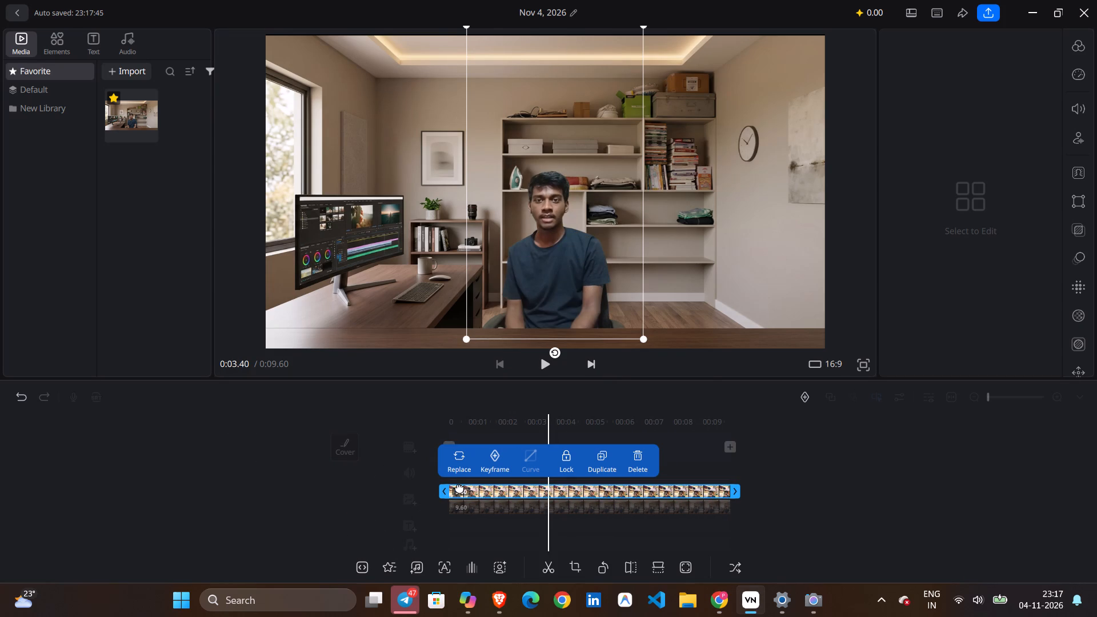
click(637, 466)
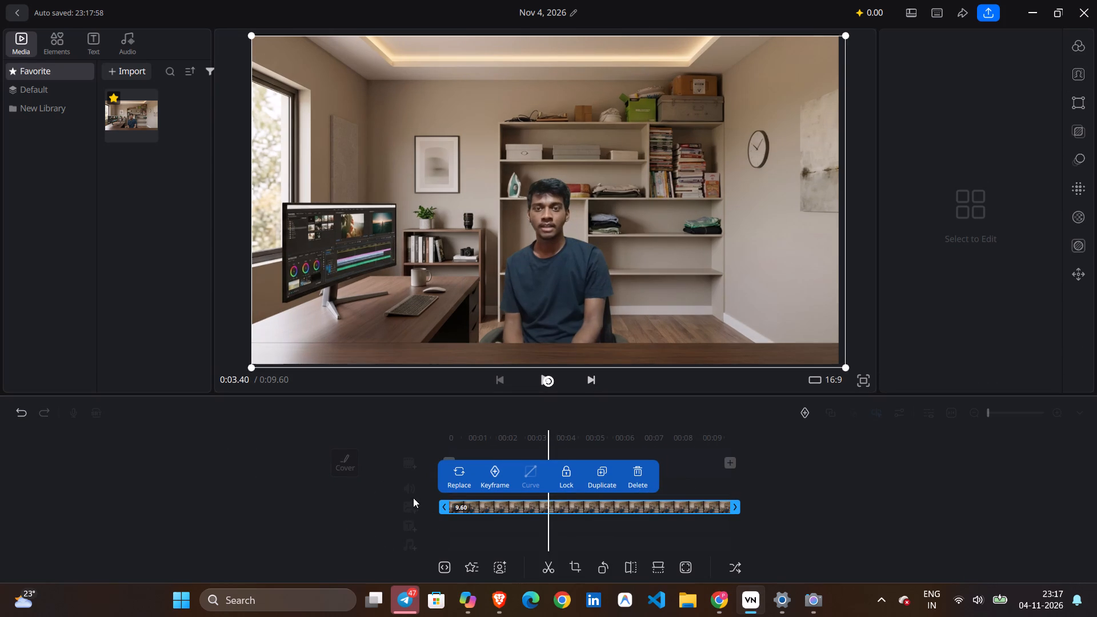
click(505, 511)
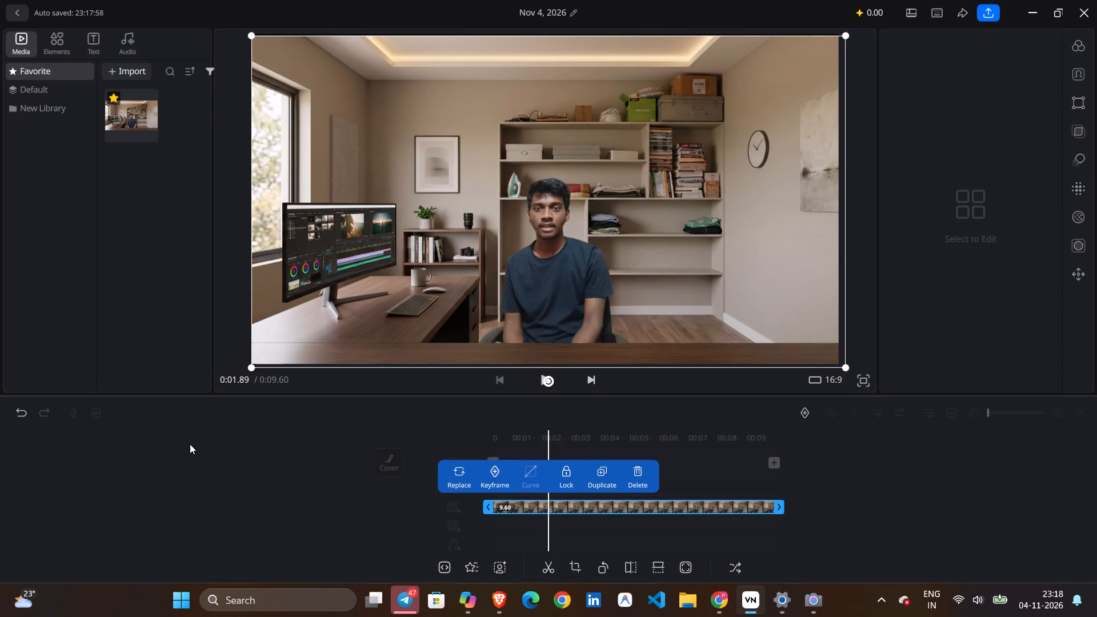
click(10, 412)
click(527, 507)
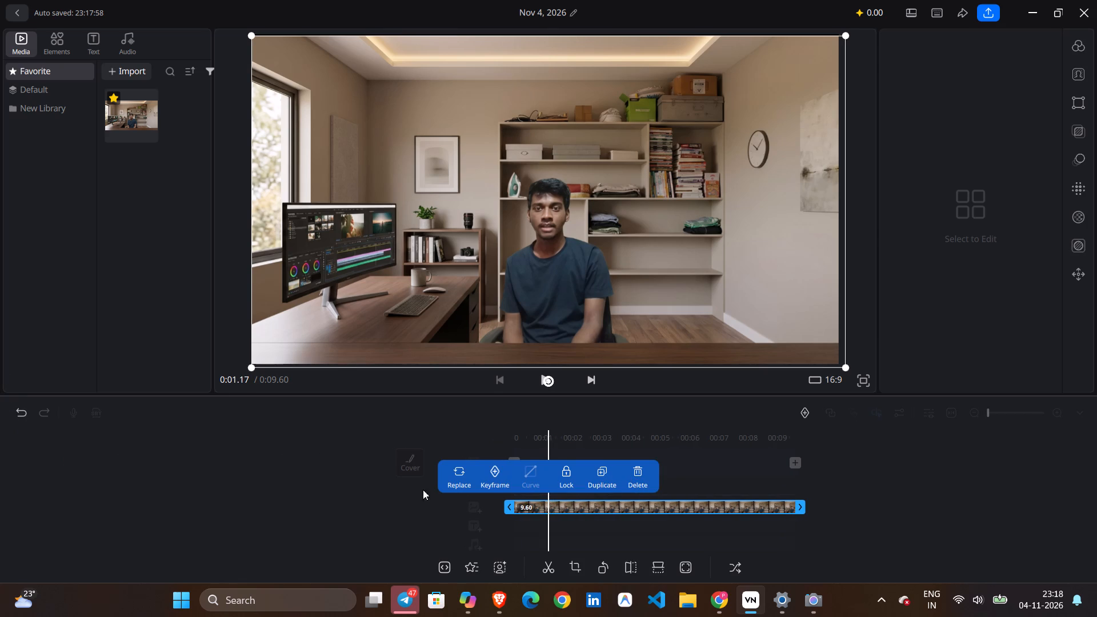
Import all the listed Downloads media files, including the new room image, into the Favorite media library.
click(118, 116)
click(133, 78)
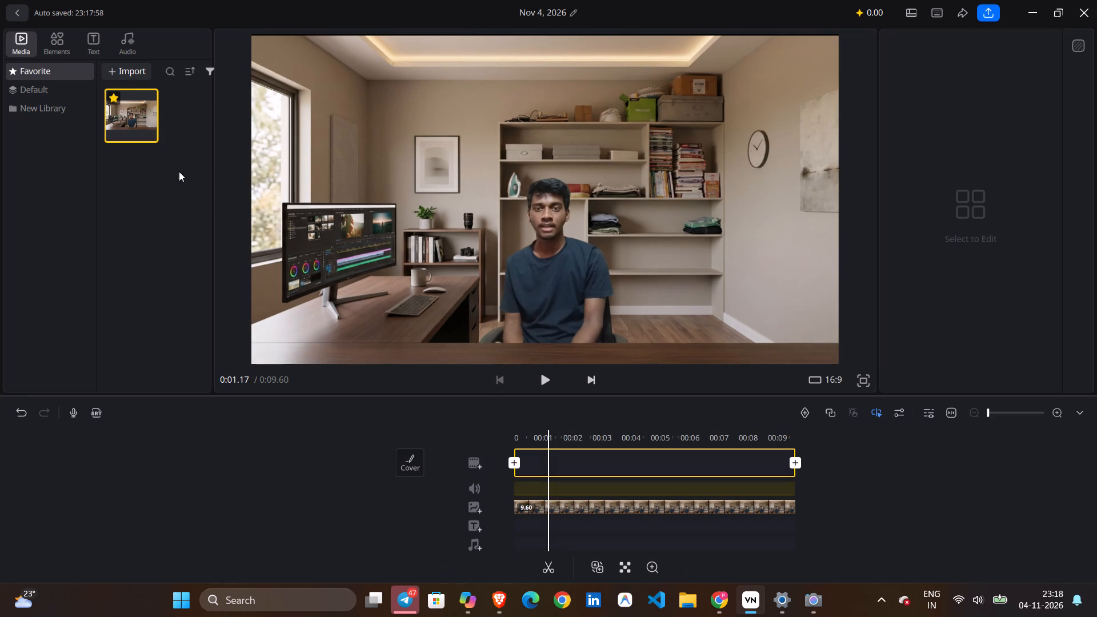
click(206, 118)
click(194, 135)
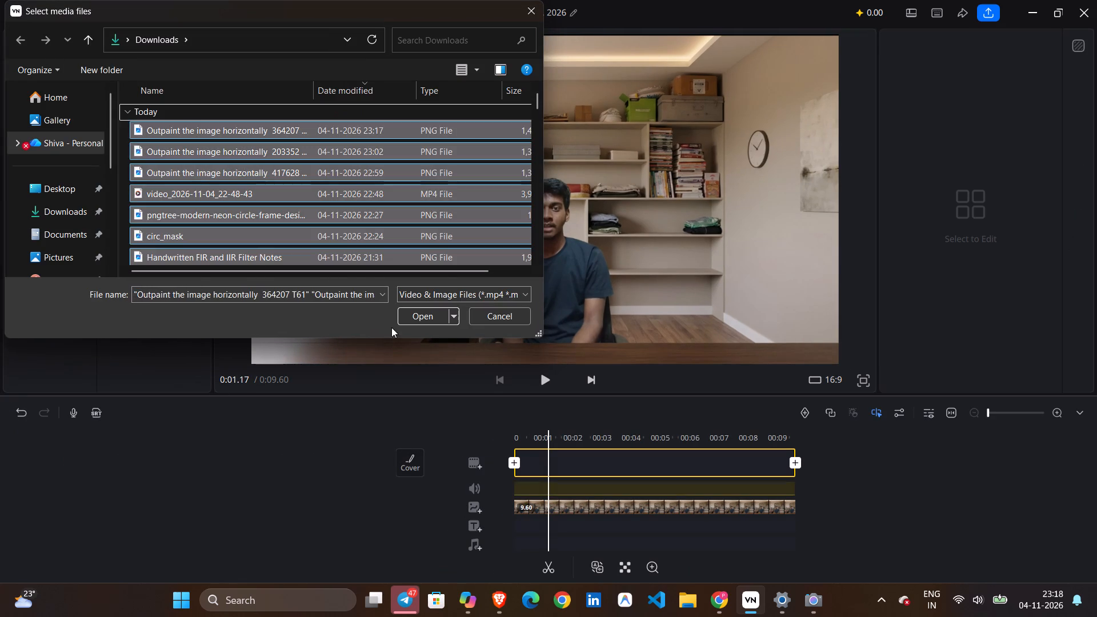
click(407, 316)
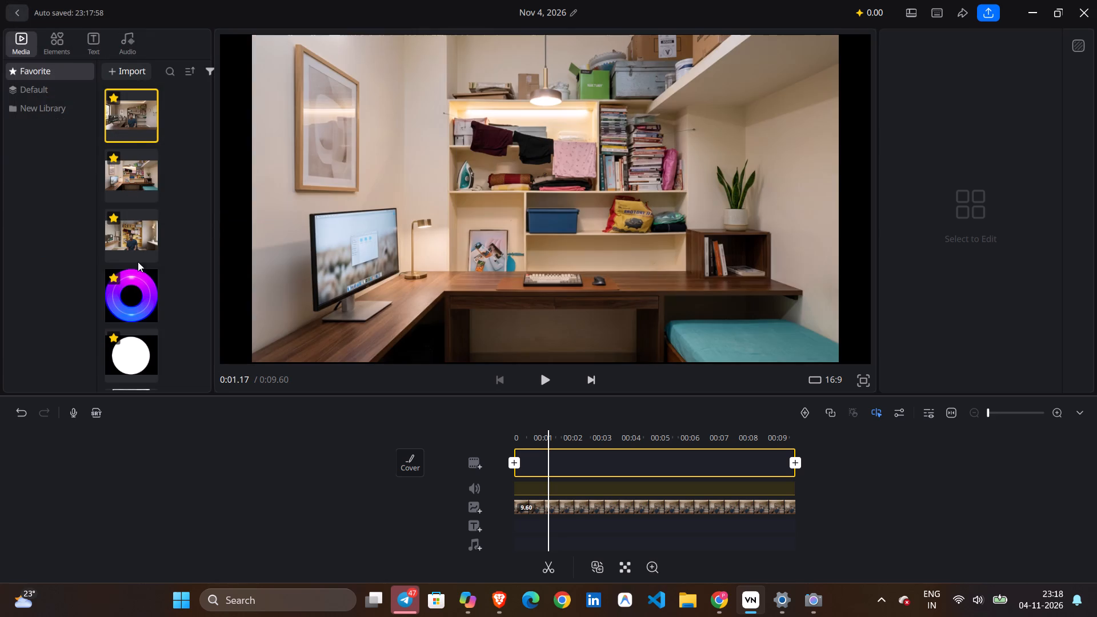
Place the person-free room image on the overlay track at about 1.5 s and try to move it below the existing room image.
drag(137, 183, 558, 504)
drag(584, 488, 585, 507)
drag(586, 484, 590, 512)
drag(586, 494, 575, 520)
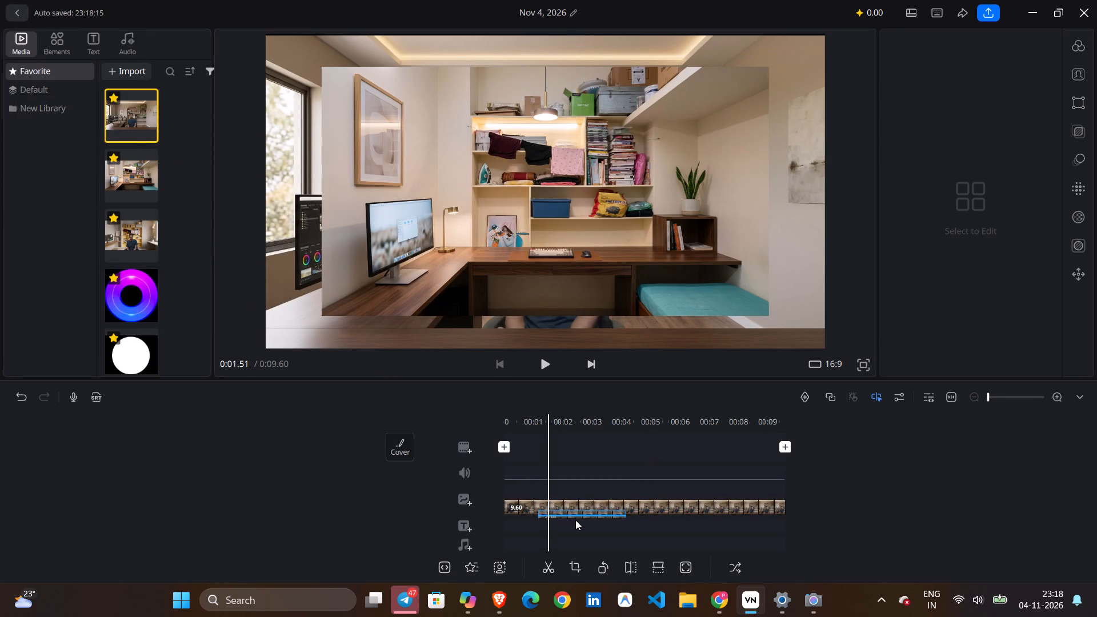
drag(575, 520, 576, 511)
click(564, 481)
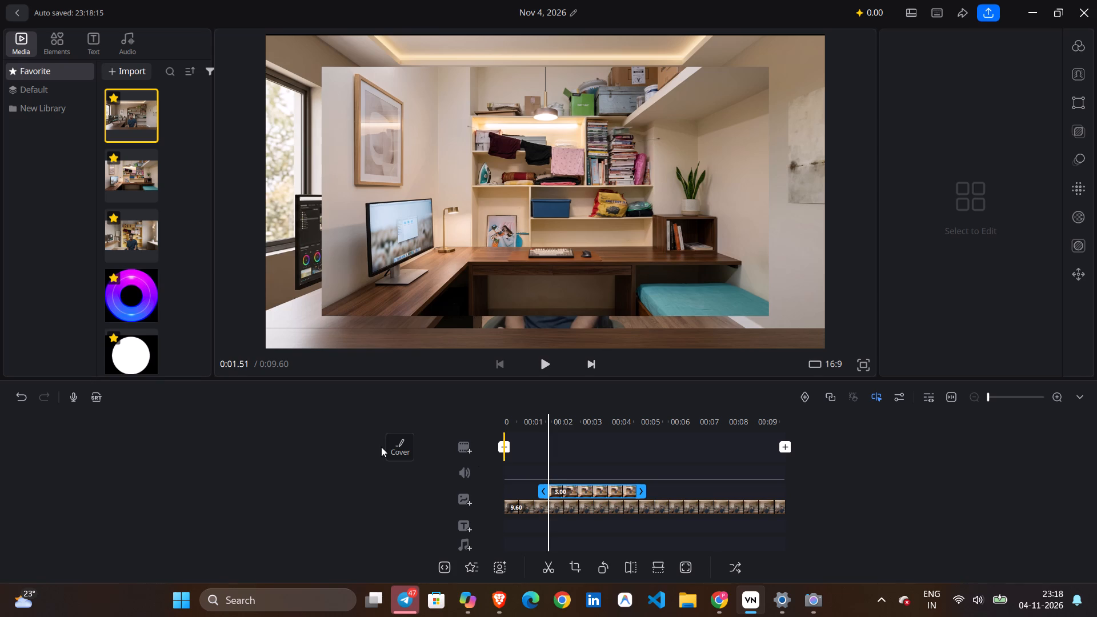
Undo placing the person-free room image on the overlay track.
click(22, 400)
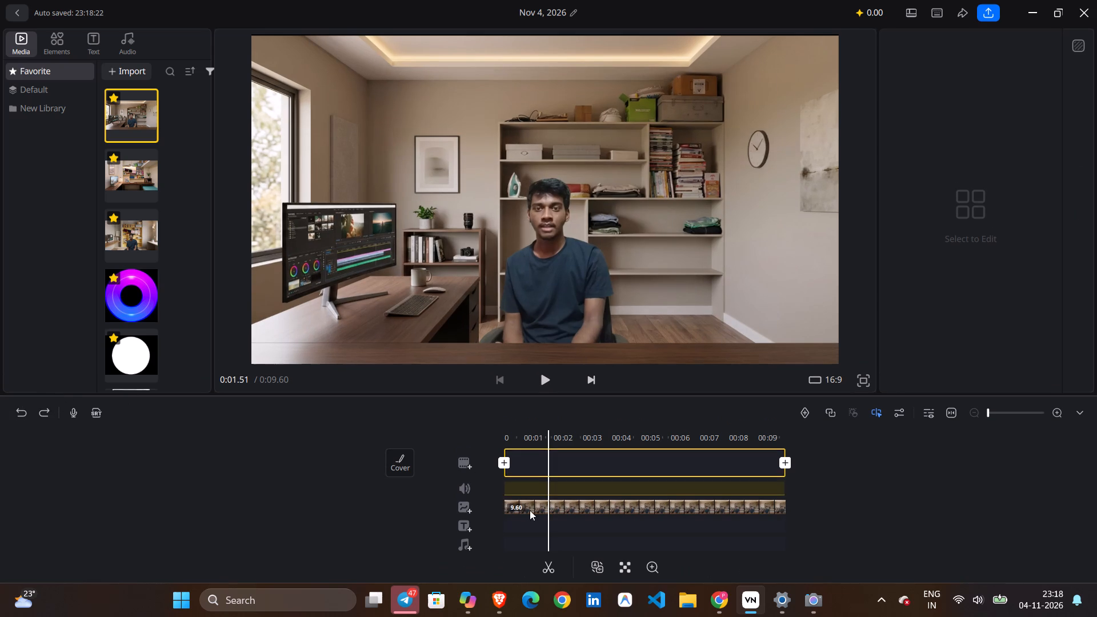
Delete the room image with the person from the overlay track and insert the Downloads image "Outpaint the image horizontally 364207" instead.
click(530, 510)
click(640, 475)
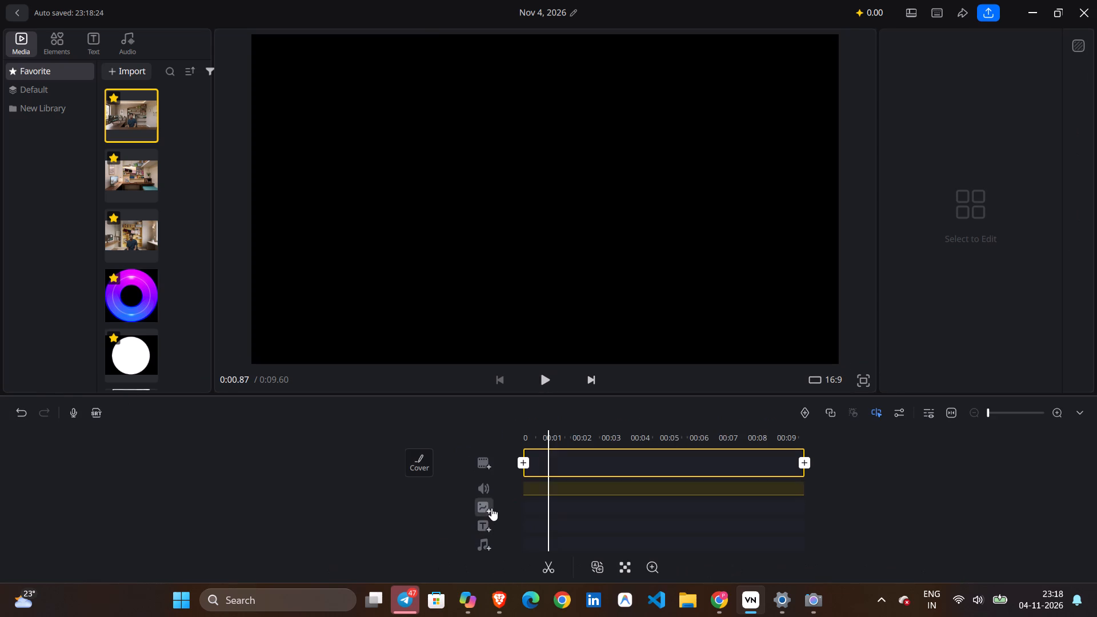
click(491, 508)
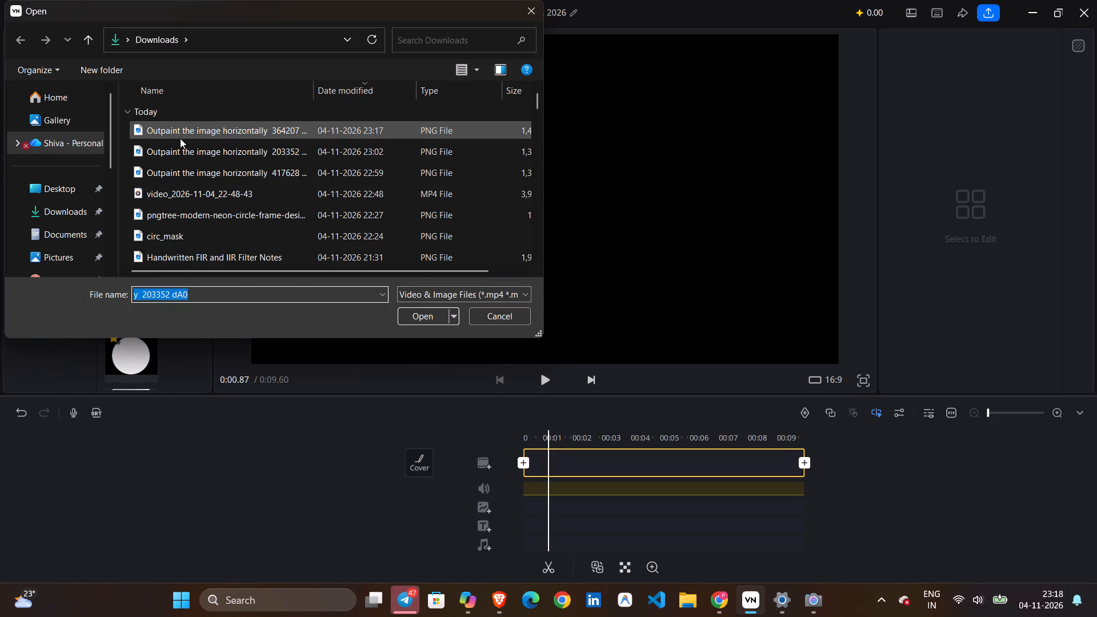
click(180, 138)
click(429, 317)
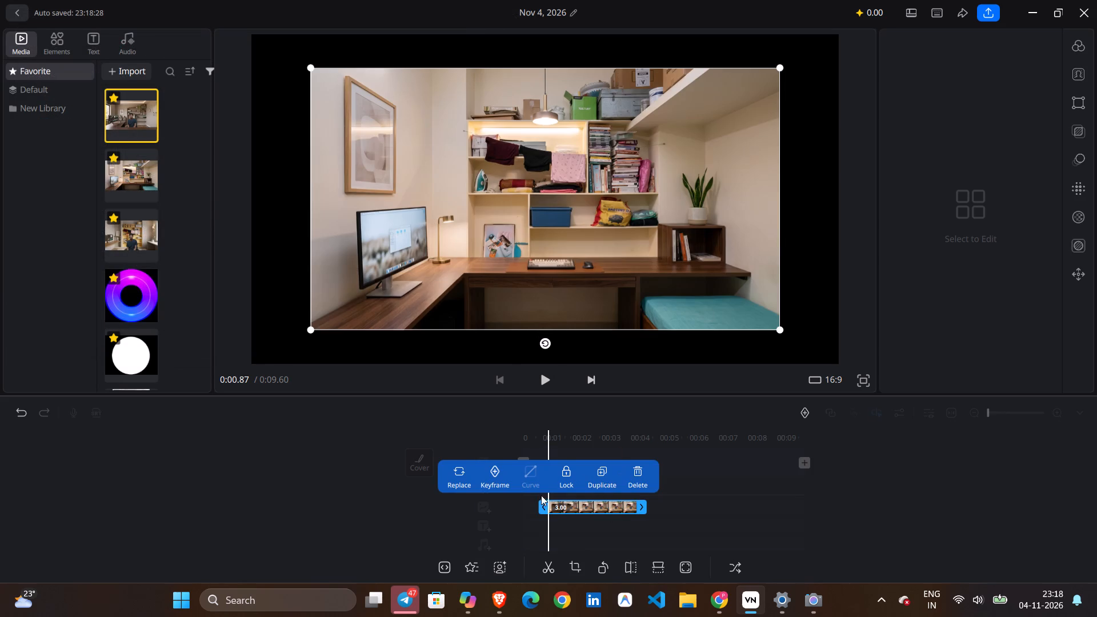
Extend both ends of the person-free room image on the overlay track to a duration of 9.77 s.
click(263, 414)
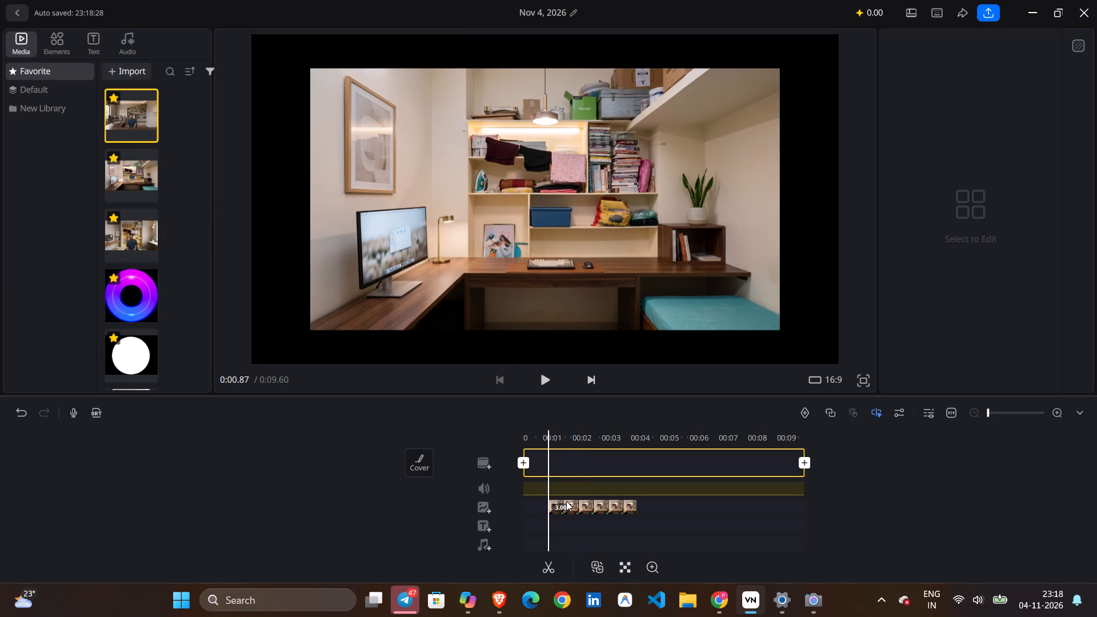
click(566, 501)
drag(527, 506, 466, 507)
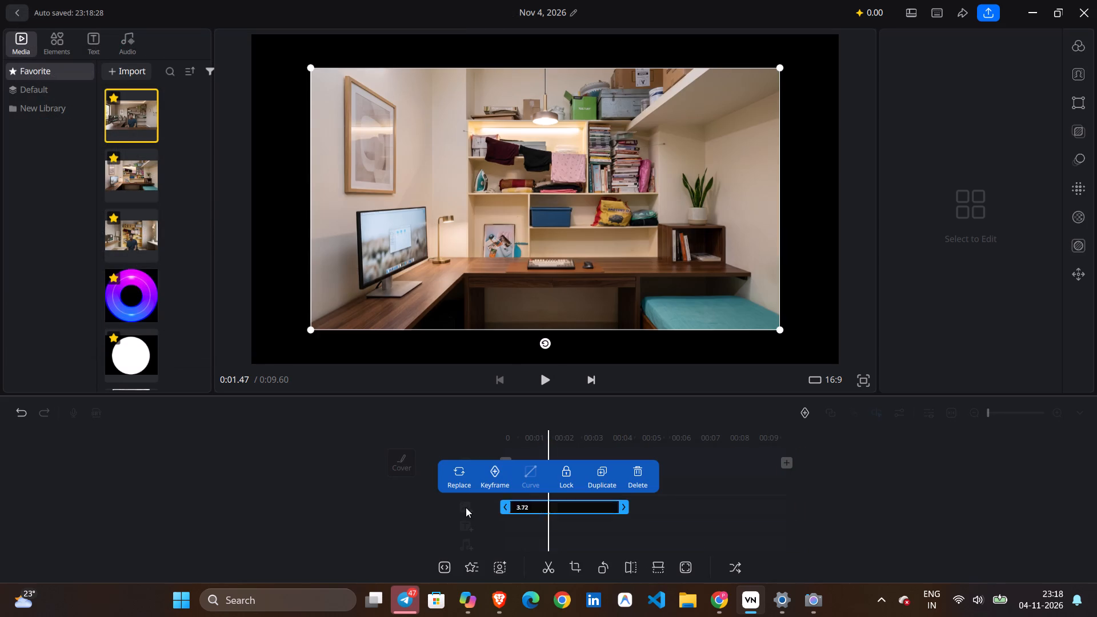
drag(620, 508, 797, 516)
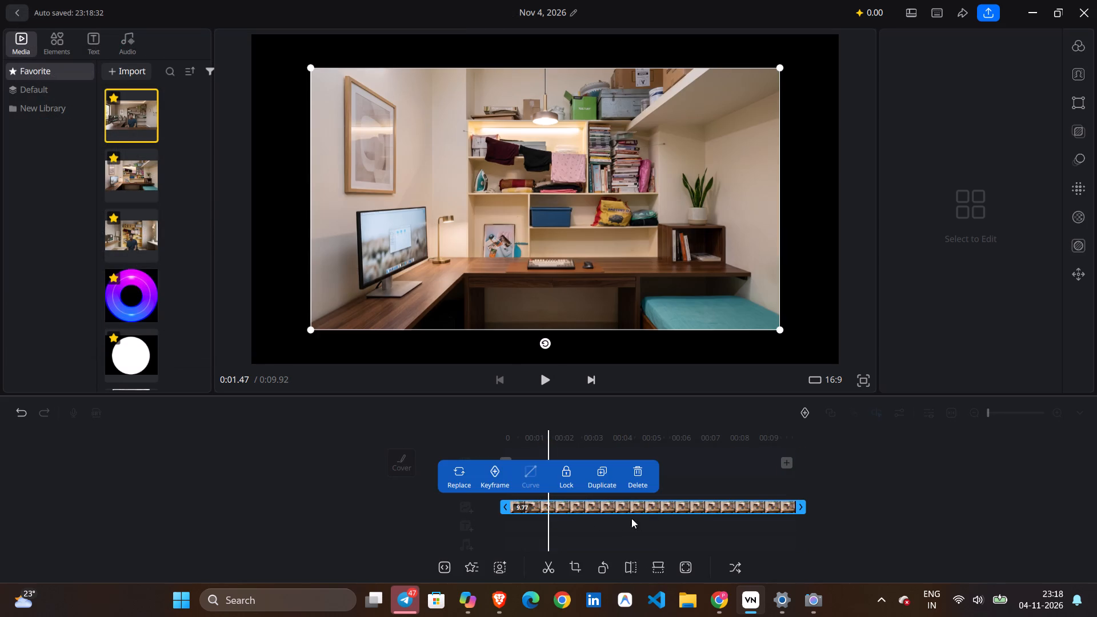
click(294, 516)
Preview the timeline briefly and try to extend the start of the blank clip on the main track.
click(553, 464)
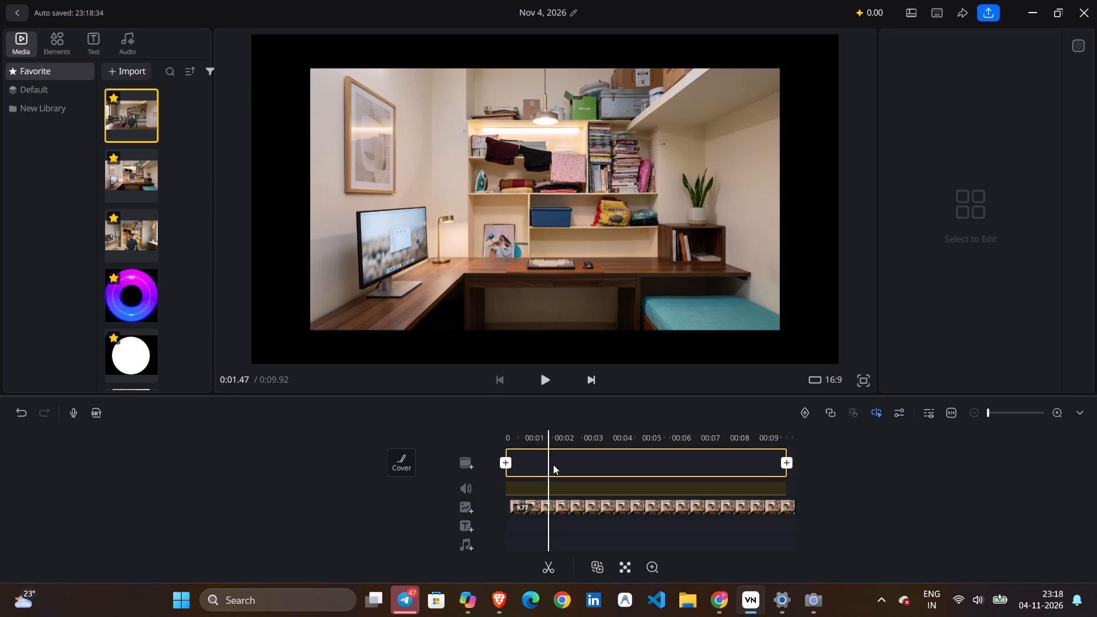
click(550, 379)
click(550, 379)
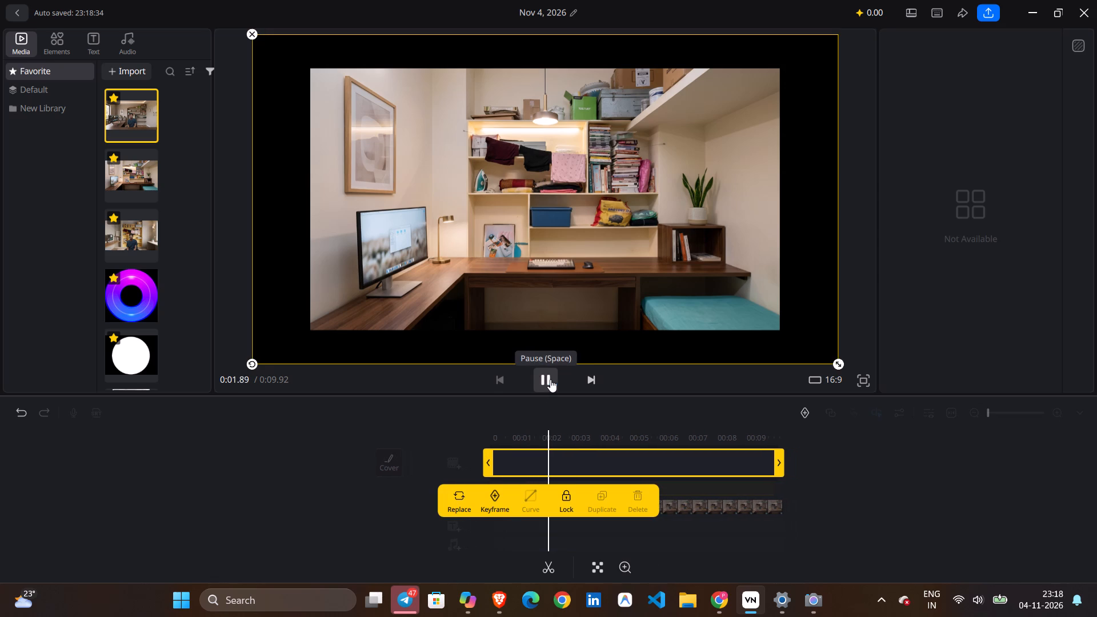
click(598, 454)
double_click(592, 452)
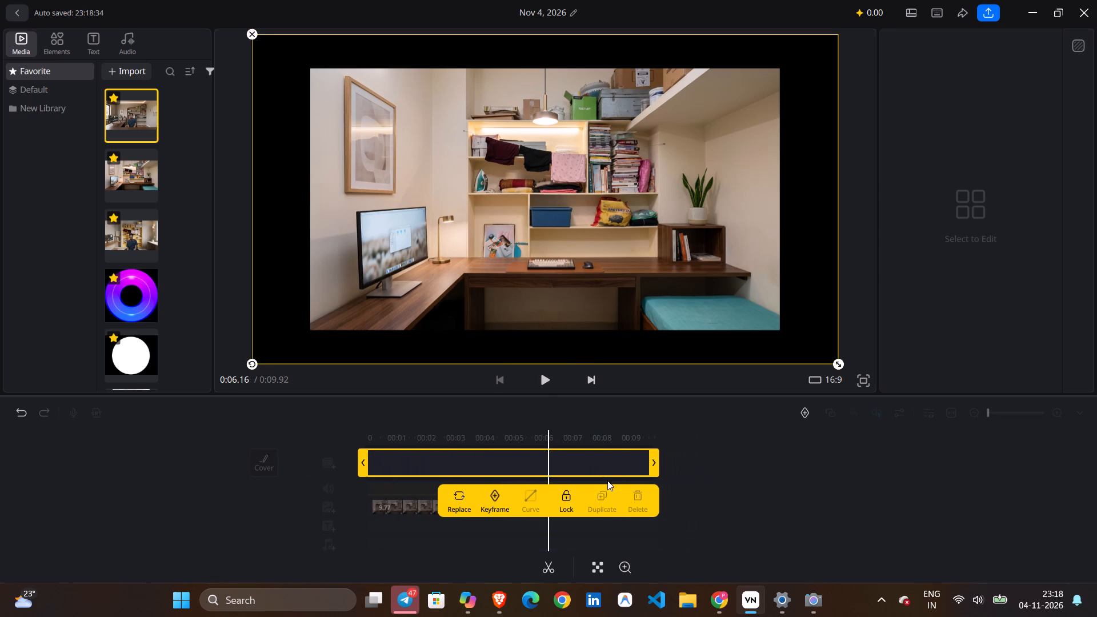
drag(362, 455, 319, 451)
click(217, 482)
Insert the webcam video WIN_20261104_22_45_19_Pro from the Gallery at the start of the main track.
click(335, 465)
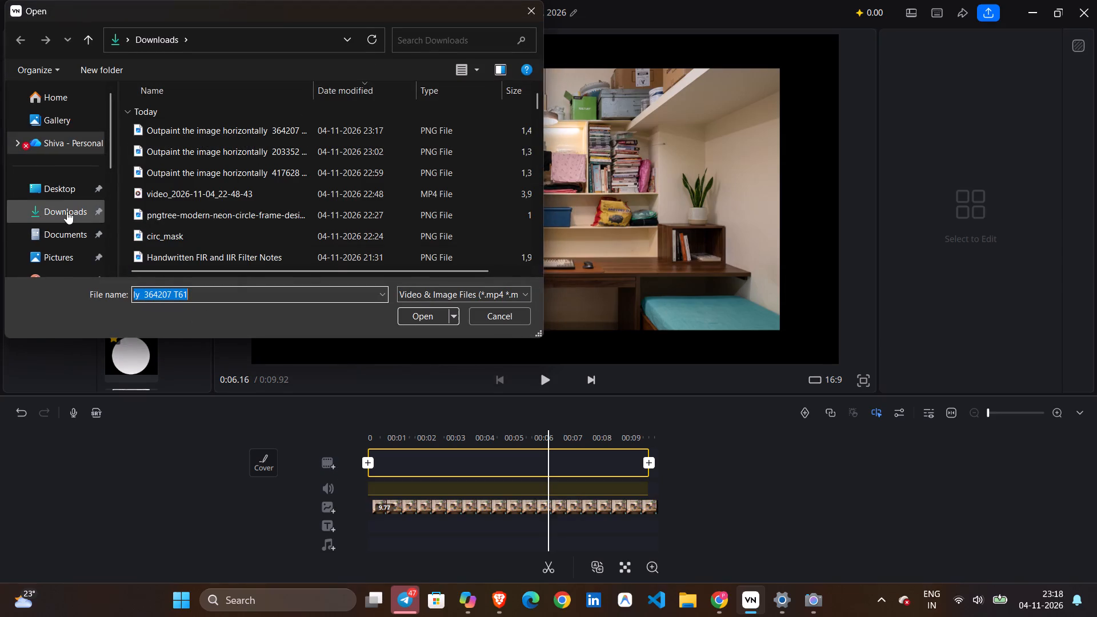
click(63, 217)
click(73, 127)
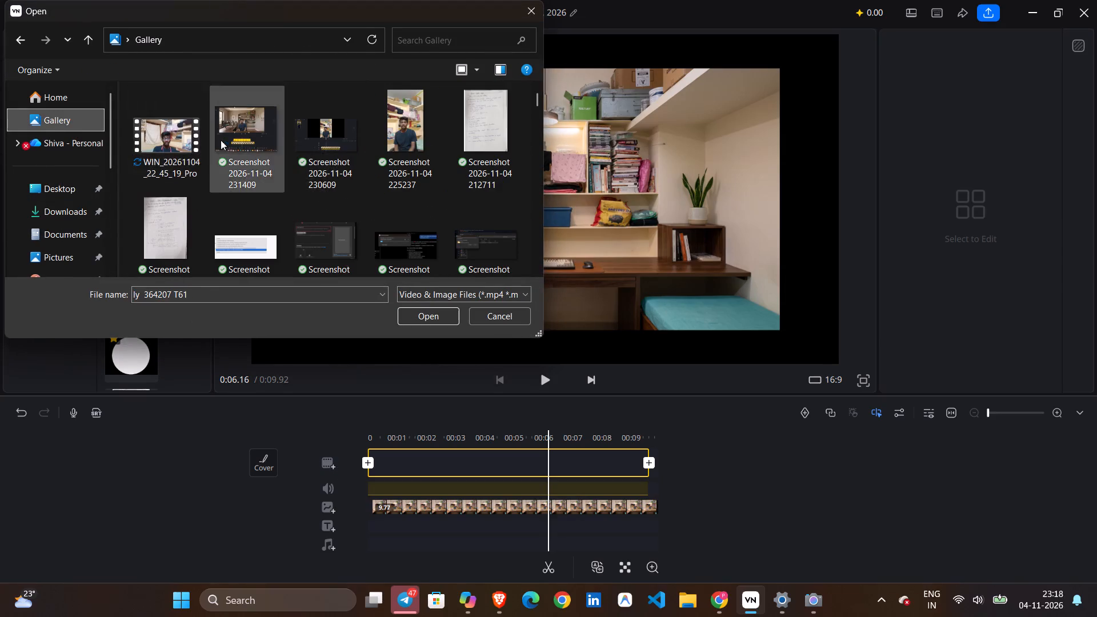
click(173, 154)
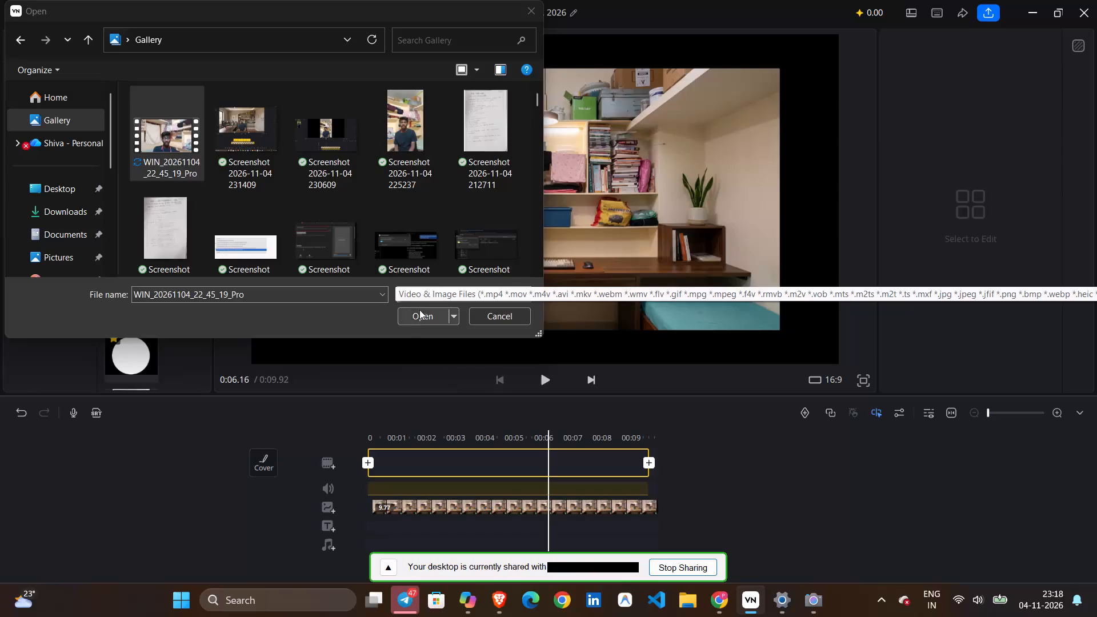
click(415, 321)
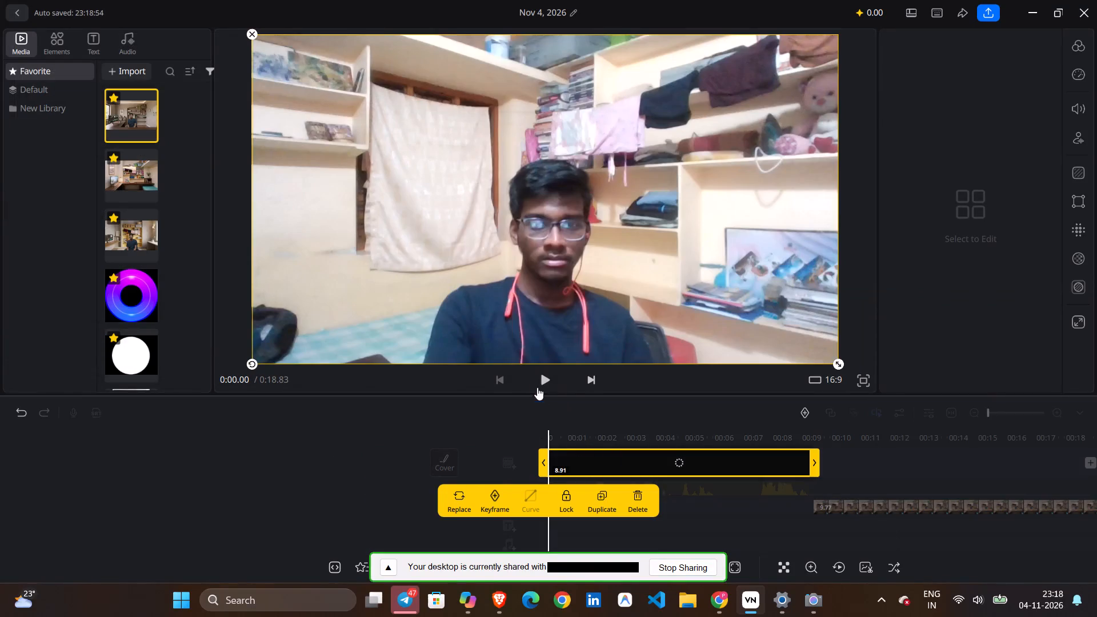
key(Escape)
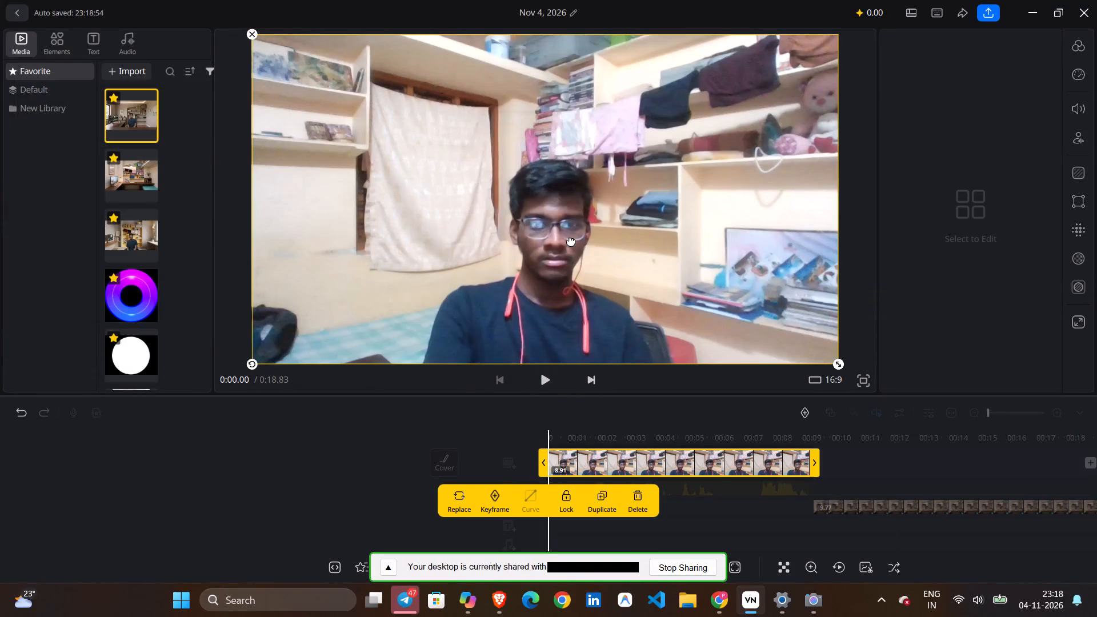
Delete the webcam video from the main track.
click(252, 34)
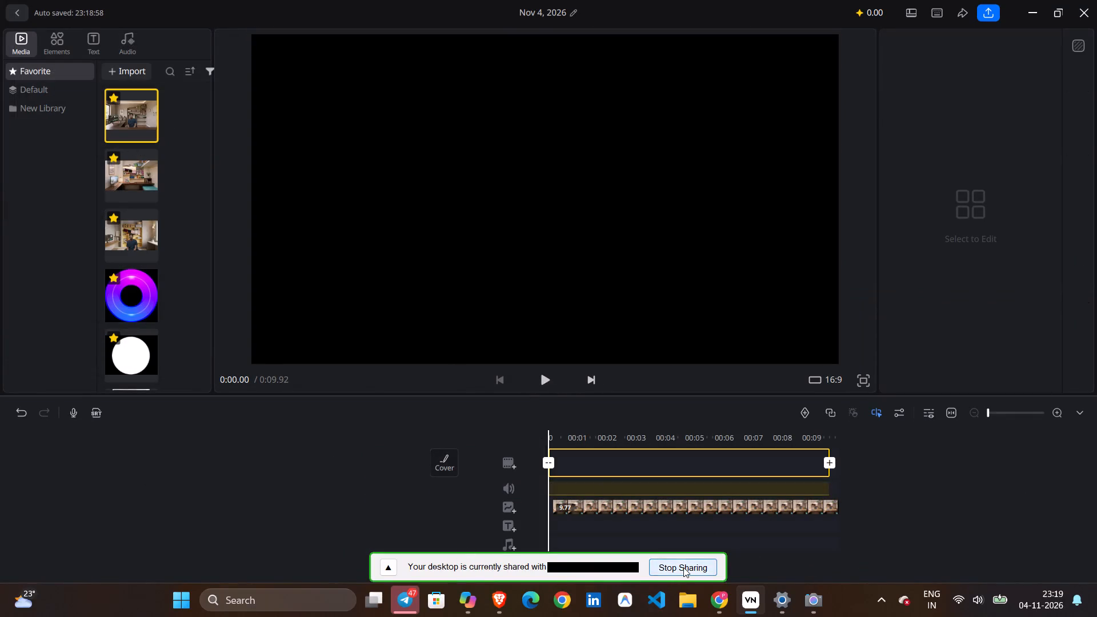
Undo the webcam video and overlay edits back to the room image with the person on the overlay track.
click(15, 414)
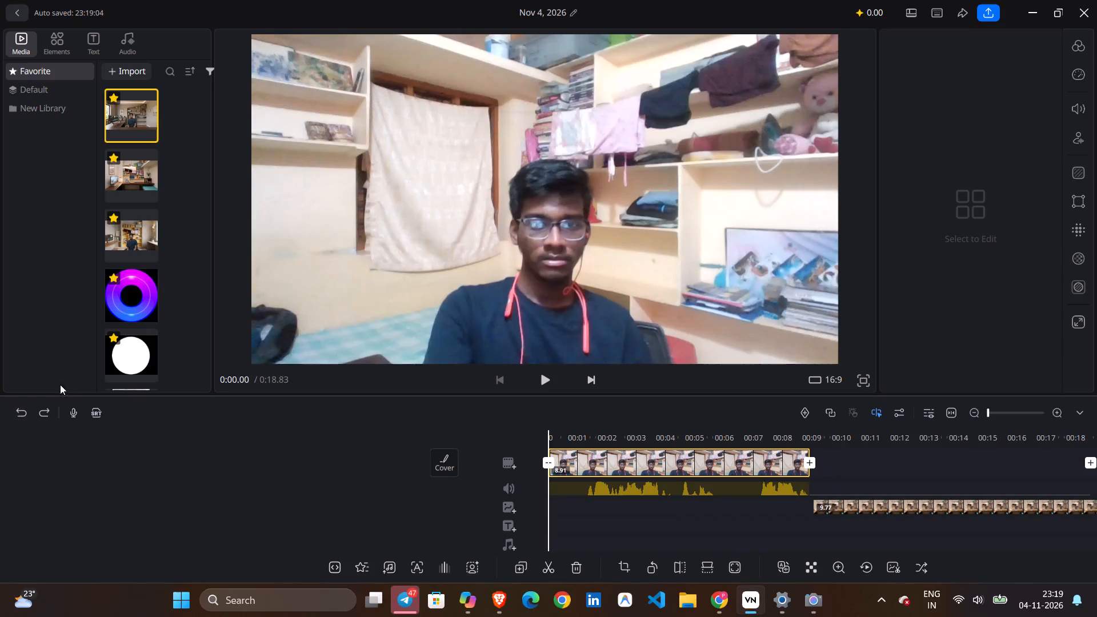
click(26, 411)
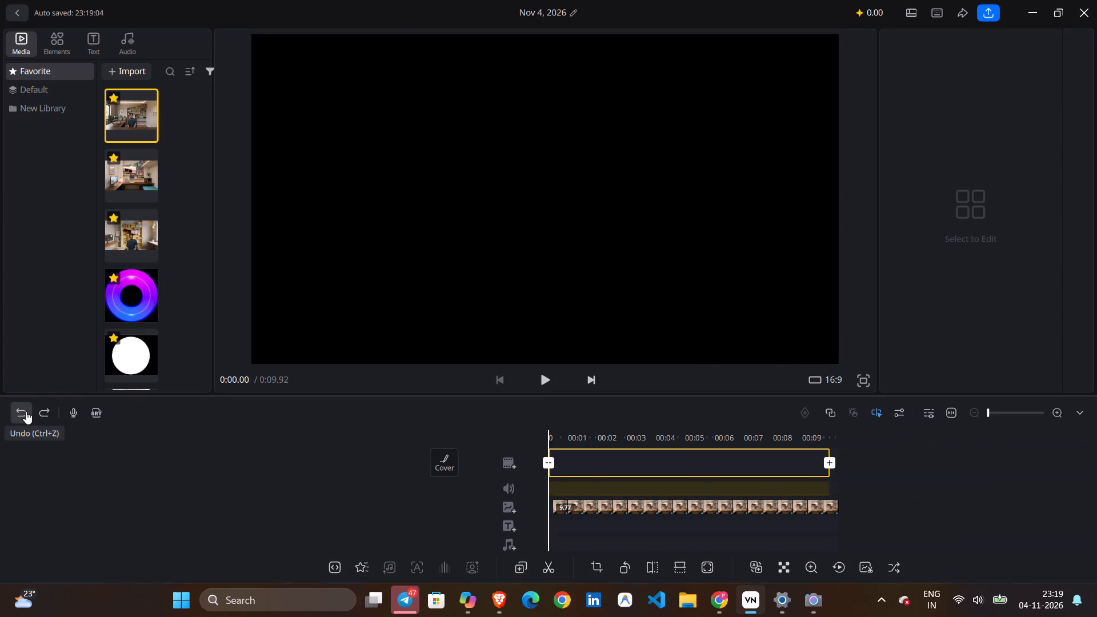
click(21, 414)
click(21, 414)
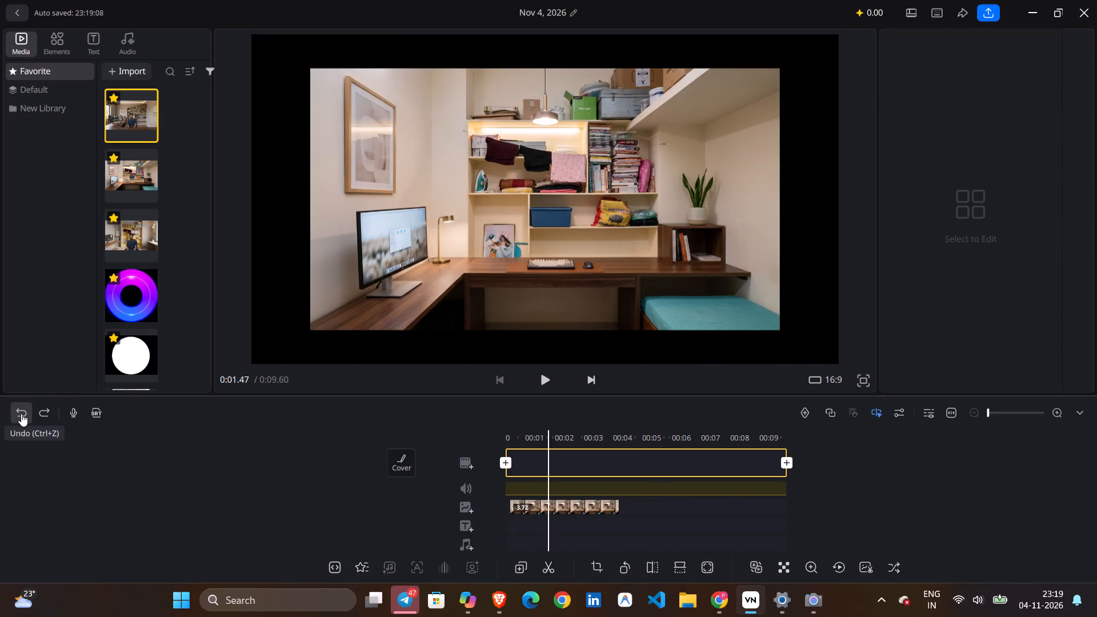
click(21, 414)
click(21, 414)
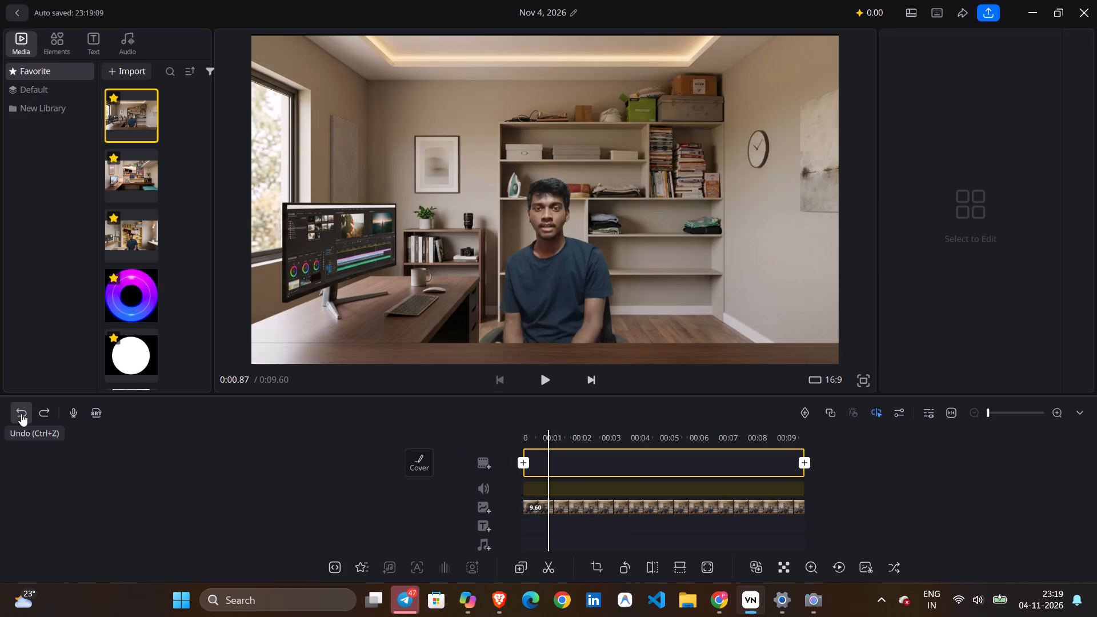
Play short stretches at several points of the timeline to check the room image with the person.
click(538, 382)
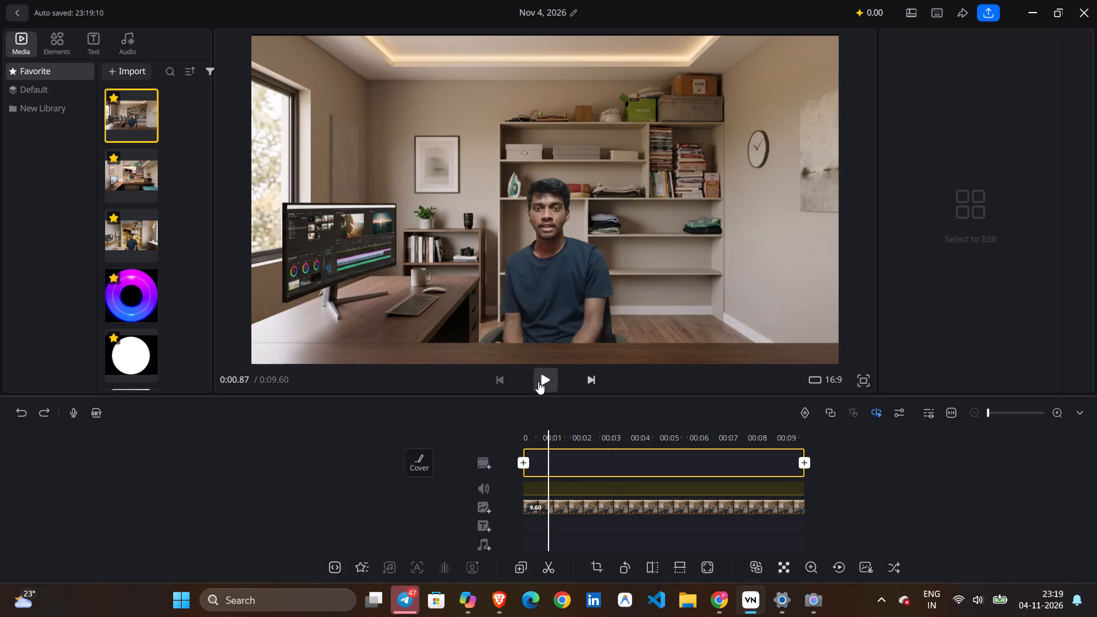
click(538, 382)
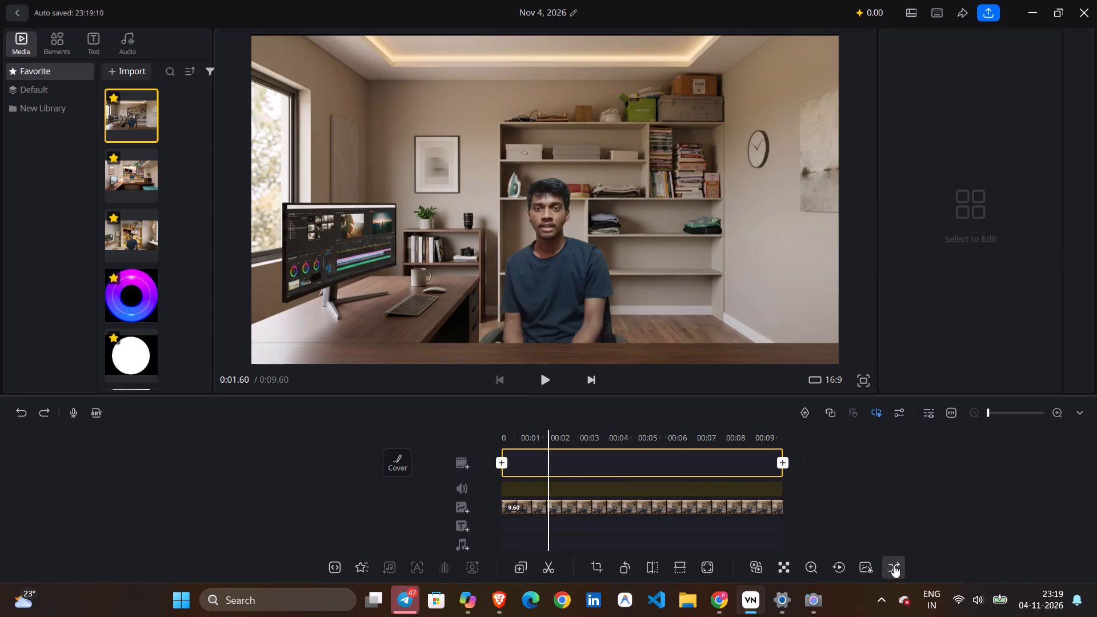
click(894, 565)
click(546, 385)
click(546, 385)
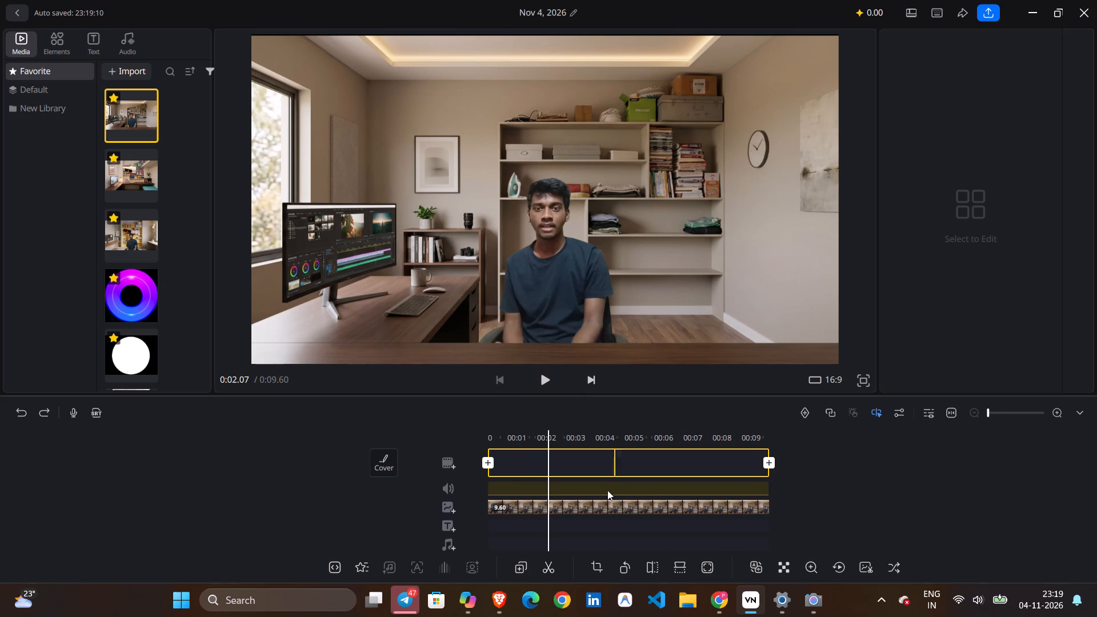
click(604, 468)
click(656, 459)
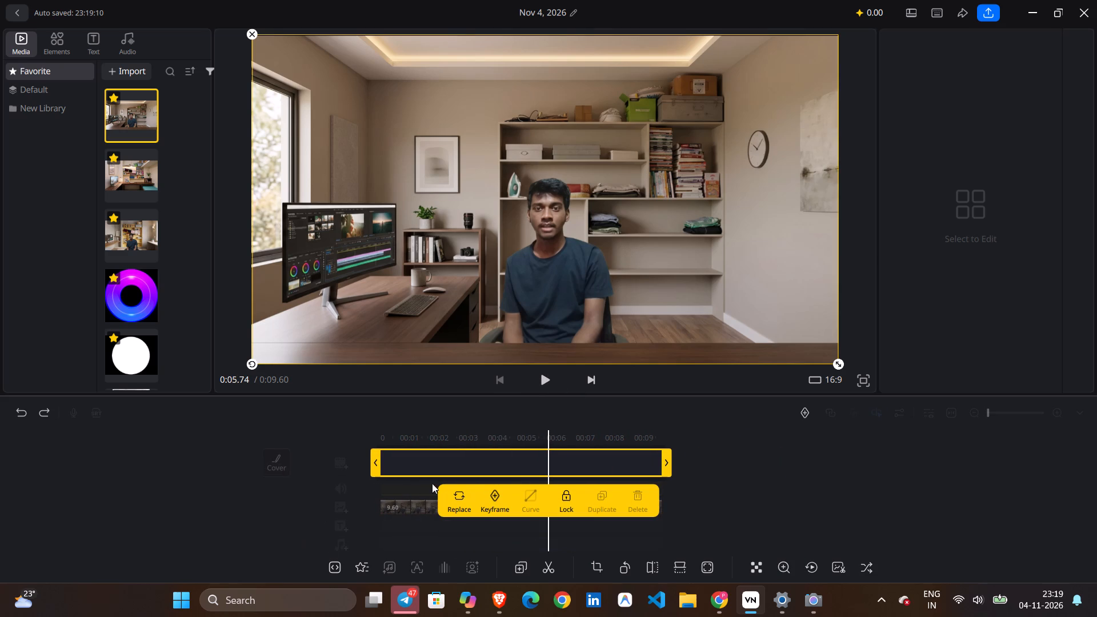
double_click(532, 467)
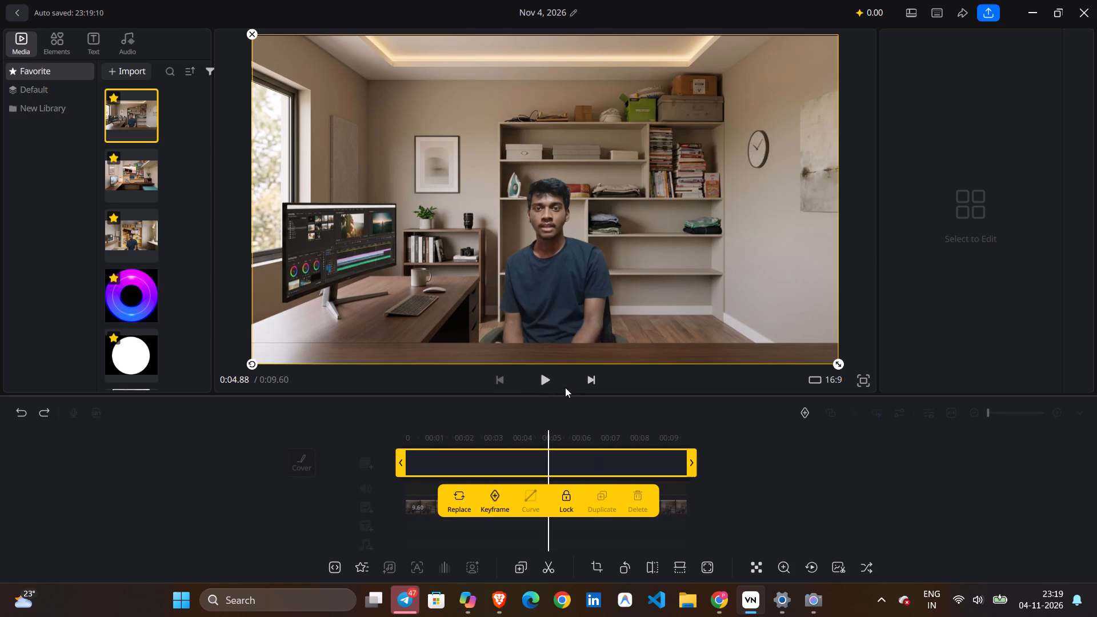
double_click(548, 381)
click(409, 503)
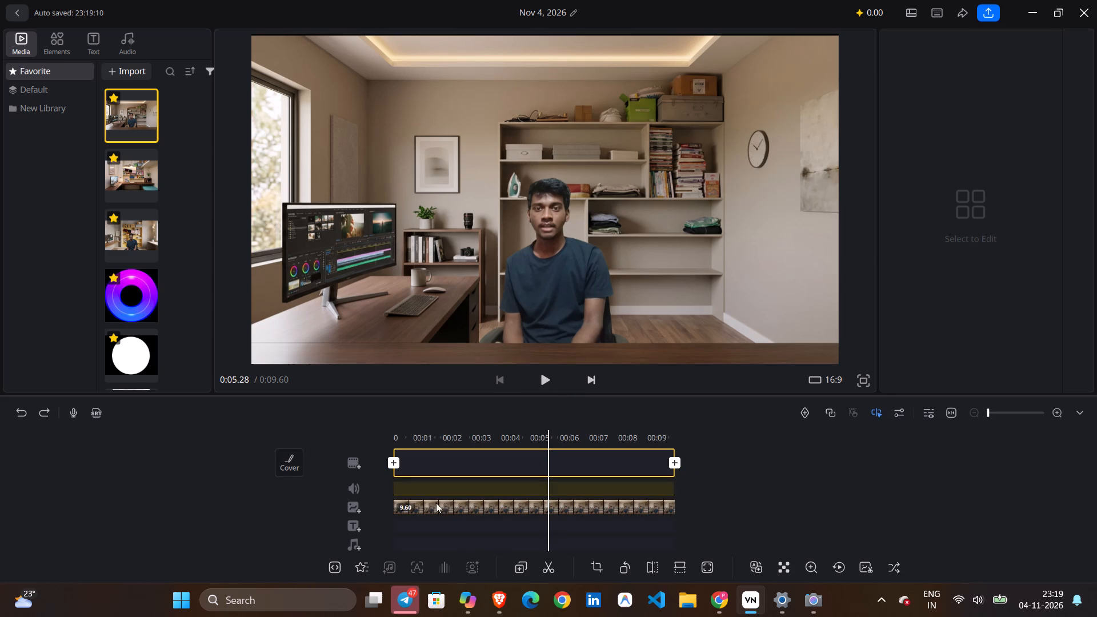
click(444, 489)
click(434, 509)
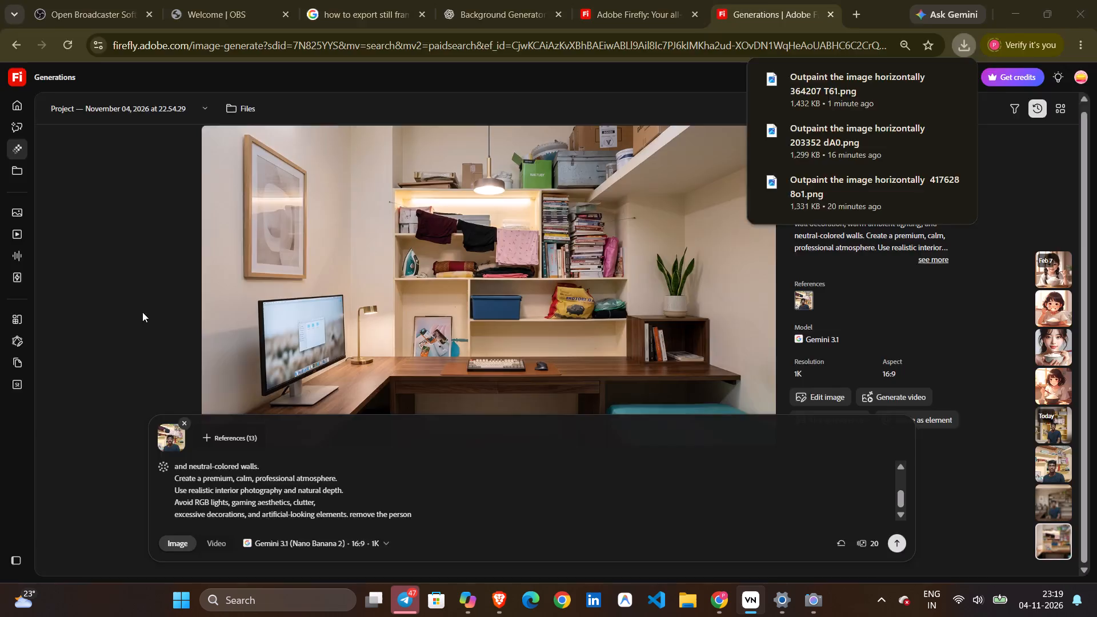
Switch to the desktop and delete the Chrome Remote Desktop shortcut.
click(45, 230)
right_click(37, 243)
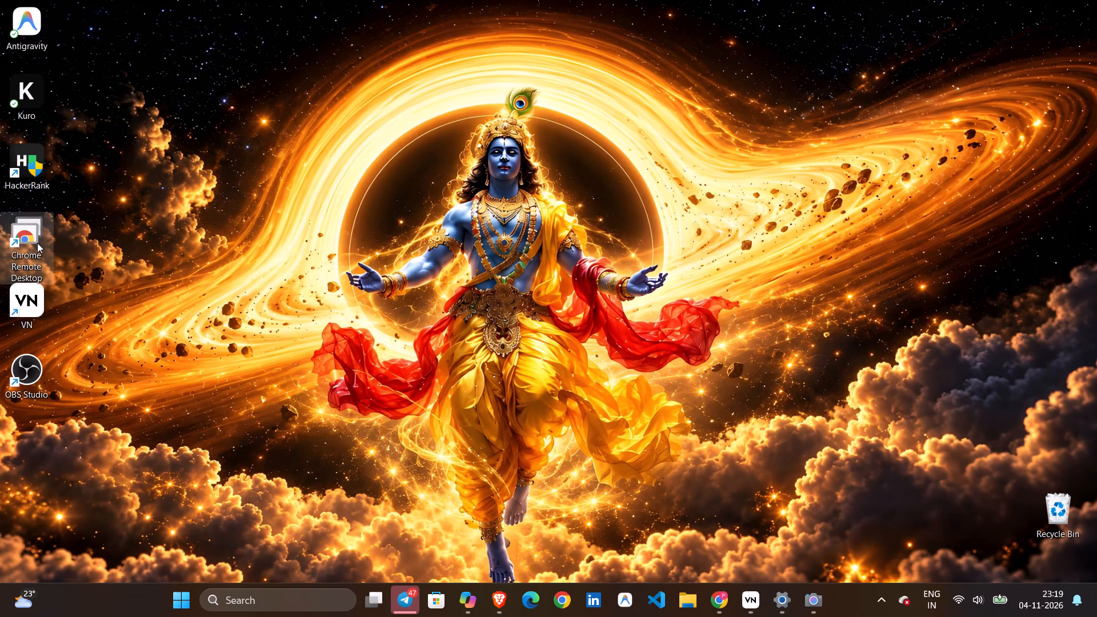
click(247, 197)
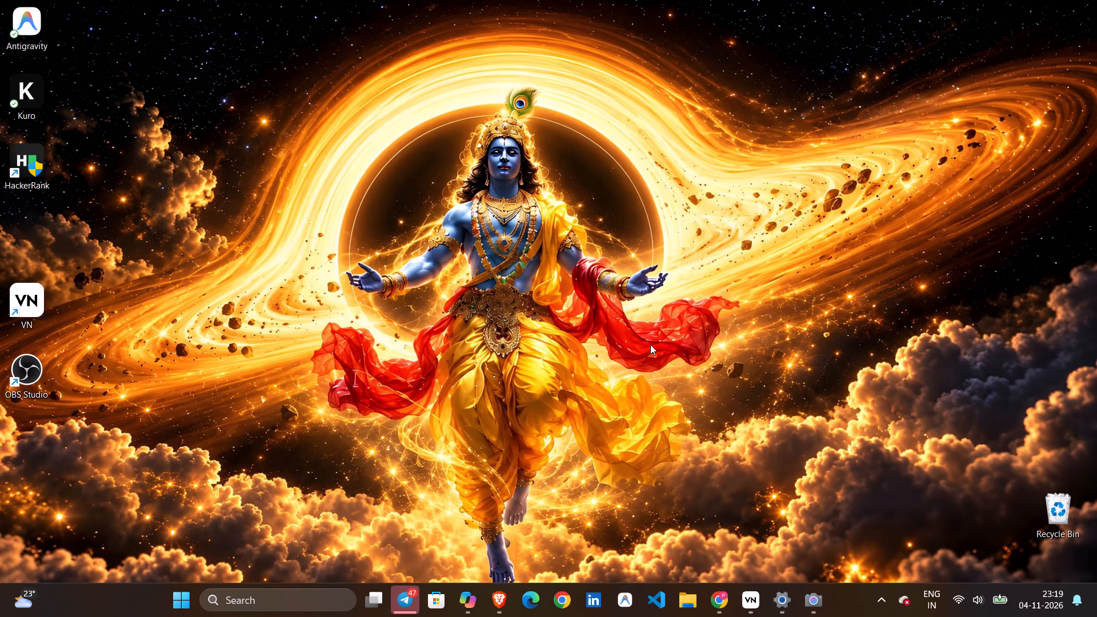
Switch to Firefly in Chrome and dismiss the recent downloads list covering the generated room image.
click(719, 586)
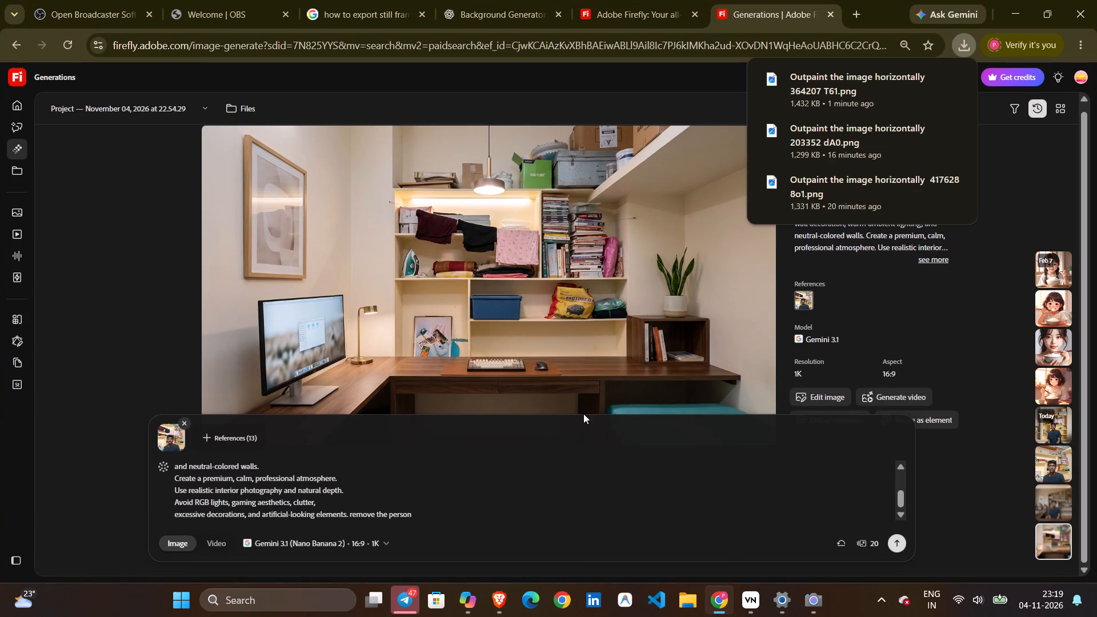
click(537, 497)
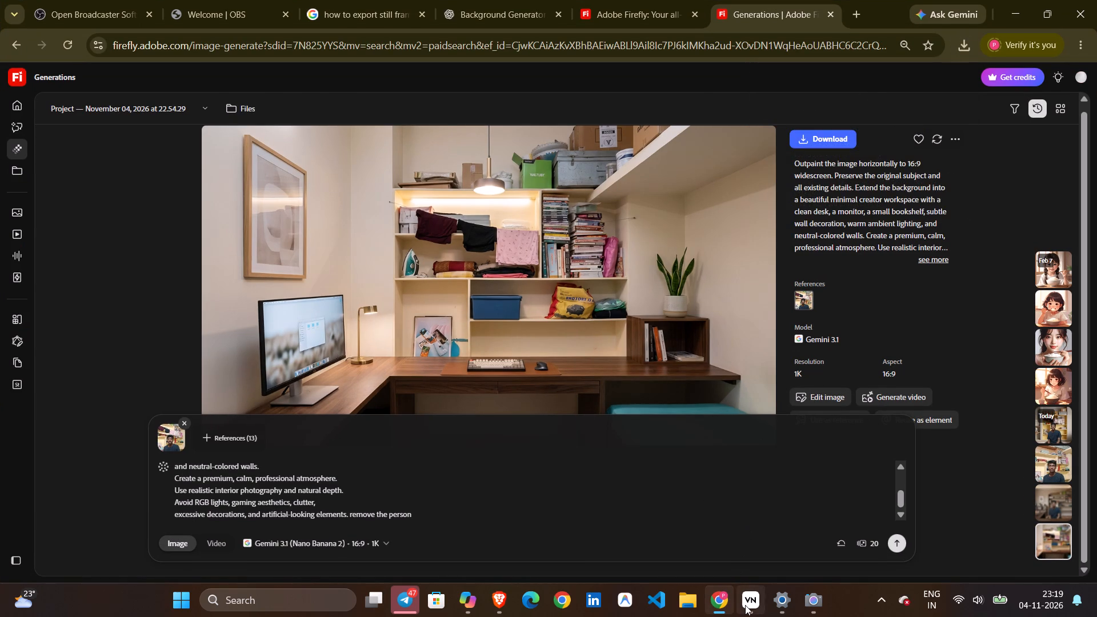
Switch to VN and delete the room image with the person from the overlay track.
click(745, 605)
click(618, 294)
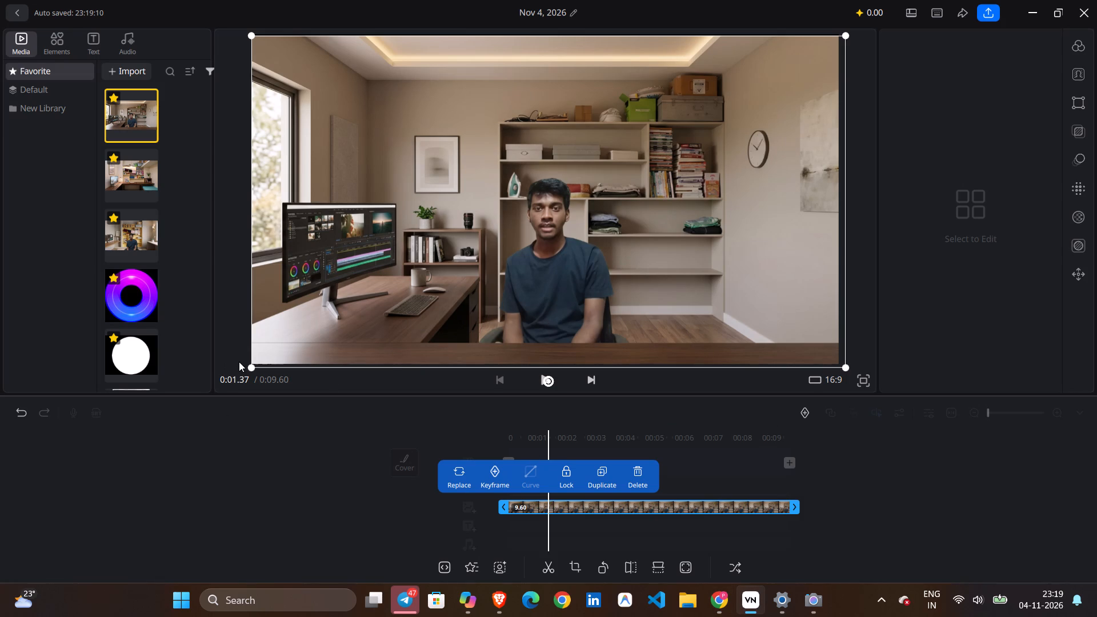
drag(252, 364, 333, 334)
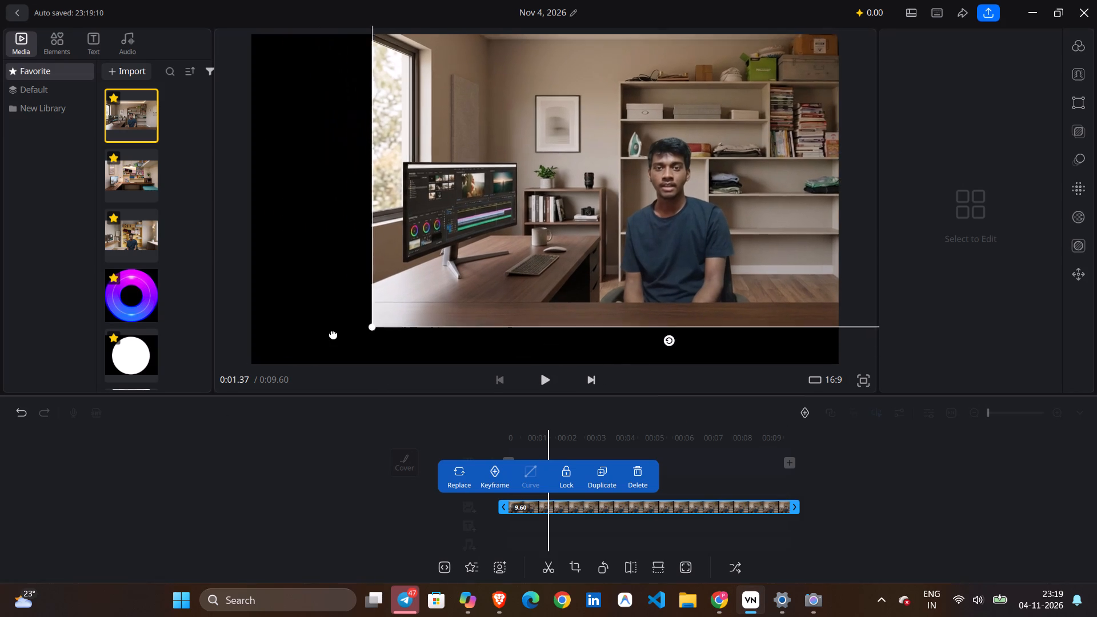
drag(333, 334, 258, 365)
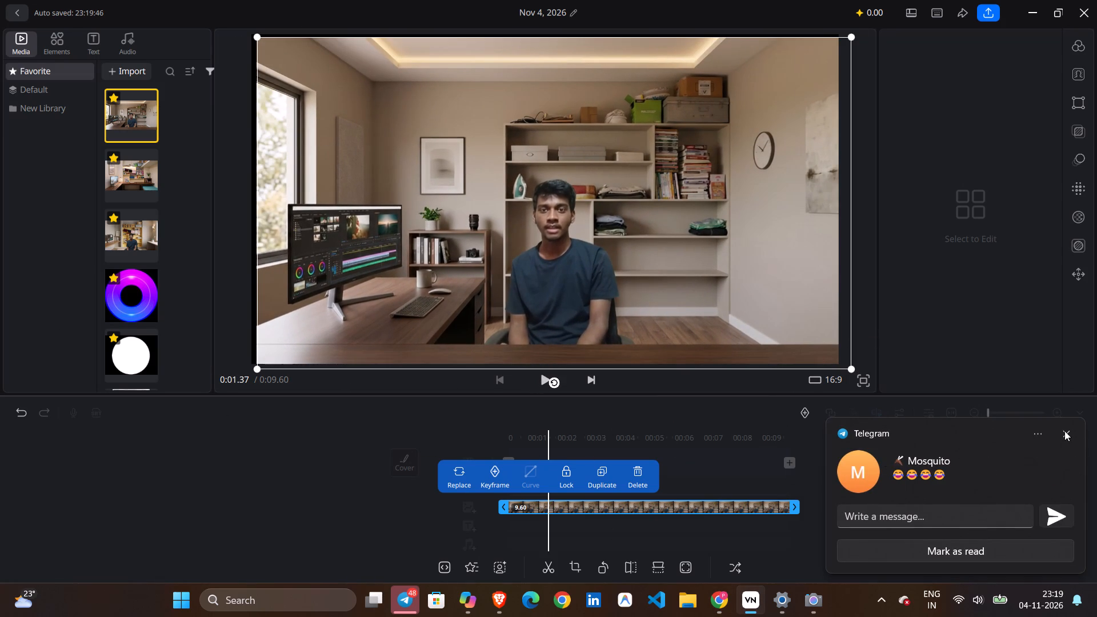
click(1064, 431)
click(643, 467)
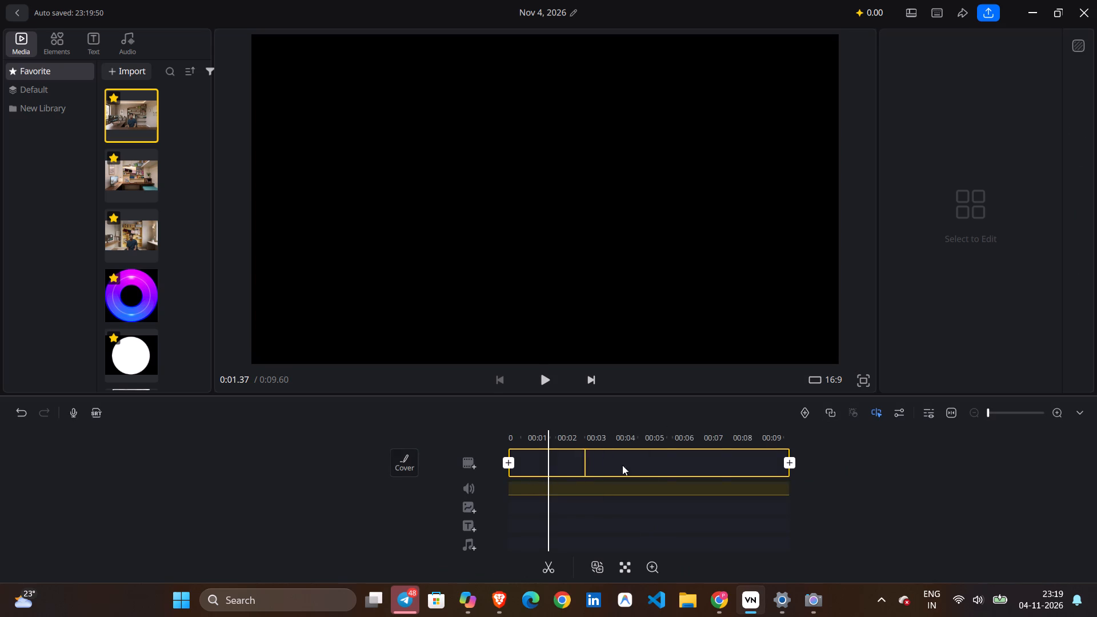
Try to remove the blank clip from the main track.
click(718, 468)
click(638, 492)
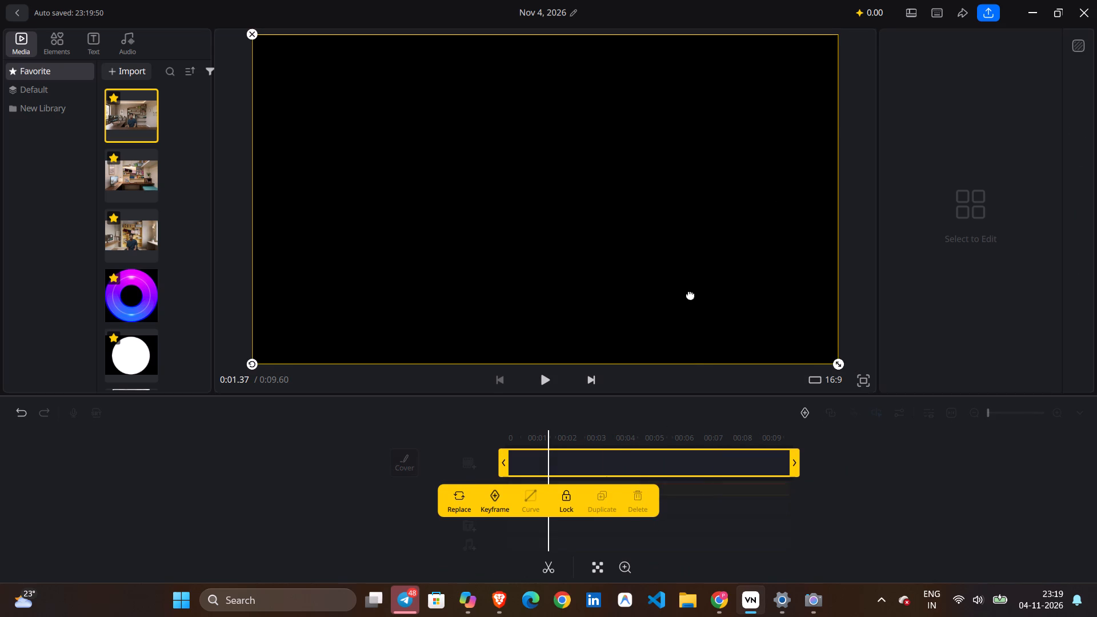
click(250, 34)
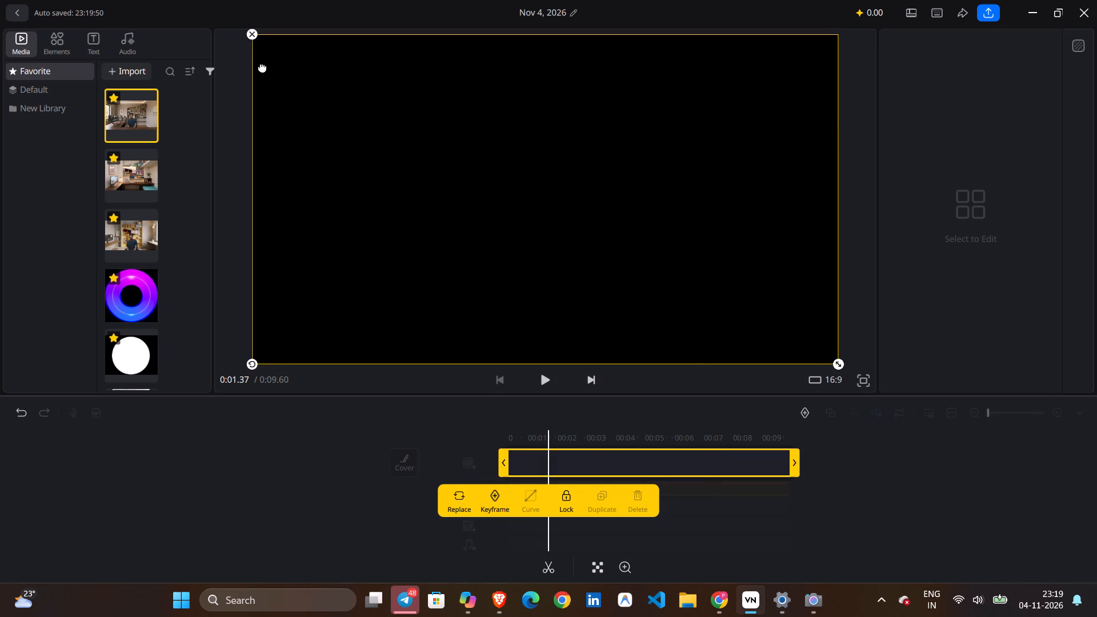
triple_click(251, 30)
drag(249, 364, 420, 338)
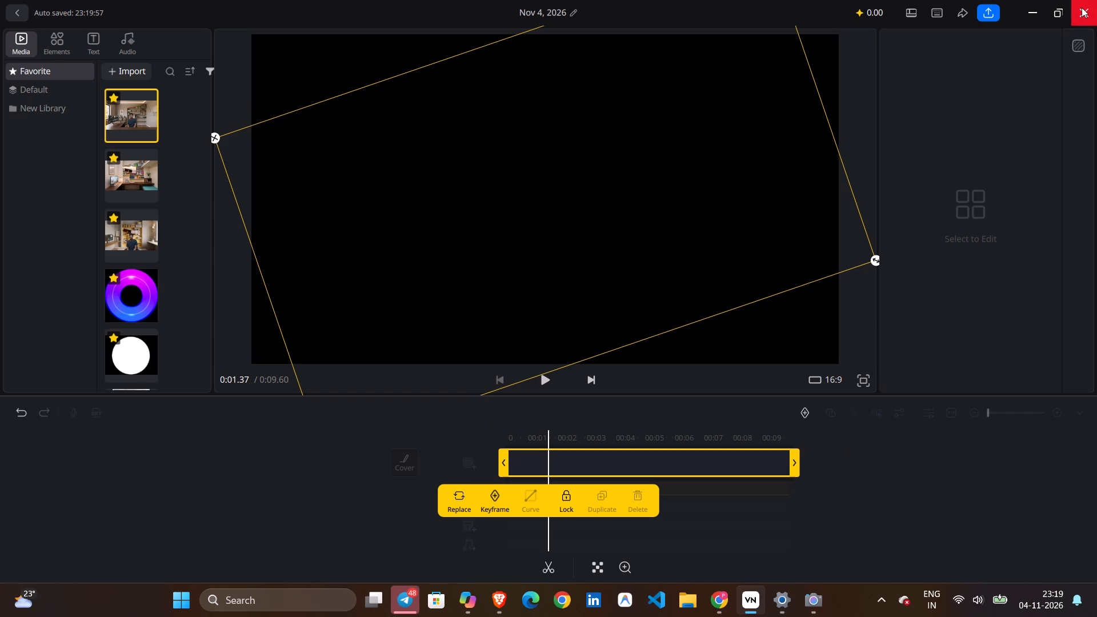
Return to the project list and delete the "Nov 4, 2026" project.
click(17, 10)
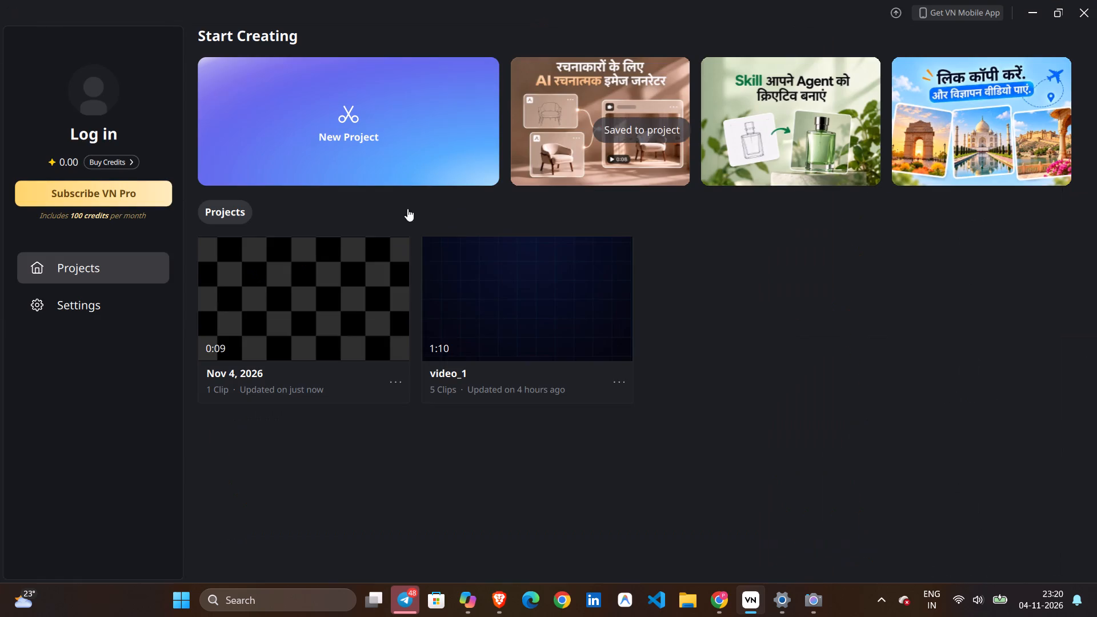
click(394, 385)
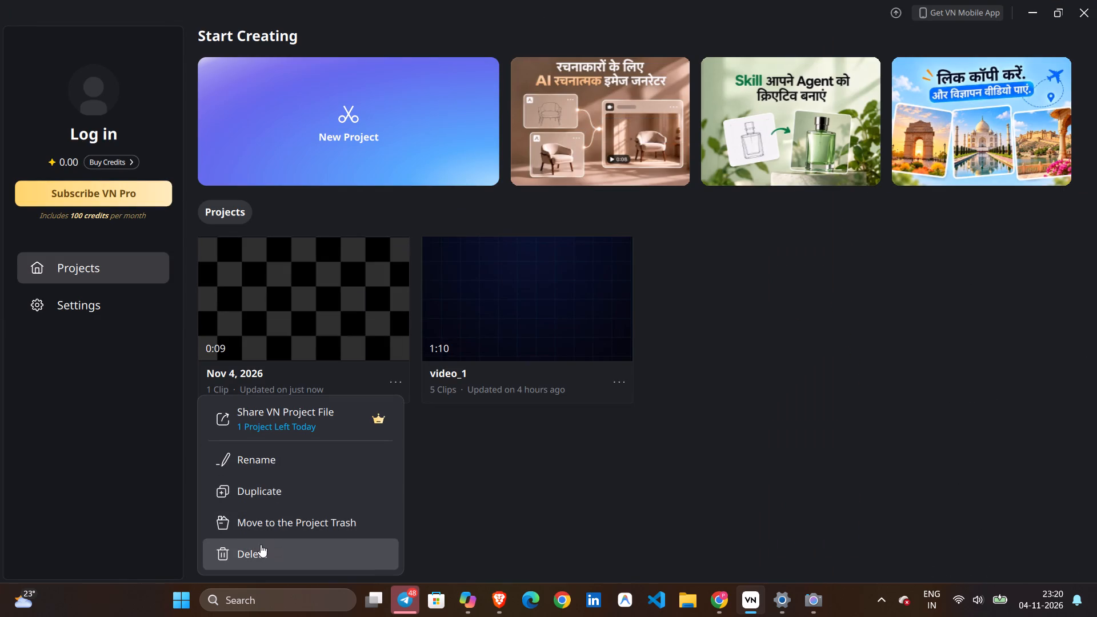
click(258, 550)
click(646, 299)
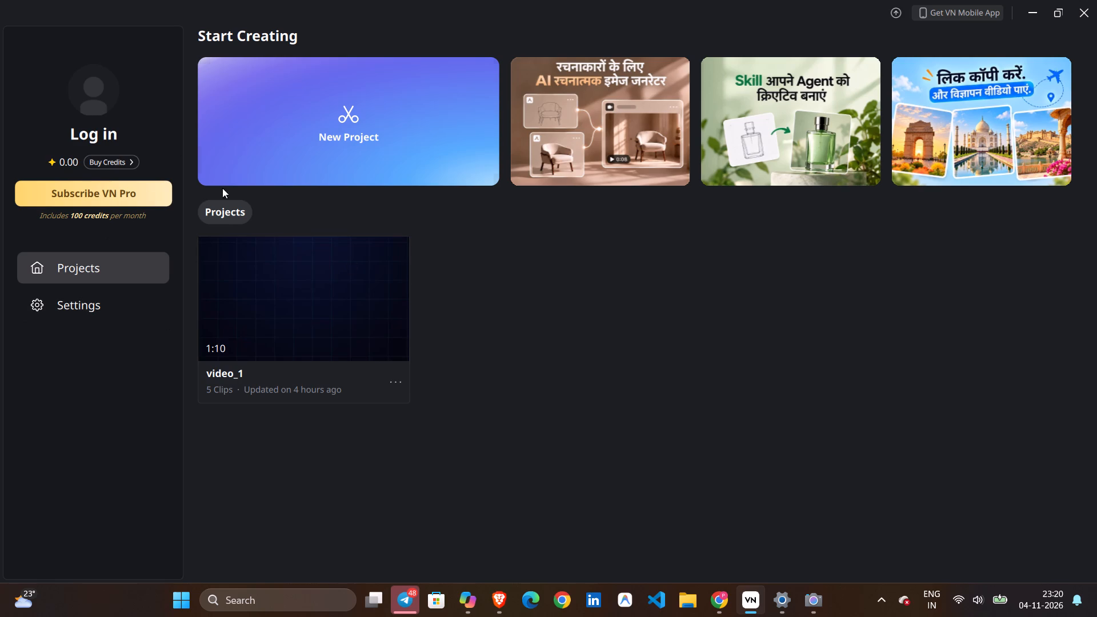
Create a new project and add video_2026-11-04_22-48-43 from Downloads to the main track.
click(283, 137)
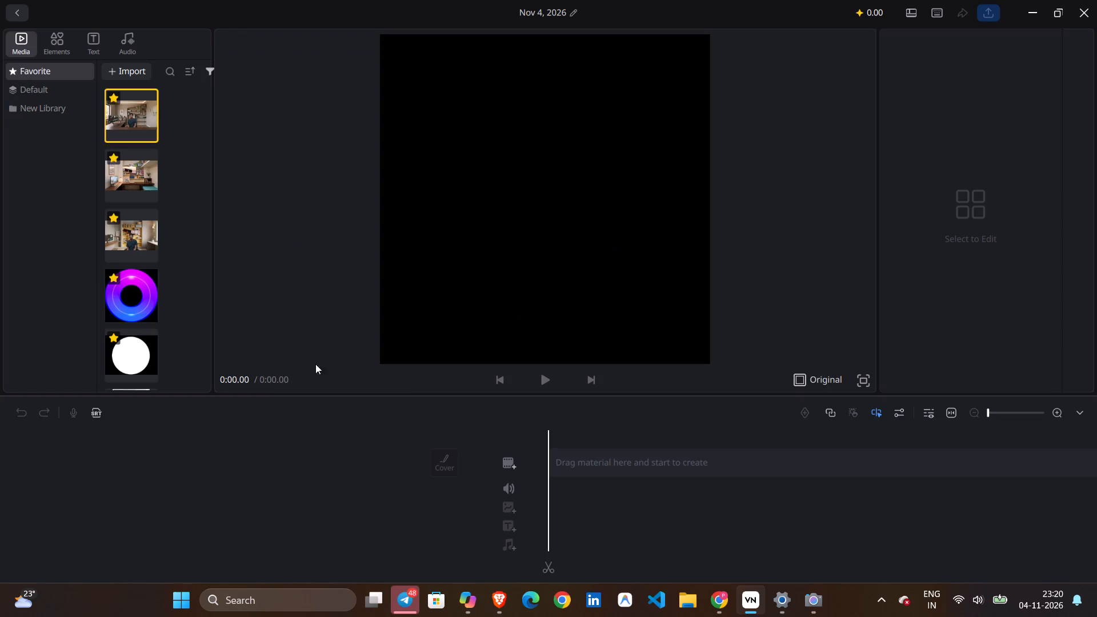
click(503, 462)
click(394, 140)
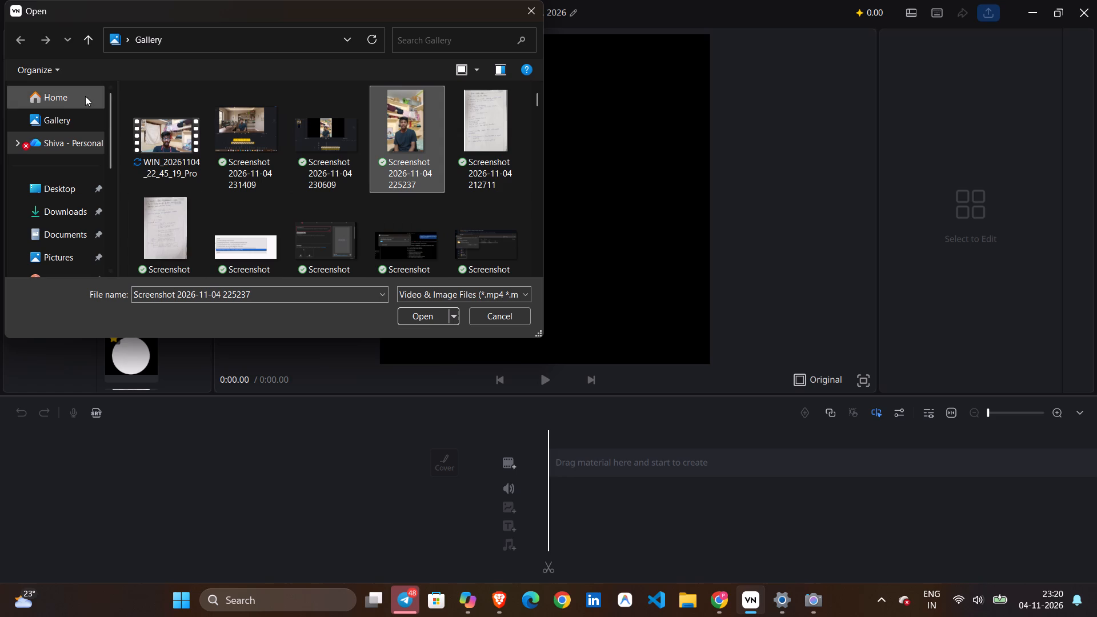
click(57, 117)
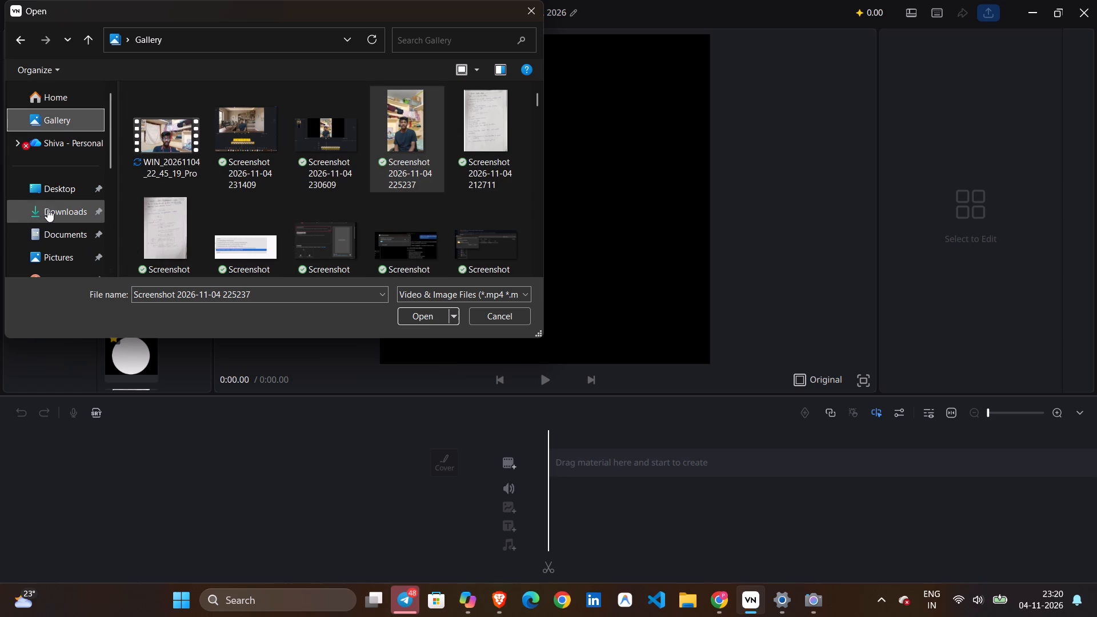
click(49, 209)
click(242, 194)
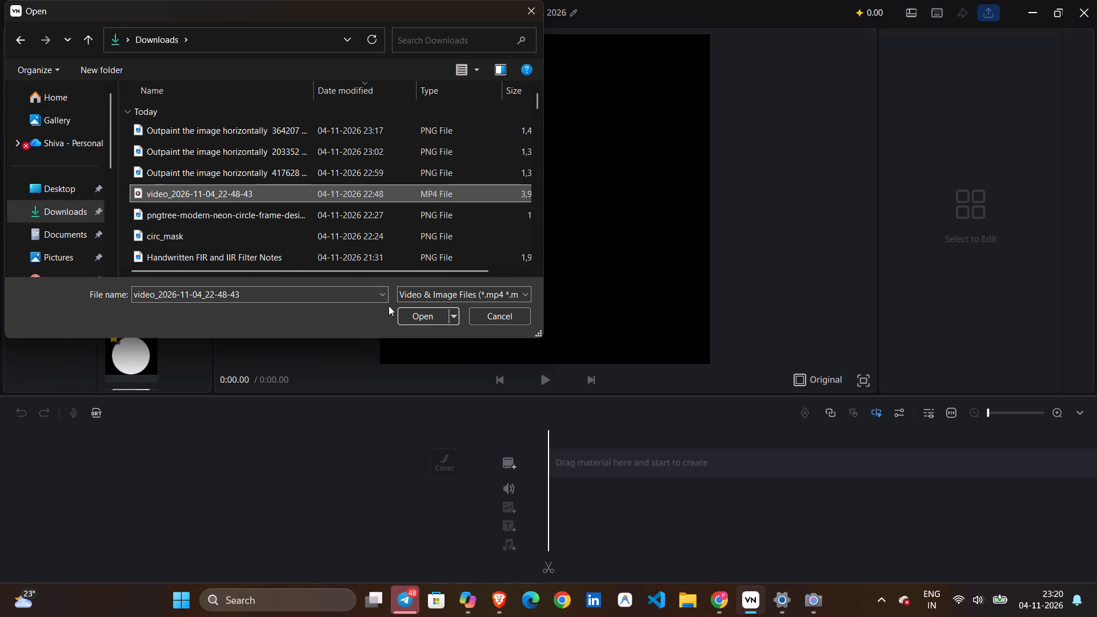
click(413, 316)
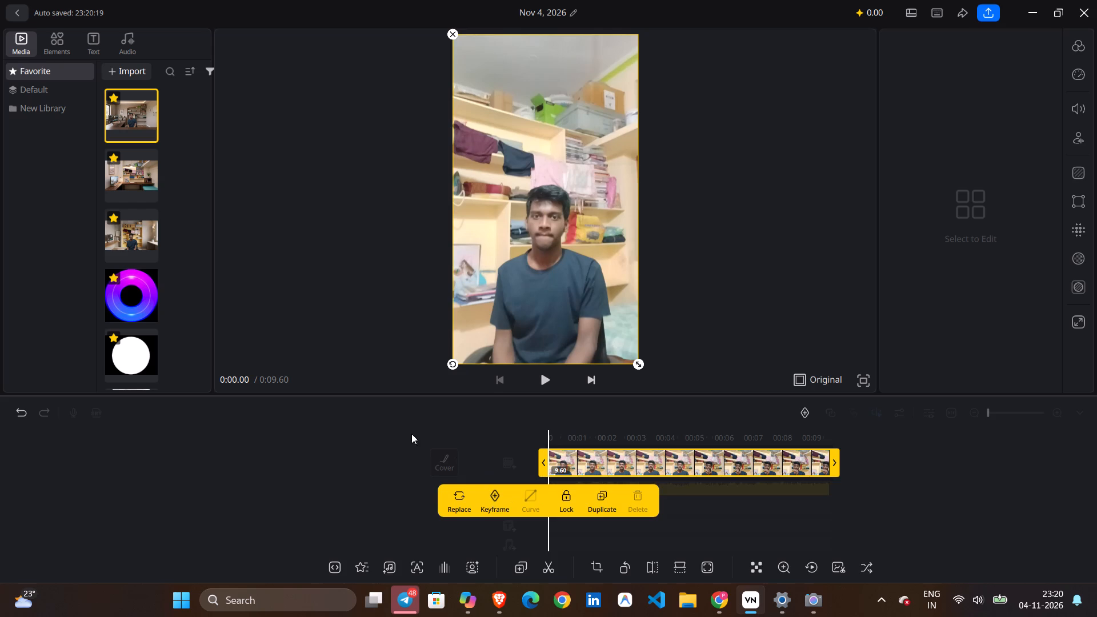
Add the person-free room image "Outpaint the image horizontally 364207 T61" from Downloads to the overlay track.
click(342, 416)
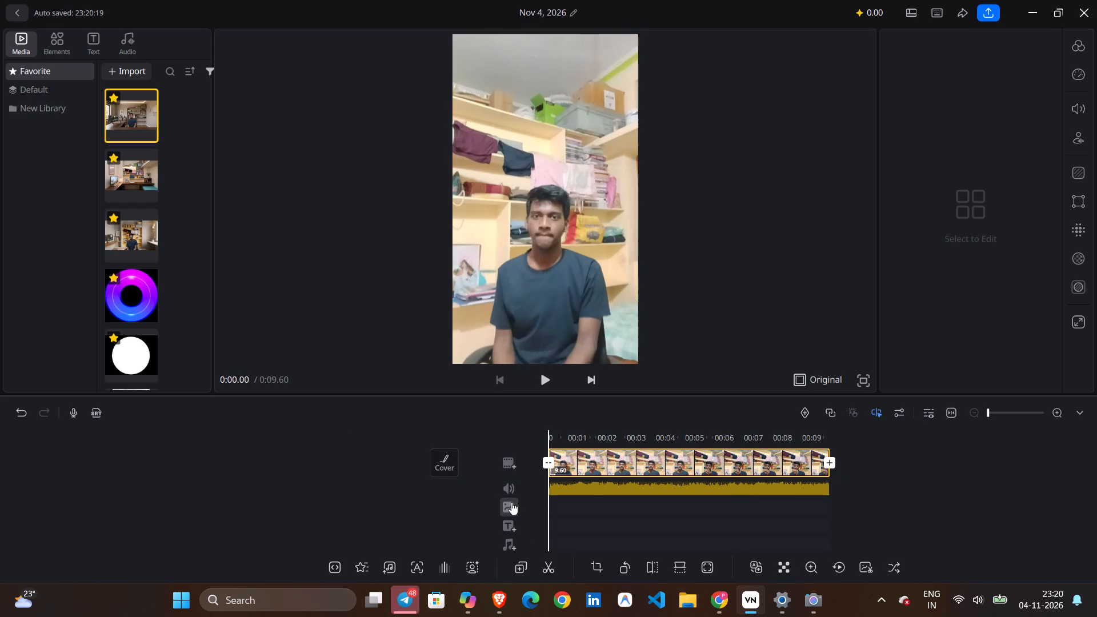
click(511, 502)
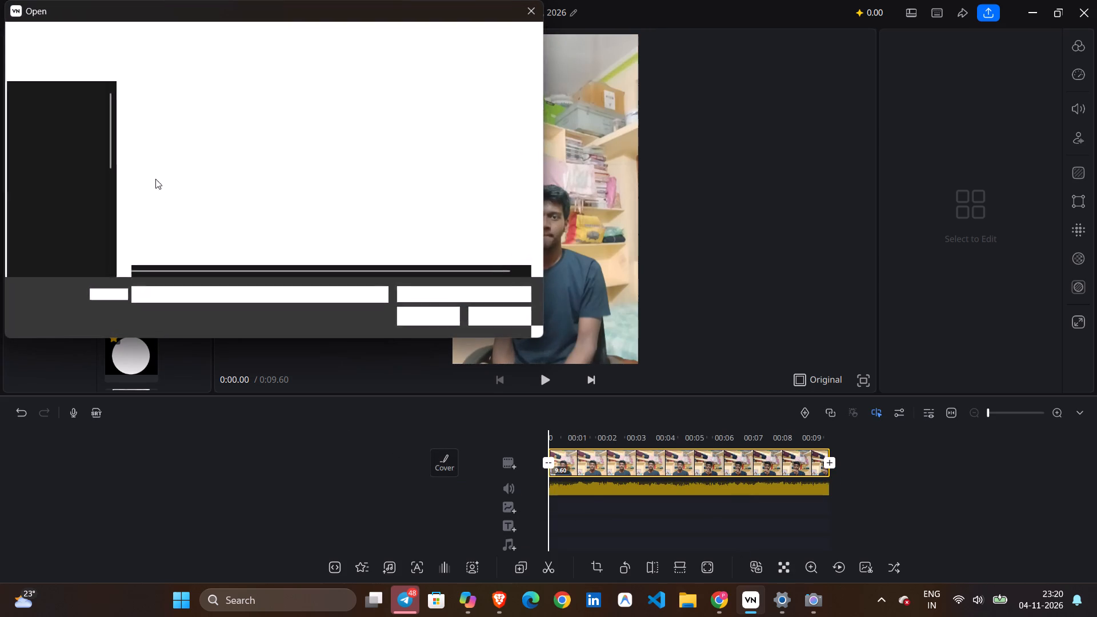
click(227, 139)
click(243, 135)
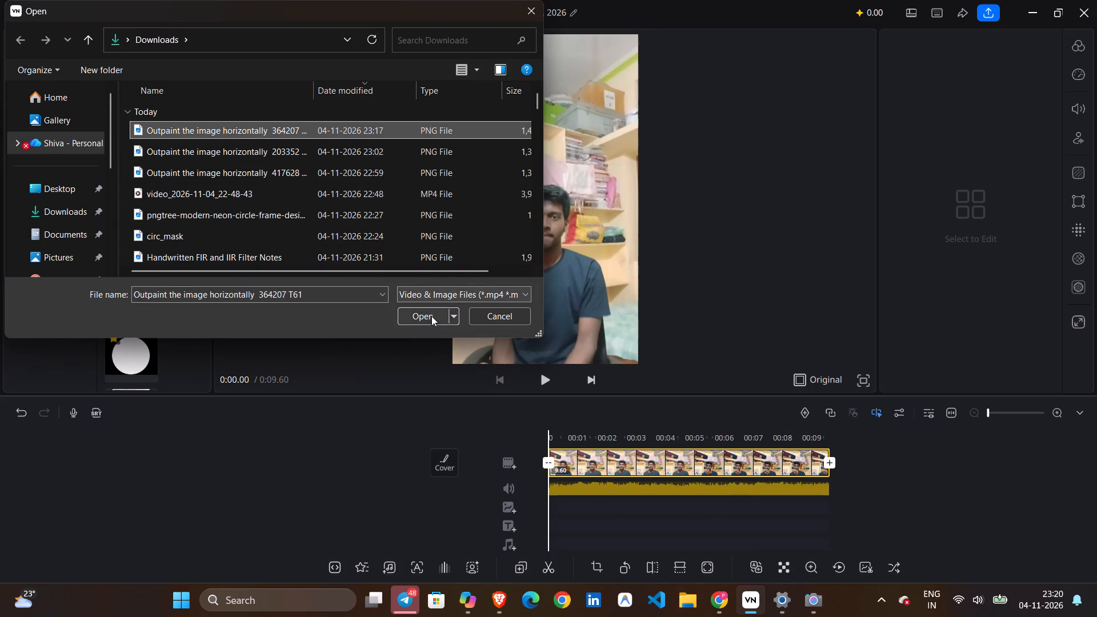
click(431, 316)
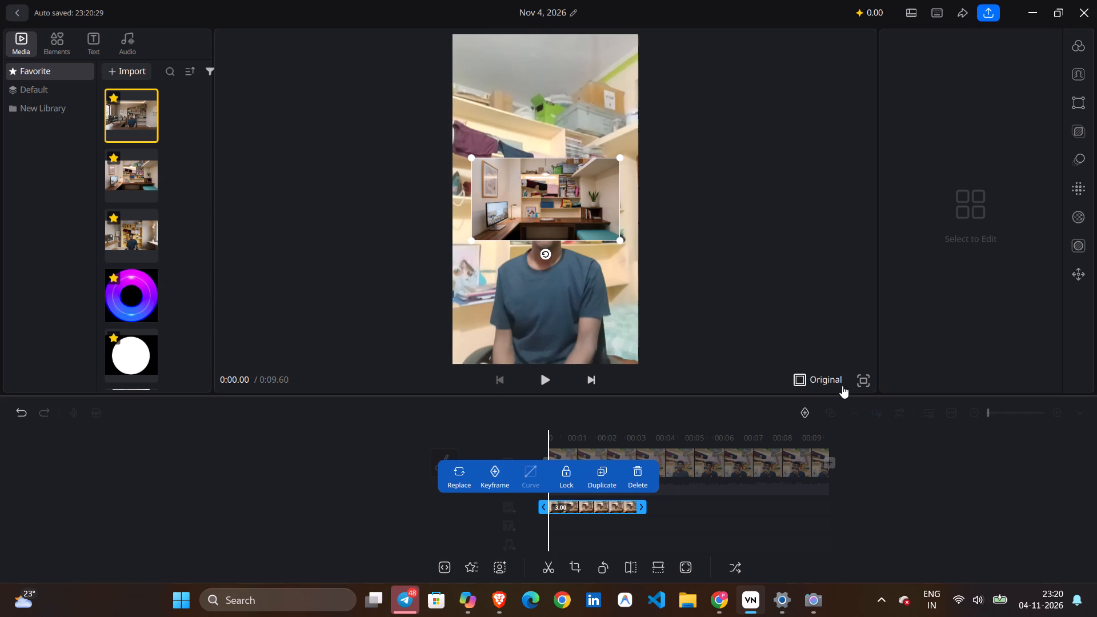
Set the project's aspect ratio to 16:9.
click(820, 376)
click(367, 336)
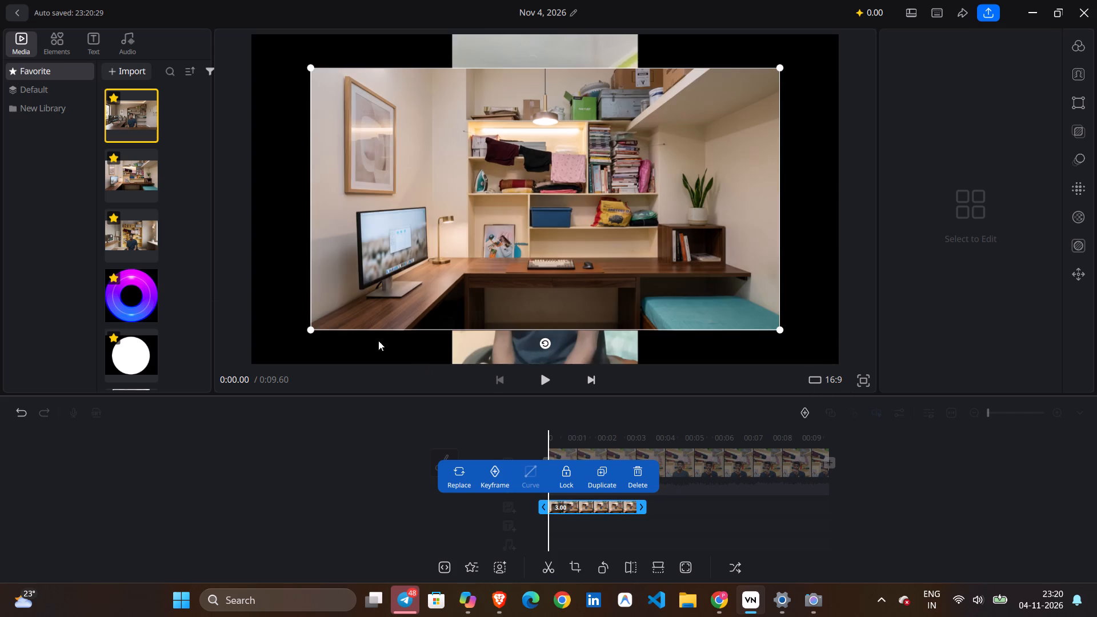
Enlarge the room image overlay to about the full width of the 16:9 frame.
drag(782, 332, 819, 364)
click(311, 63)
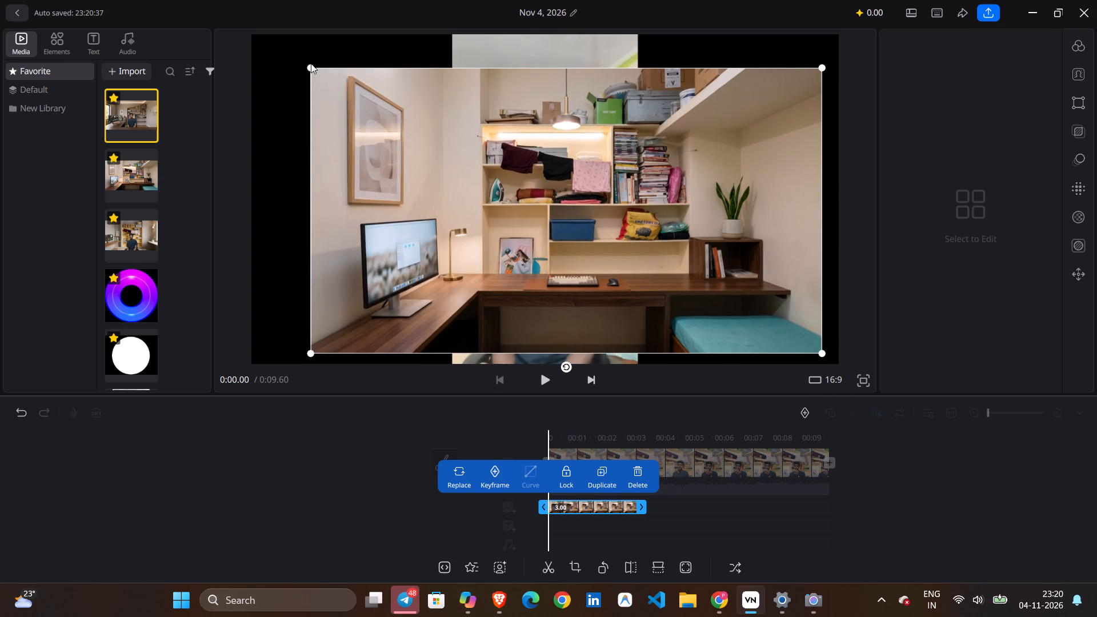
drag(351, 122, 299, 86)
click(455, 149)
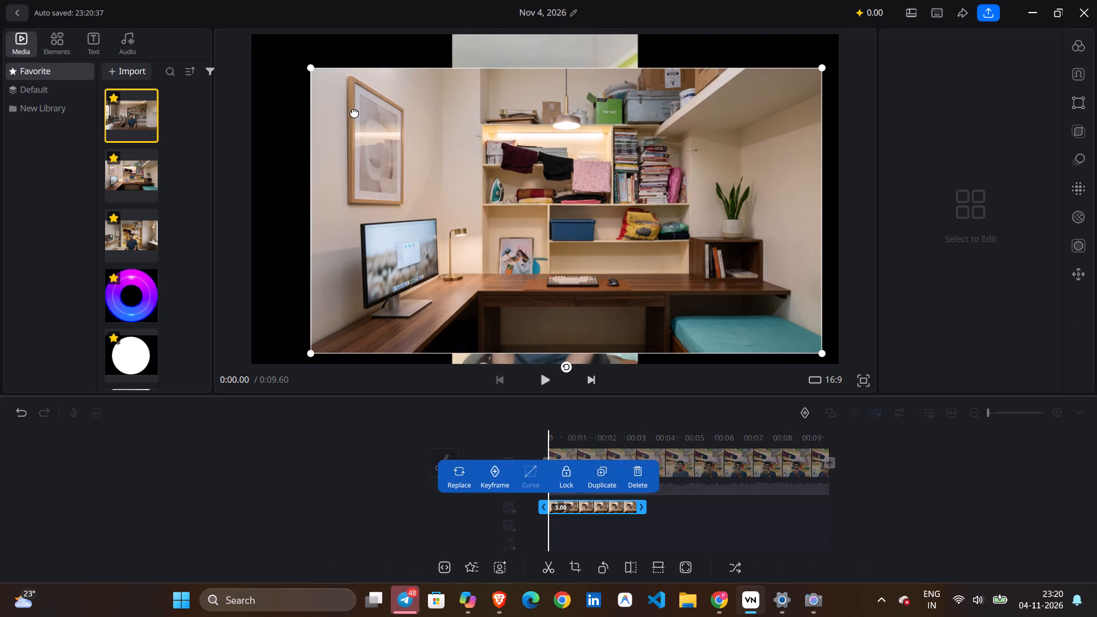
drag(310, 66, 246, 54)
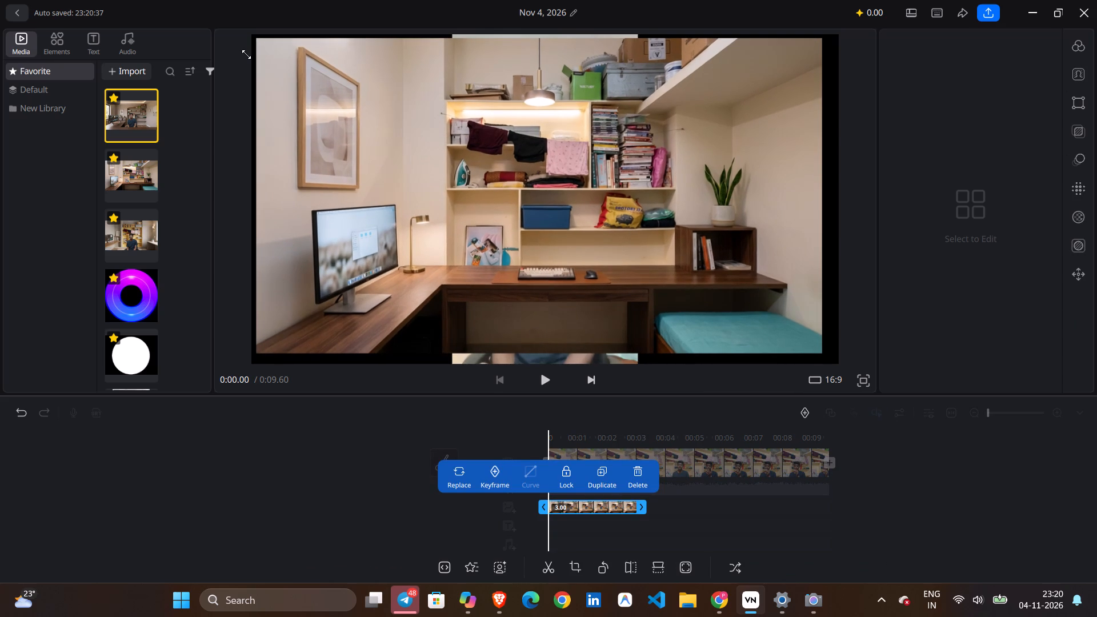
drag(246, 54, 241, 56)
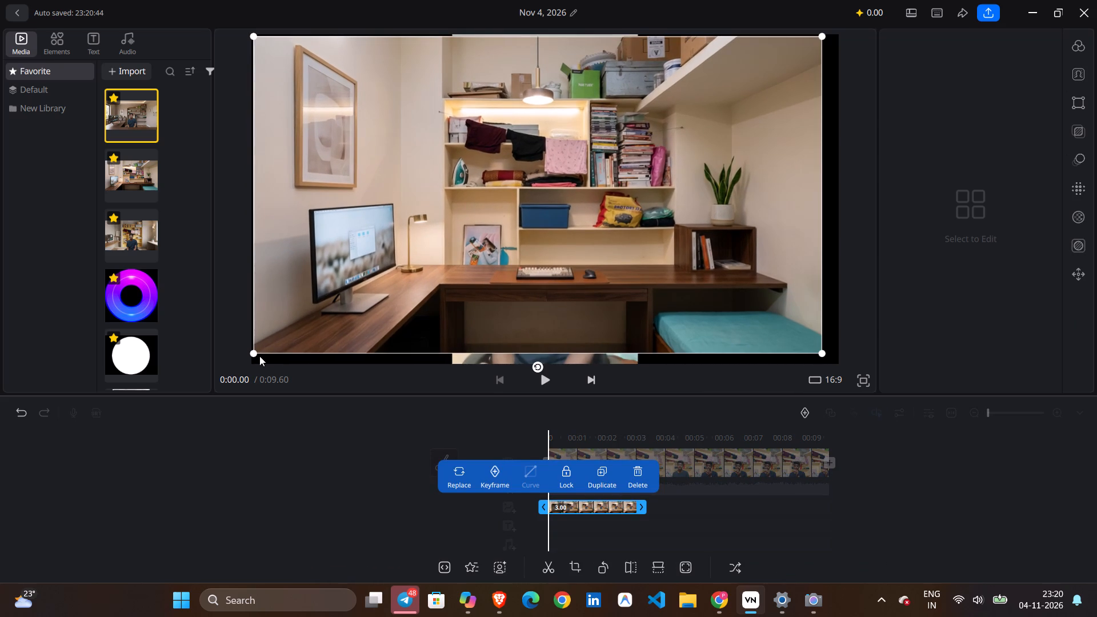
drag(253, 352, 255, 366)
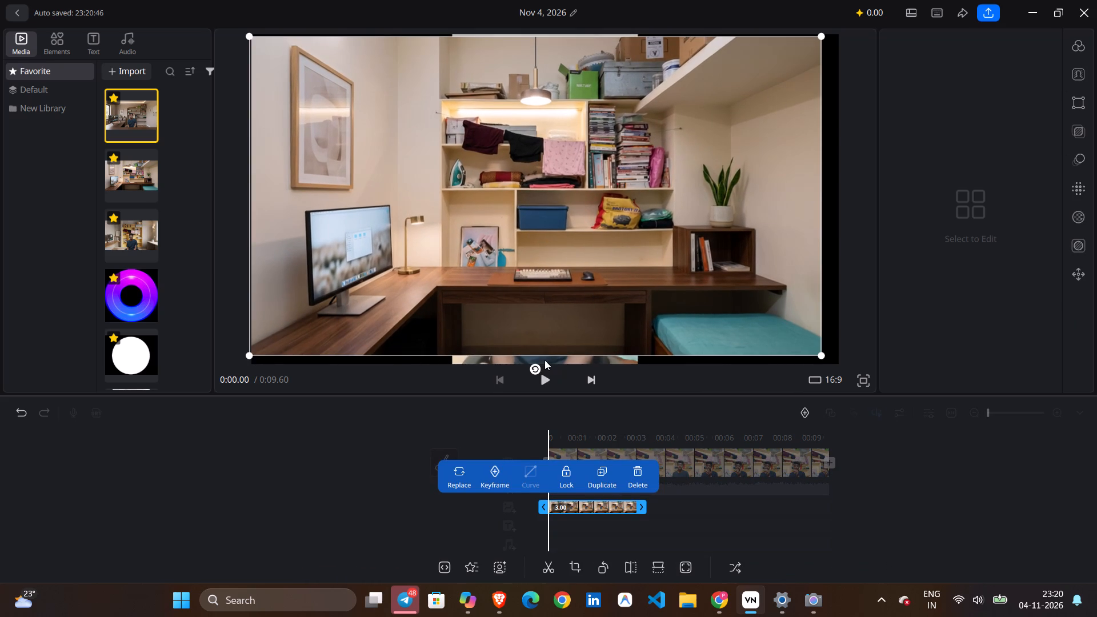
drag(592, 239, 594, 250)
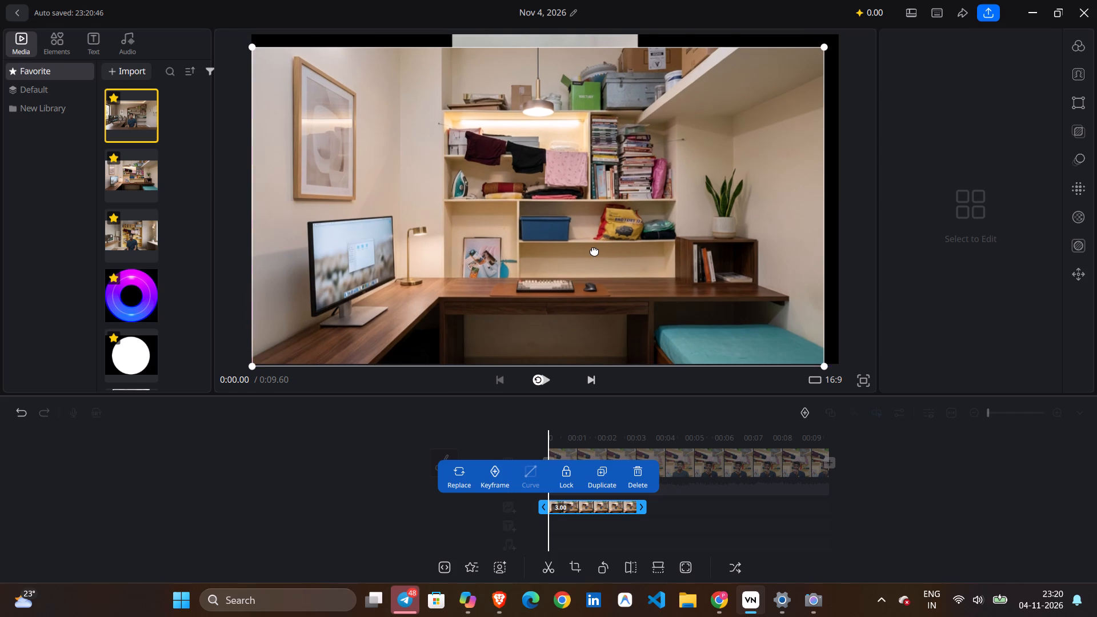
drag(824, 364, 833, 363)
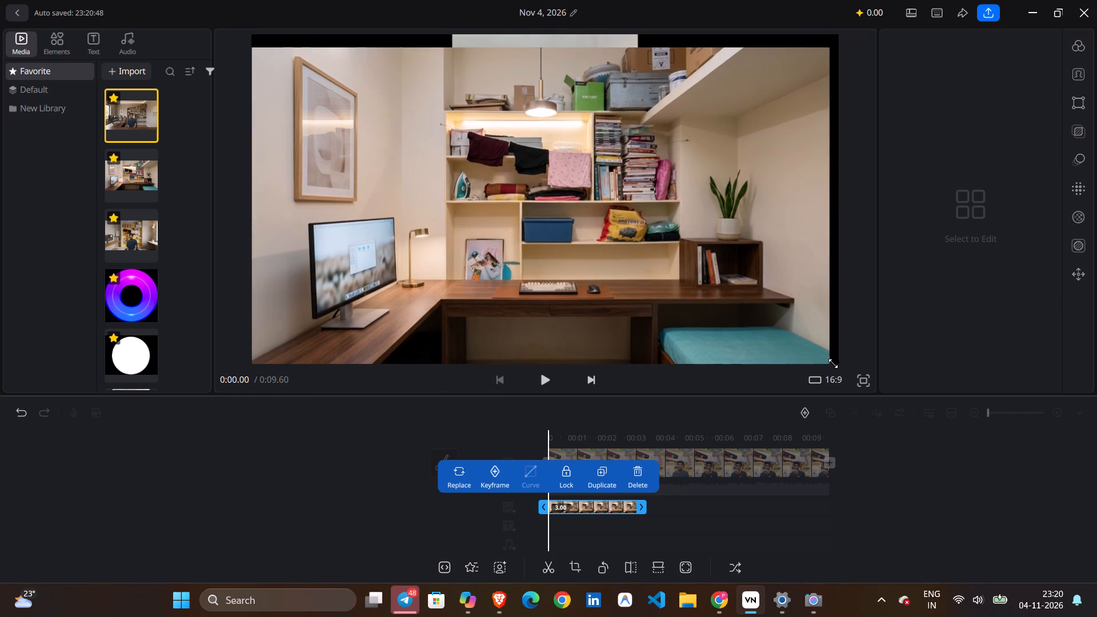
drag(833, 363, 846, 359)
Enlarge and nudge the room image overlay until it covers the whole 16:9 frame without black edges.
drag(632, 209, 636, 200)
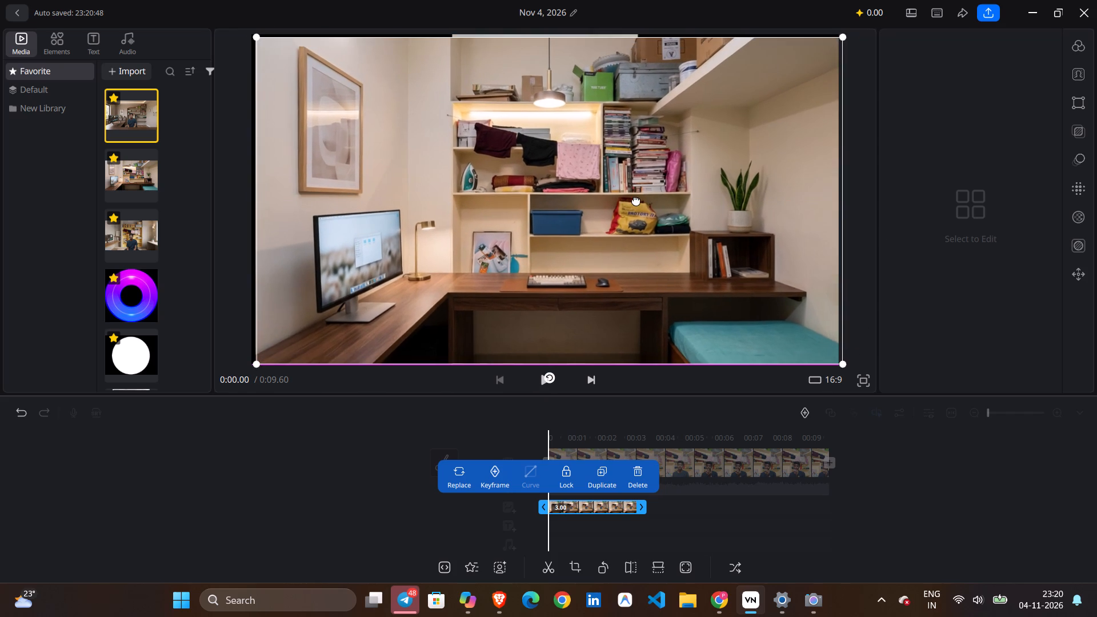
drag(636, 200, 634, 196)
drag(839, 360, 841, 374)
click(582, 213)
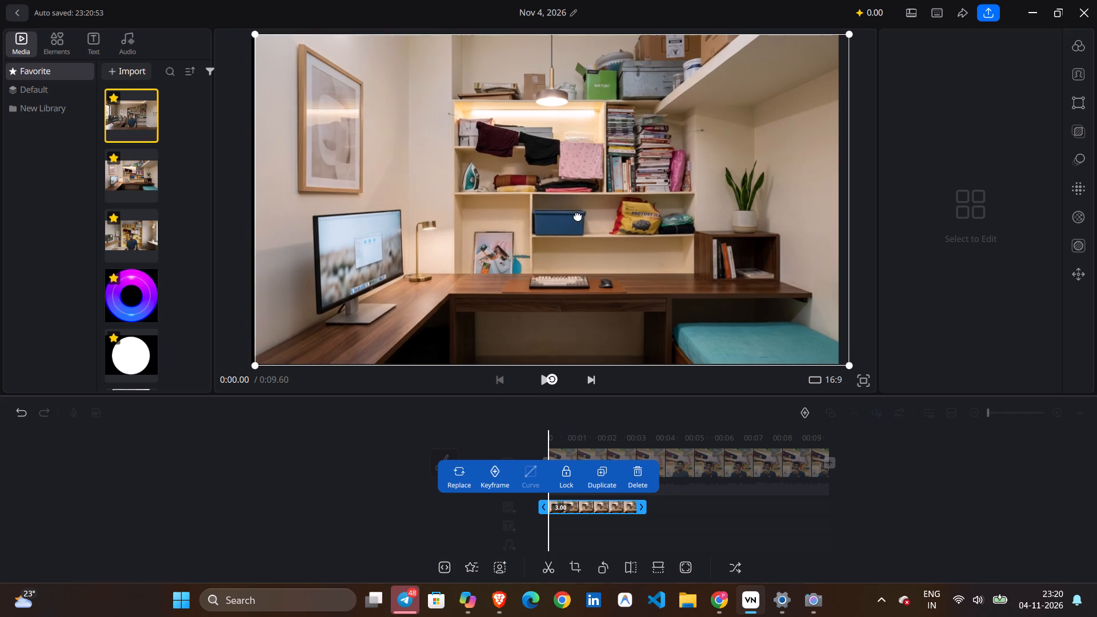
click(822, 347)
click(844, 370)
click(767, 310)
drag(847, 366, 862, 369)
drag(737, 308, 741, 307)
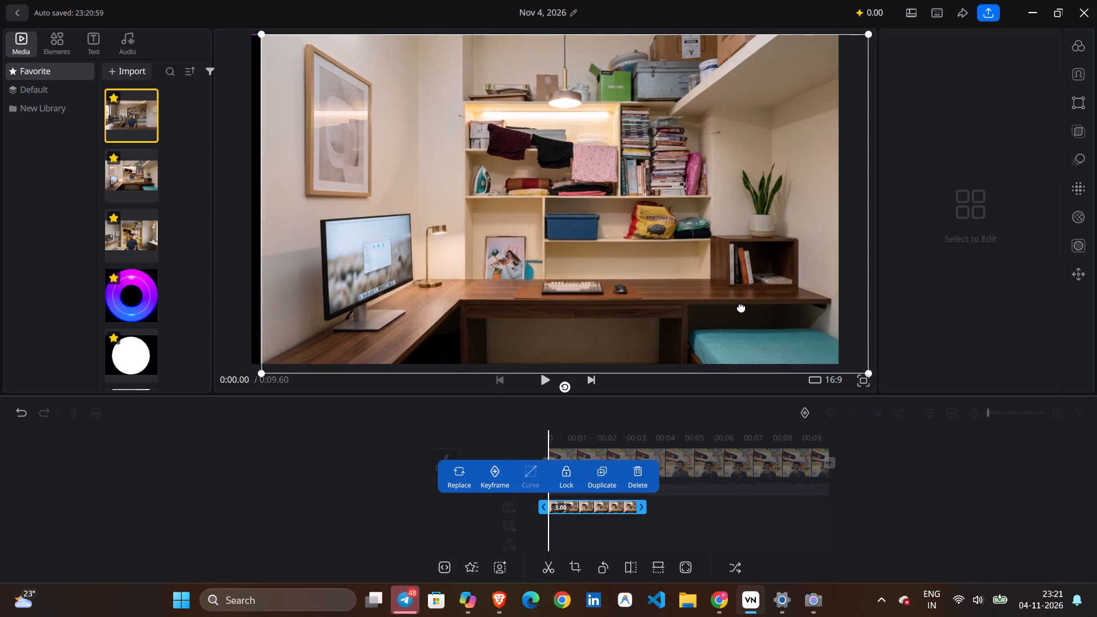
drag(741, 307, 736, 300)
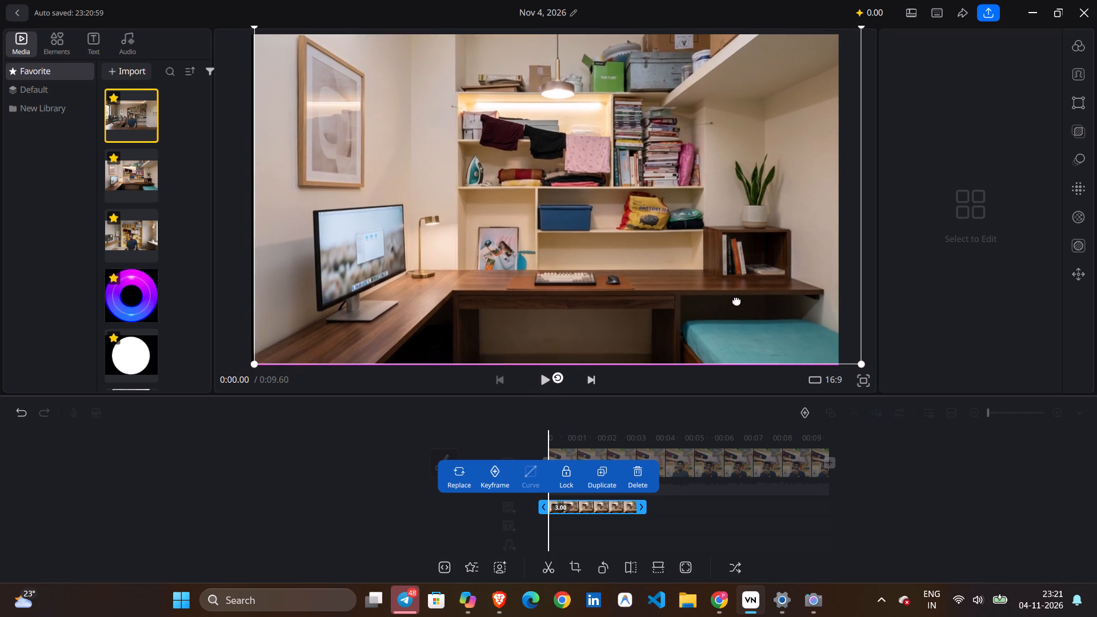
drag(736, 300, 734, 302)
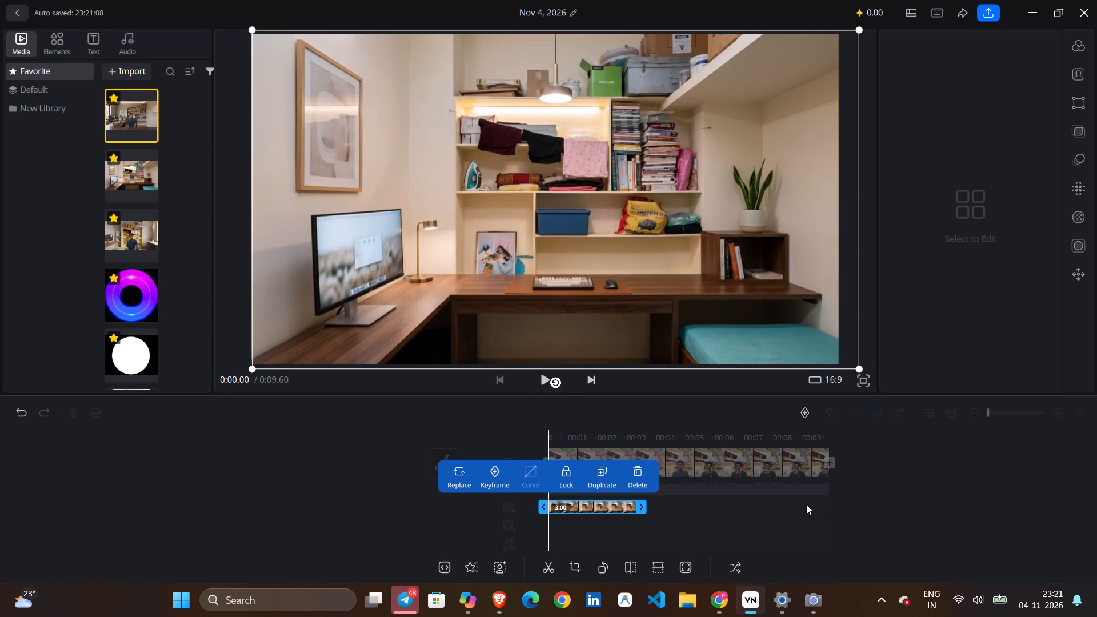
Move the portrait video from the main track to the overlay track, in front of the room image.
click(926, 438)
click(888, 568)
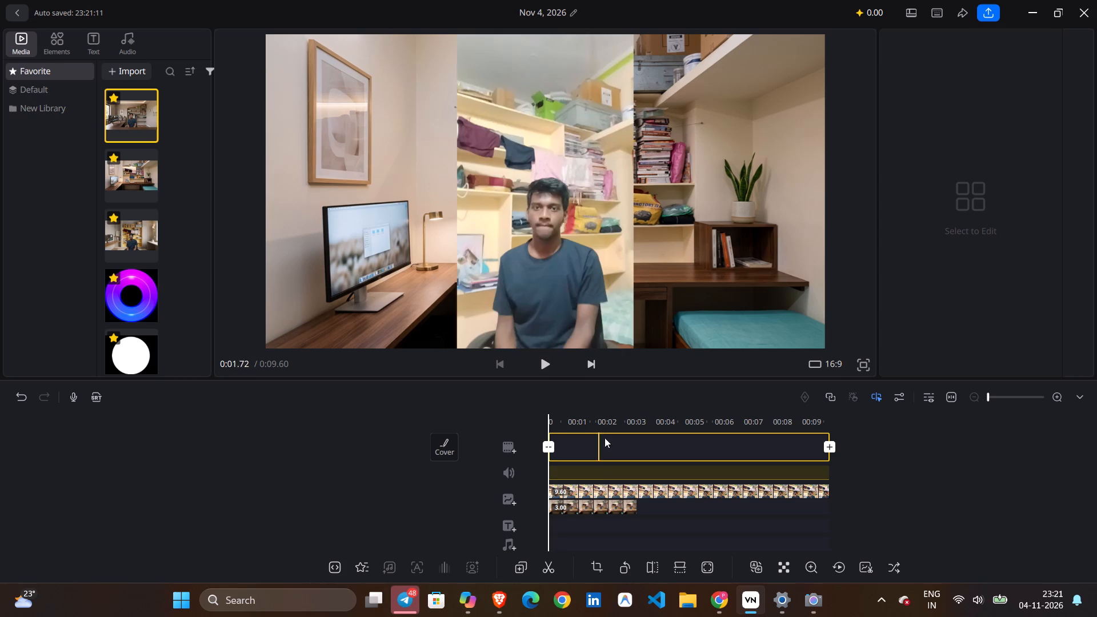
Apply Cutout to the portrait video overlay so only the person shows over the room image.
click(572, 299)
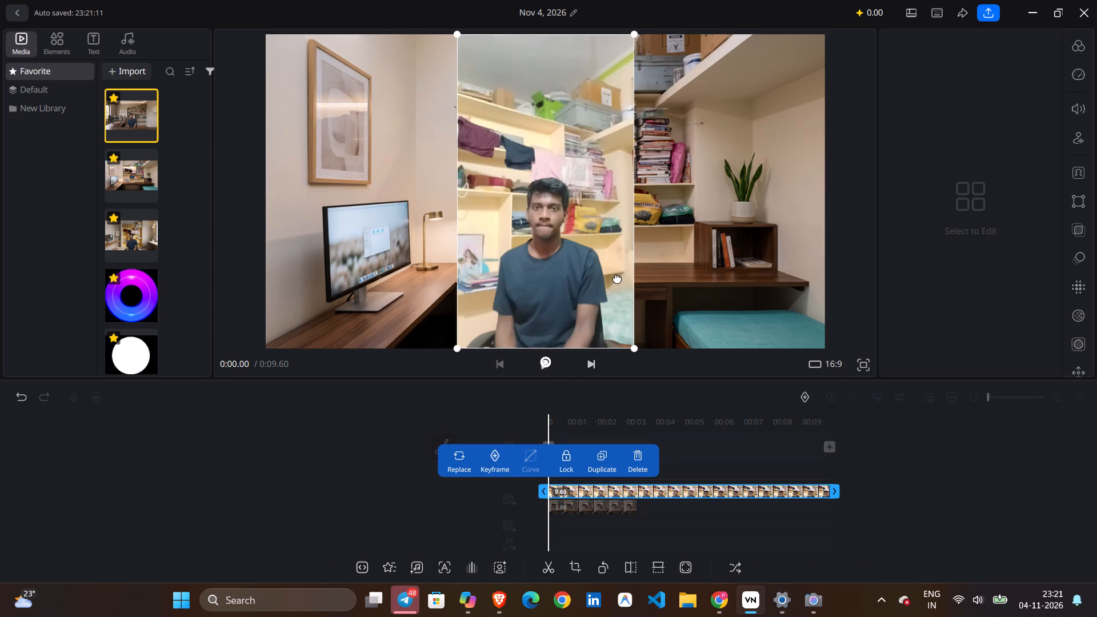
click(501, 569)
click(430, 438)
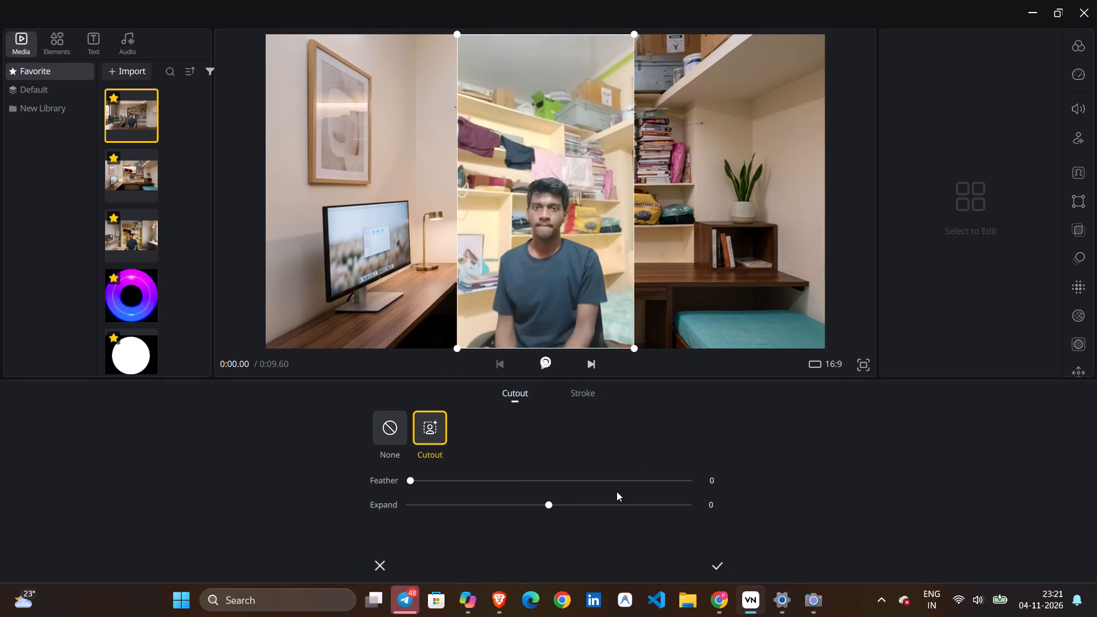
drag(444, 476, 487, 483)
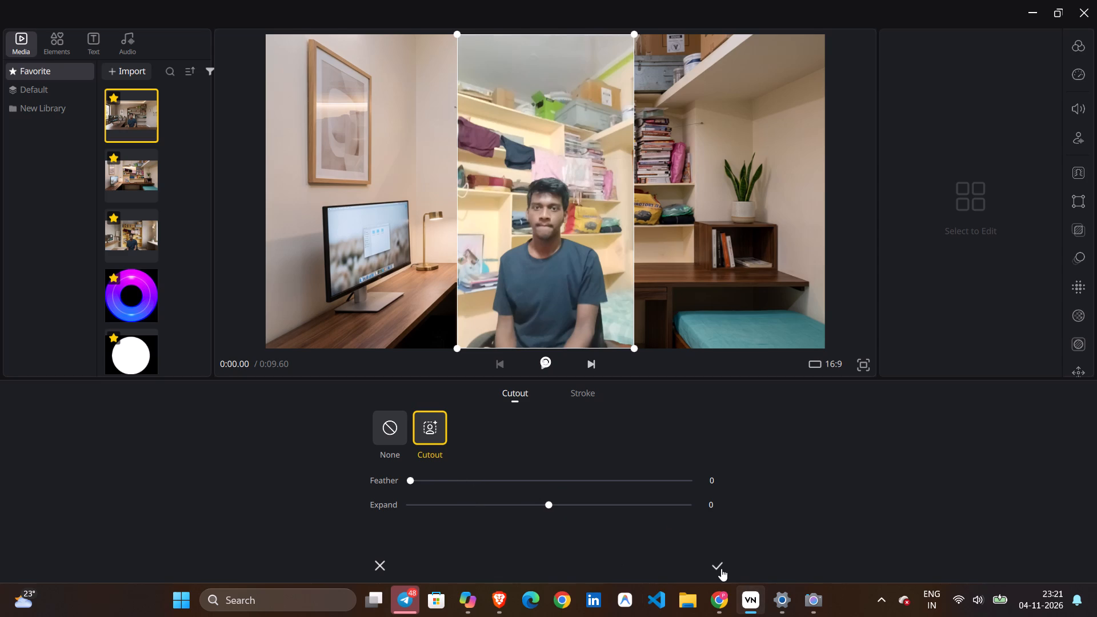
click(721, 568)
click(618, 487)
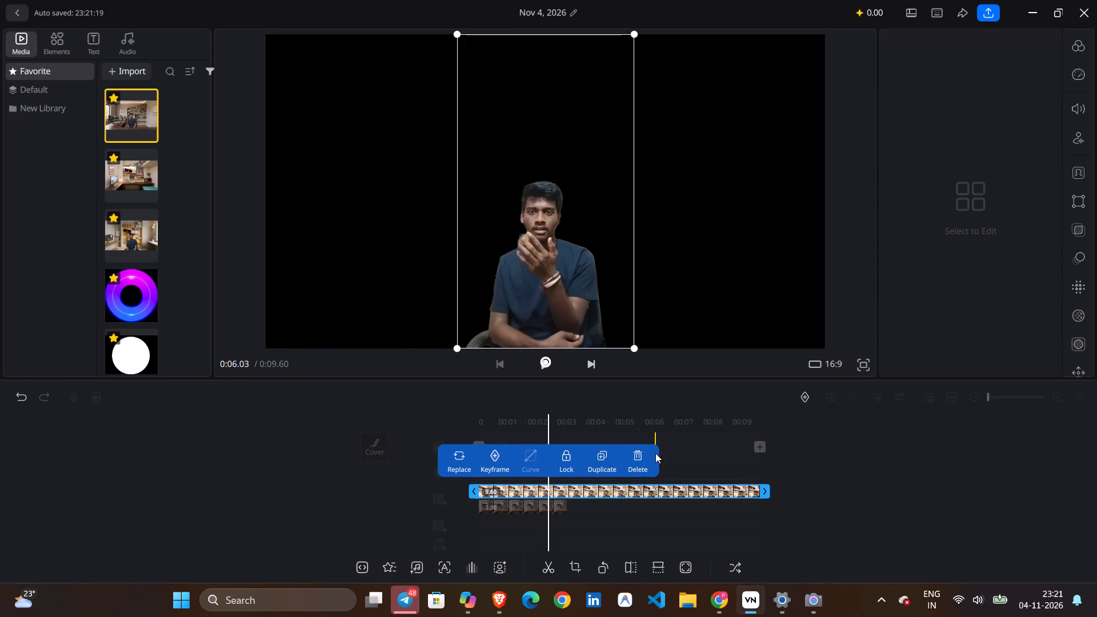
click(213, 497)
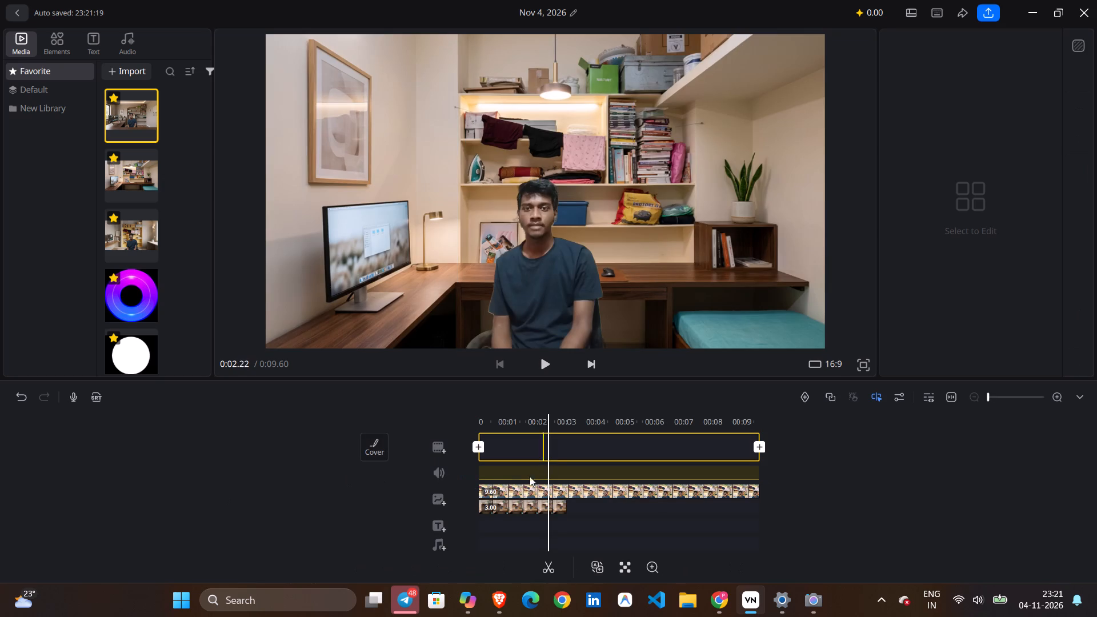
Extend the room image overlay to 9.60 s, matching the full length of the portrait video.
click(541, 366)
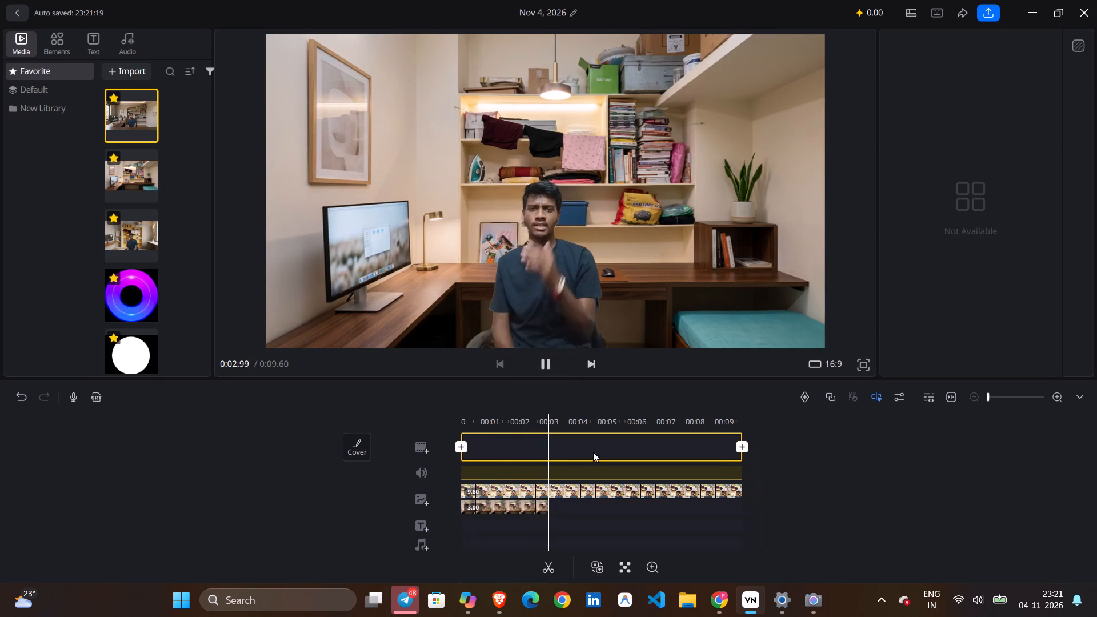
click(503, 438)
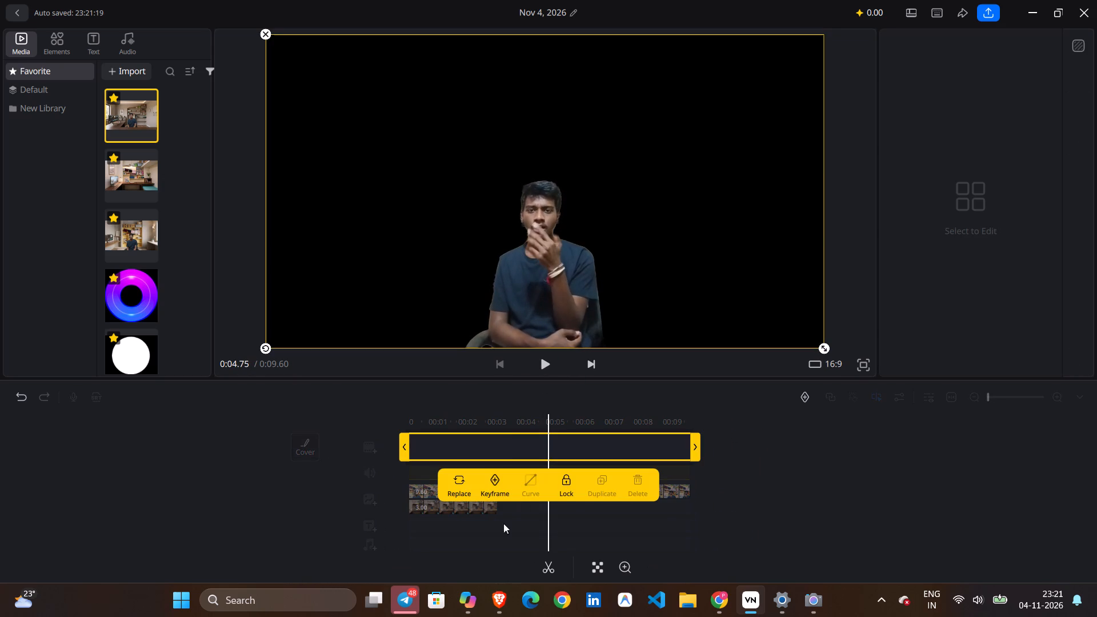
click(466, 511)
click(486, 506)
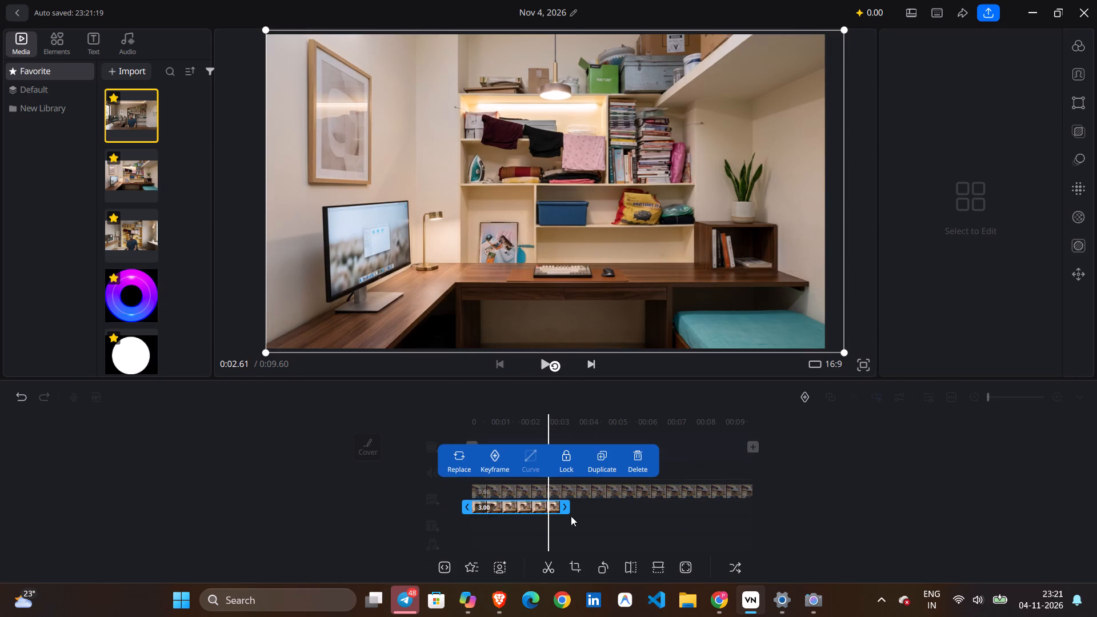
drag(567, 512, 761, 522)
Scrub and play the opening seconds of the composite to examine the cut-out person against the room background.
scroll(514, 498, right, 2)
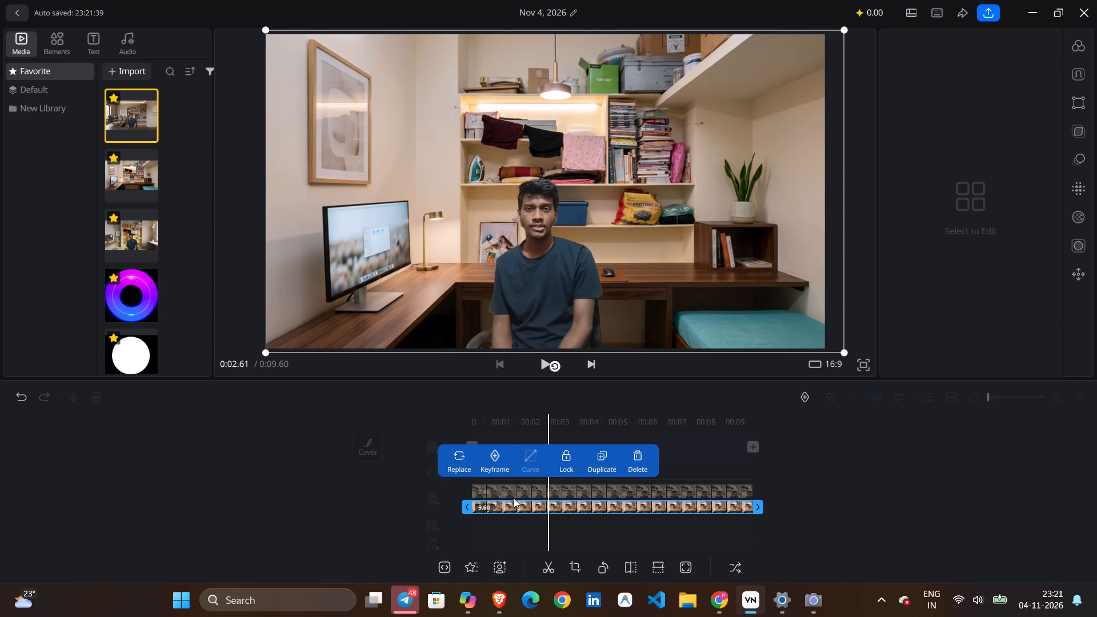
scroll(514, 498, right, 10)
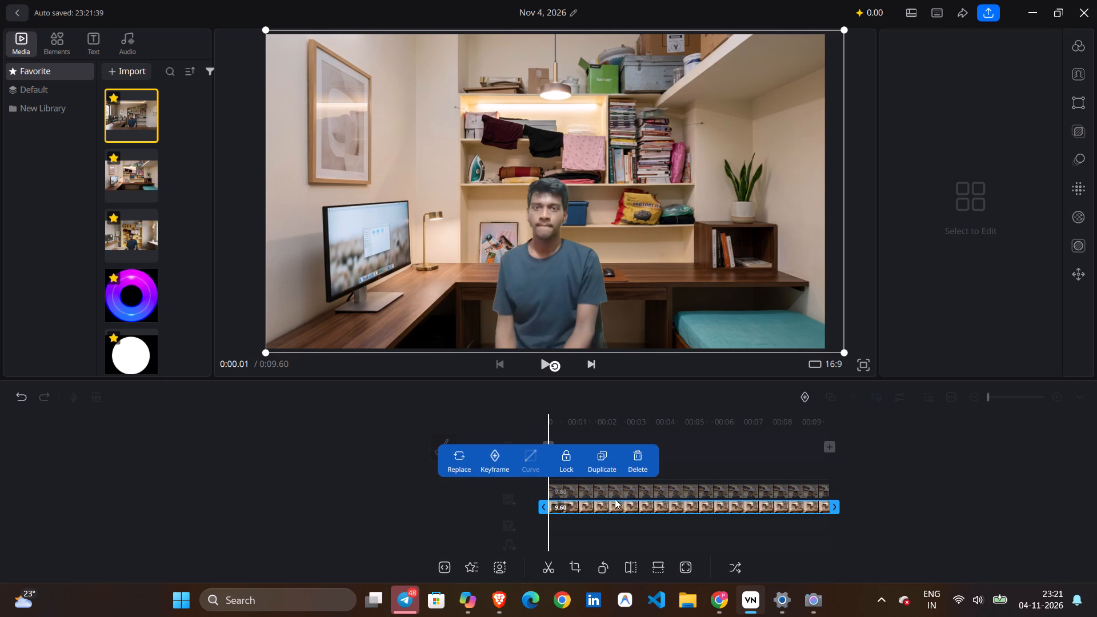
scroll(580, 527, right, 1)
click(589, 488)
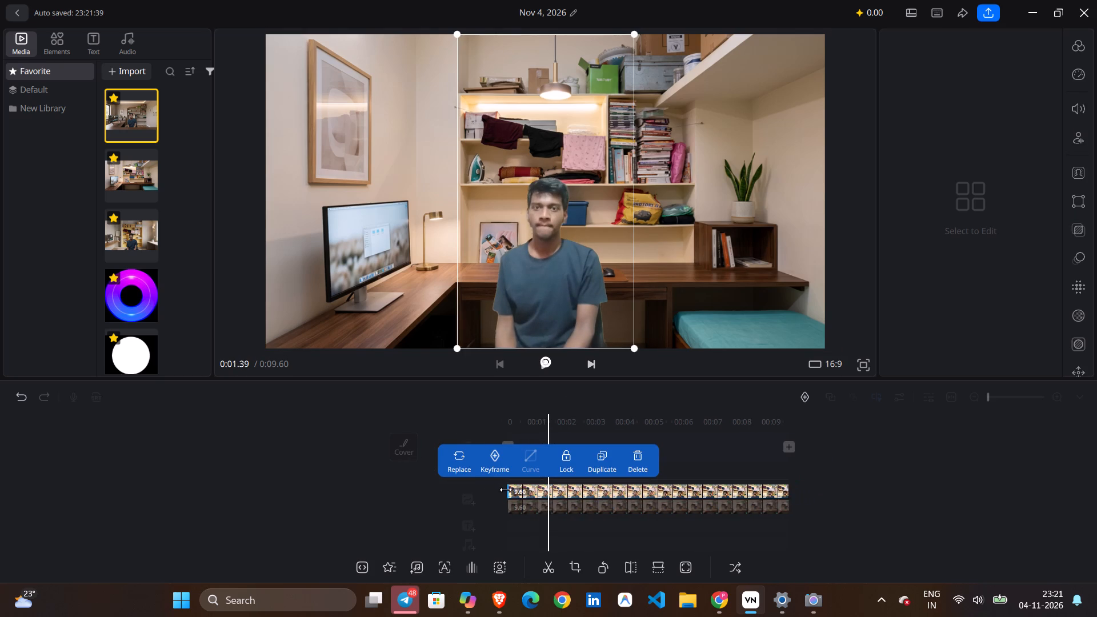
click(365, 490)
click(544, 372)
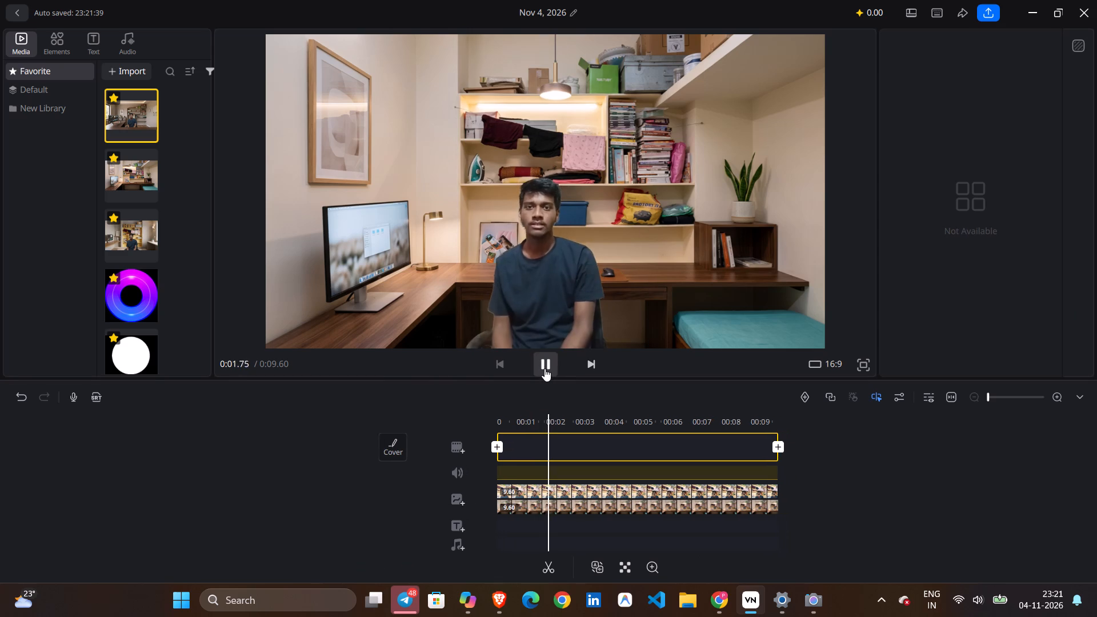
click(509, 491)
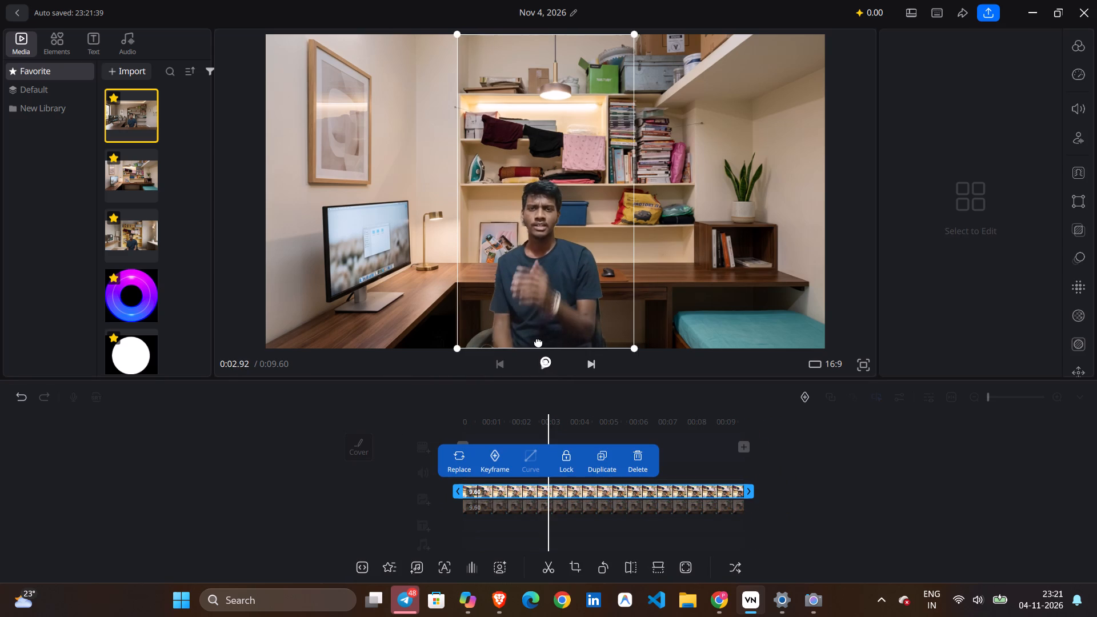
scroll(531, 495, right, 7)
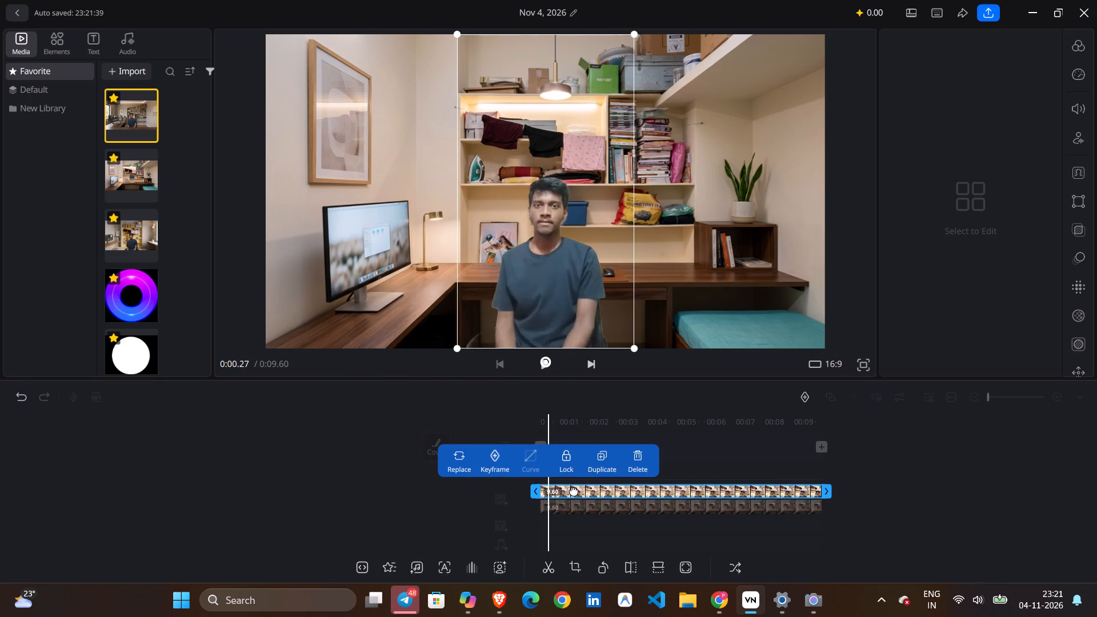
scroll(574, 490, right, 5)
scroll(574, 490, right, 17)
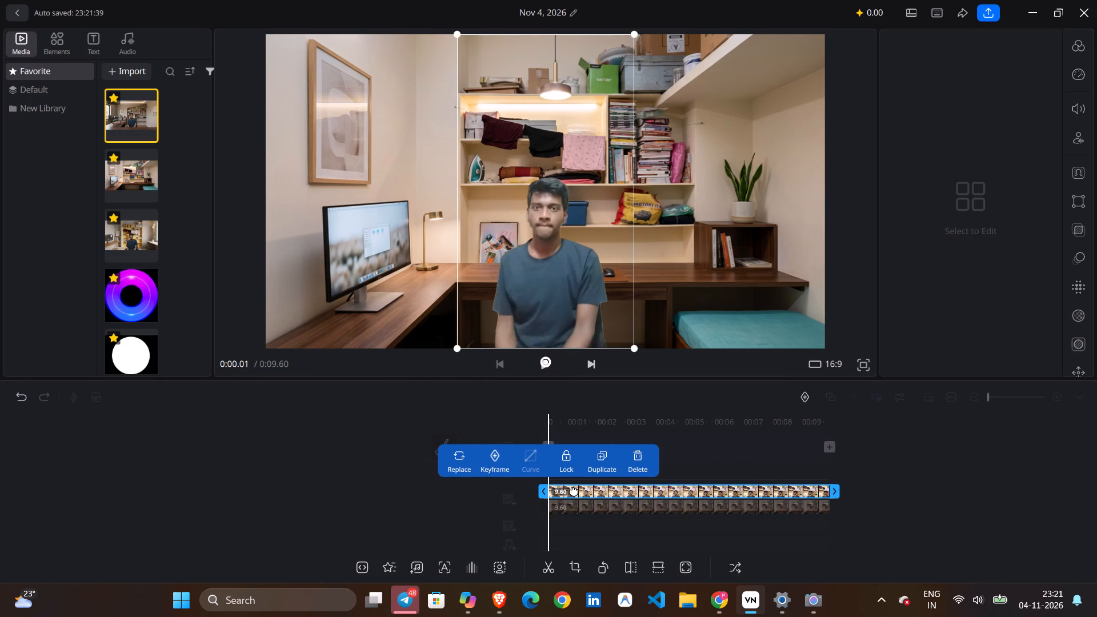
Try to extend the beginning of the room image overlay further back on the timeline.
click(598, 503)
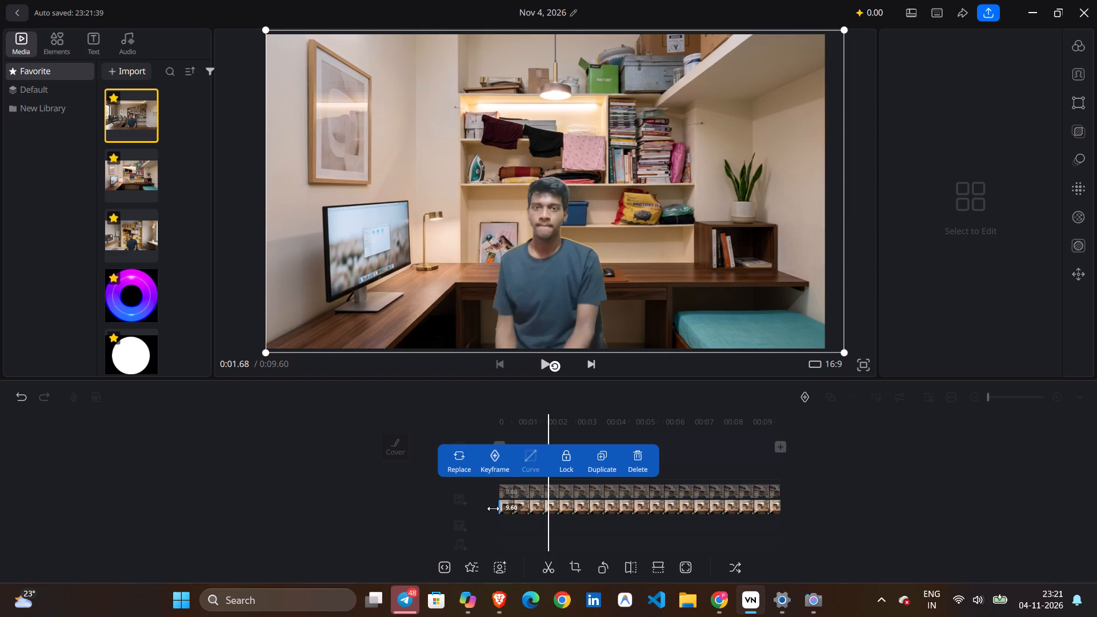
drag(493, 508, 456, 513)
Return to the start of the timeline and play the composite to check the person against the room background.
click(515, 490)
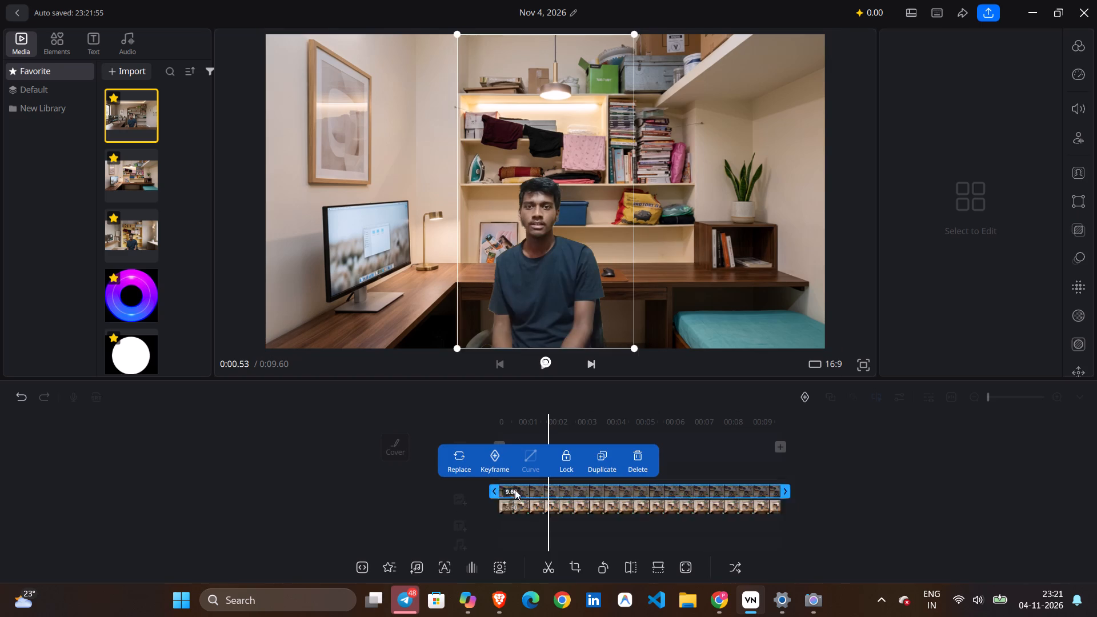
scroll(511, 428, right, 5)
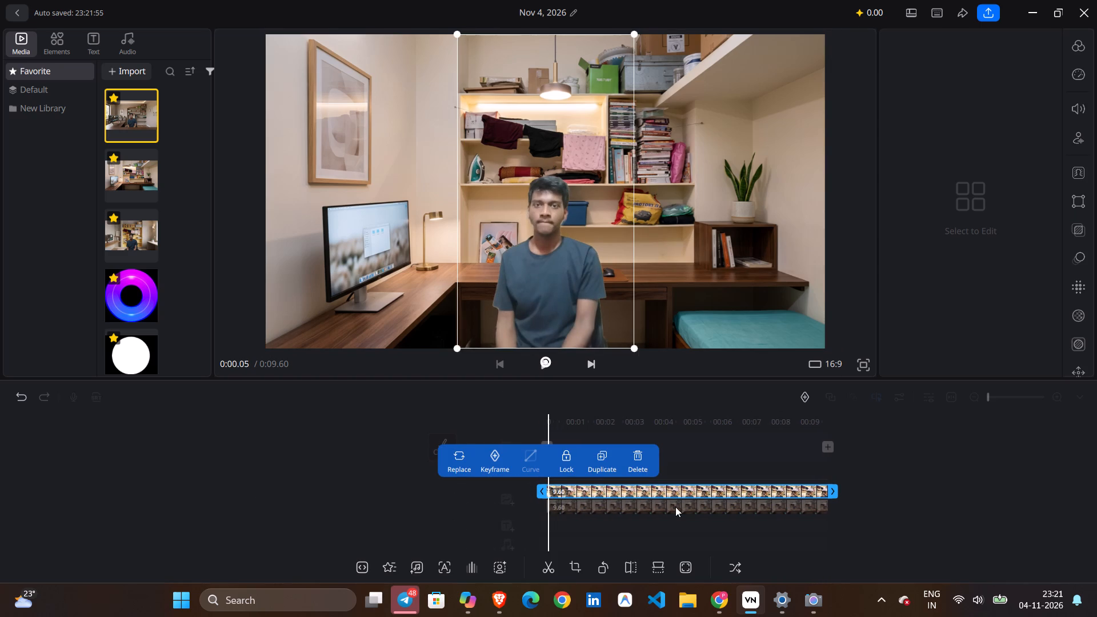
scroll(675, 507, right, 12)
click(143, 483)
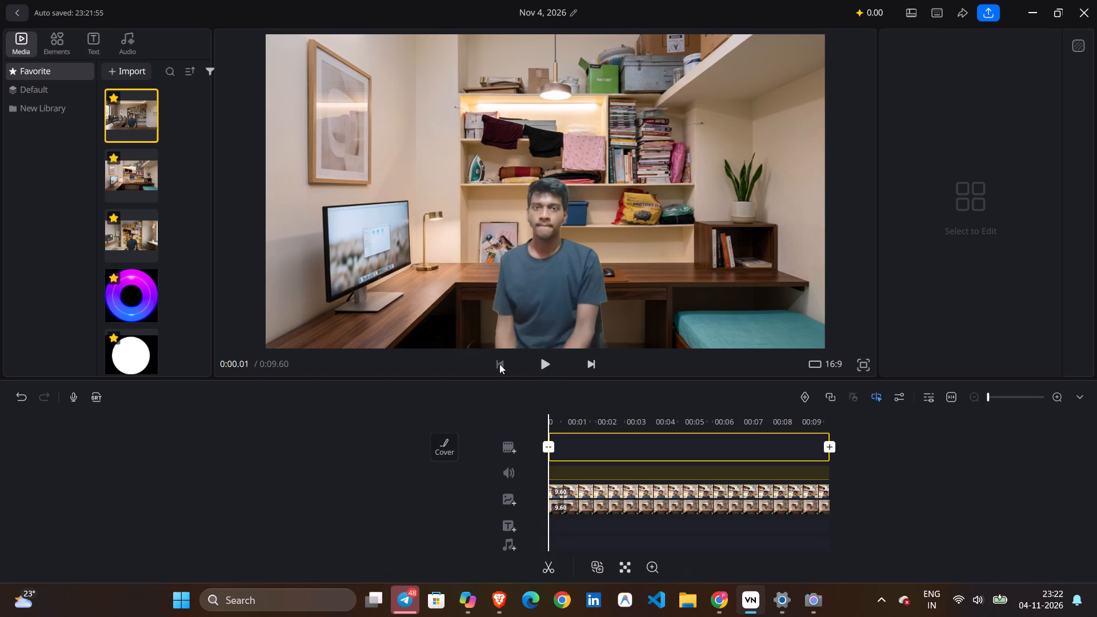
click(538, 360)
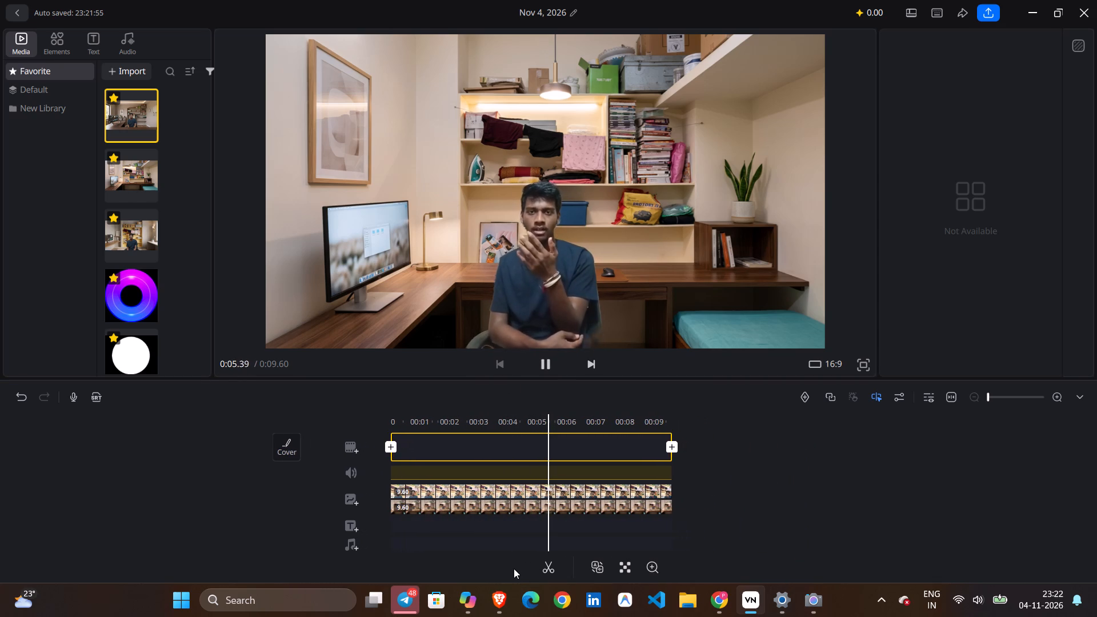
Mute the main track's original sound.
click(368, 467)
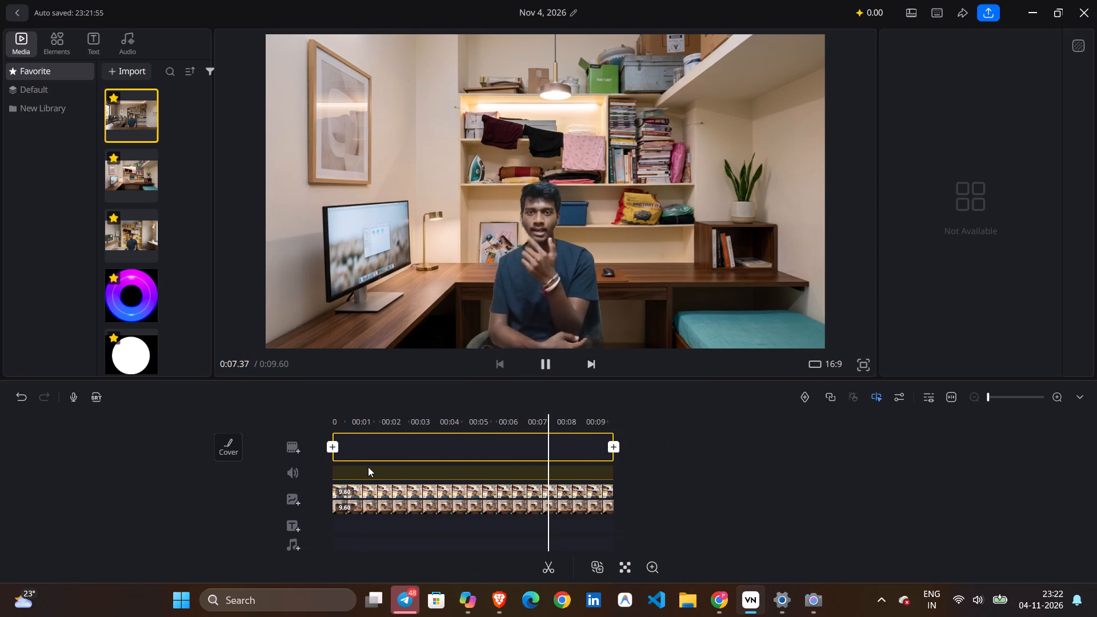
click(269, 473)
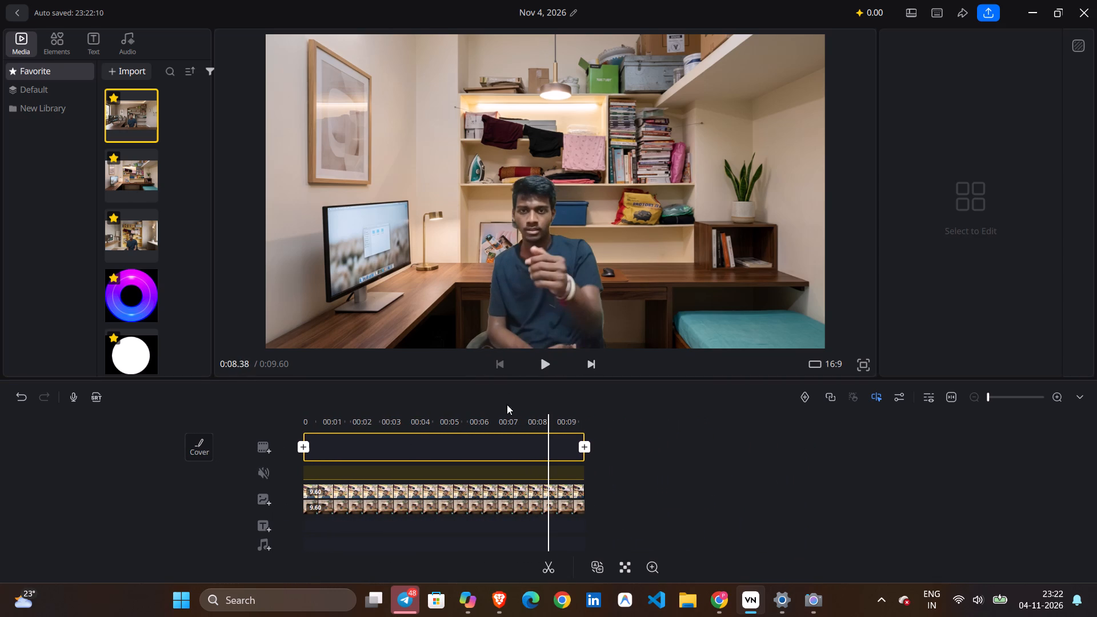
Play and scrub through both overlays to examine the cutout and background, including the closing seconds of the clip.
click(545, 358)
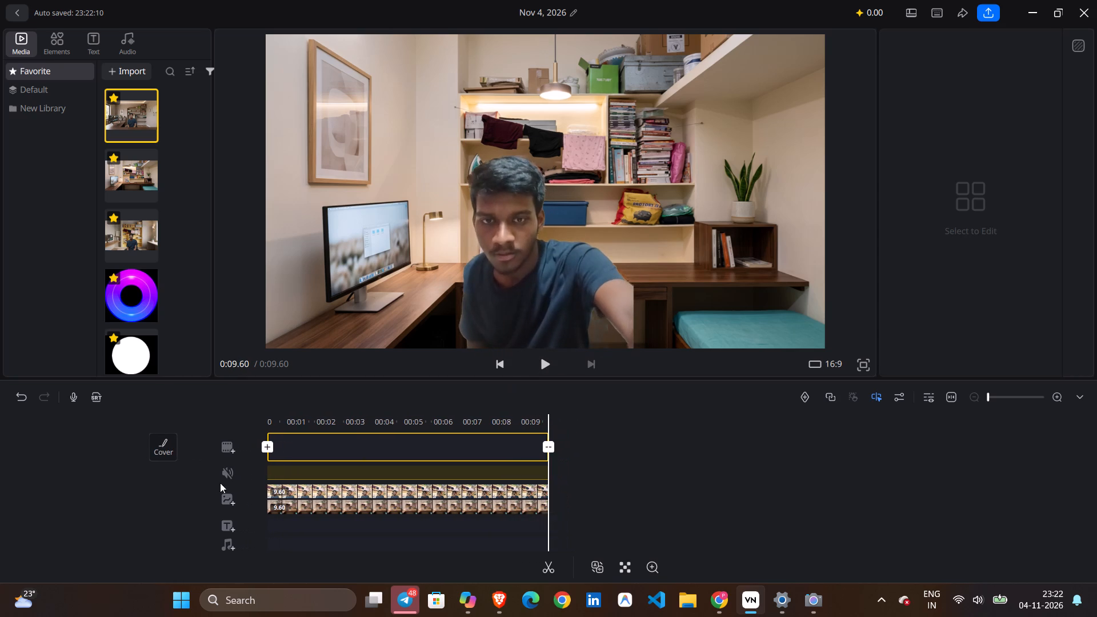
click(280, 464)
click(312, 483)
click(291, 491)
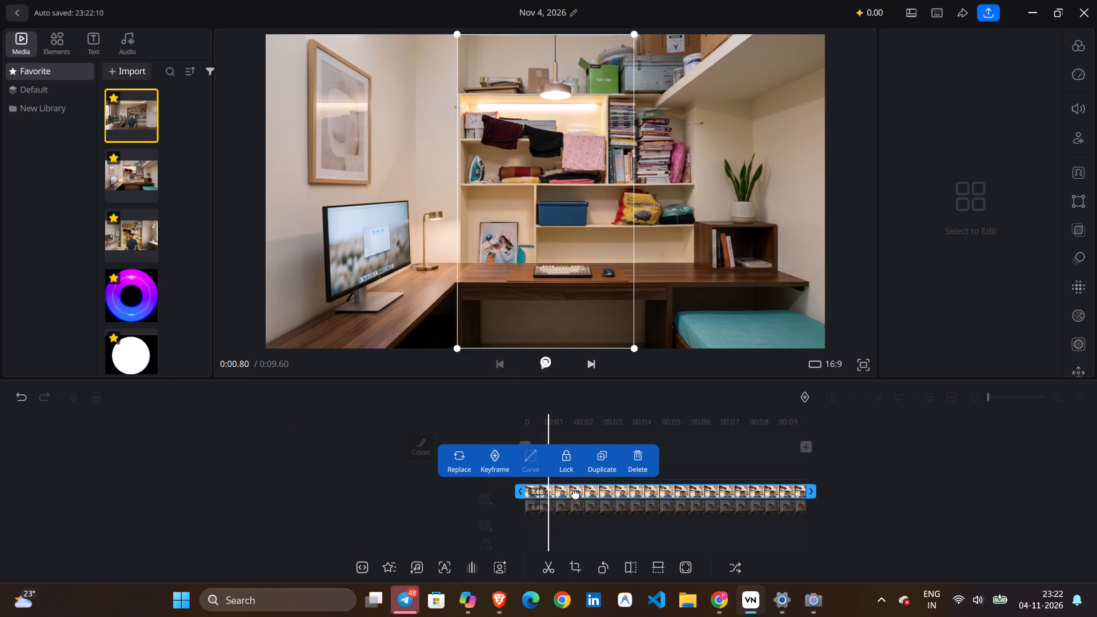
click(566, 513)
click(576, 499)
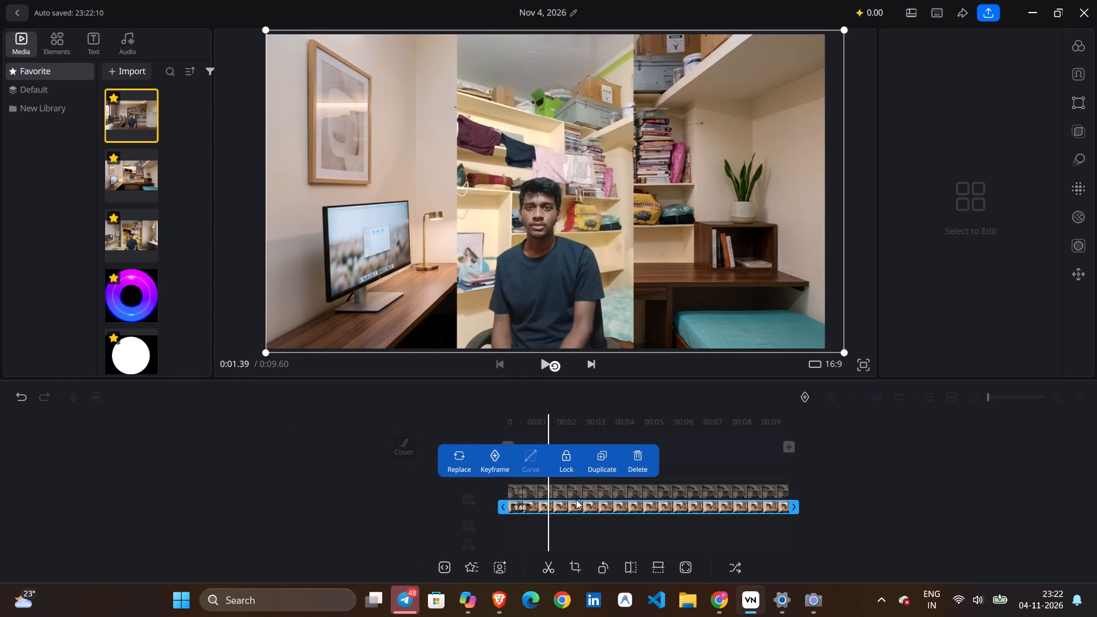
click(571, 508)
click(579, 490)
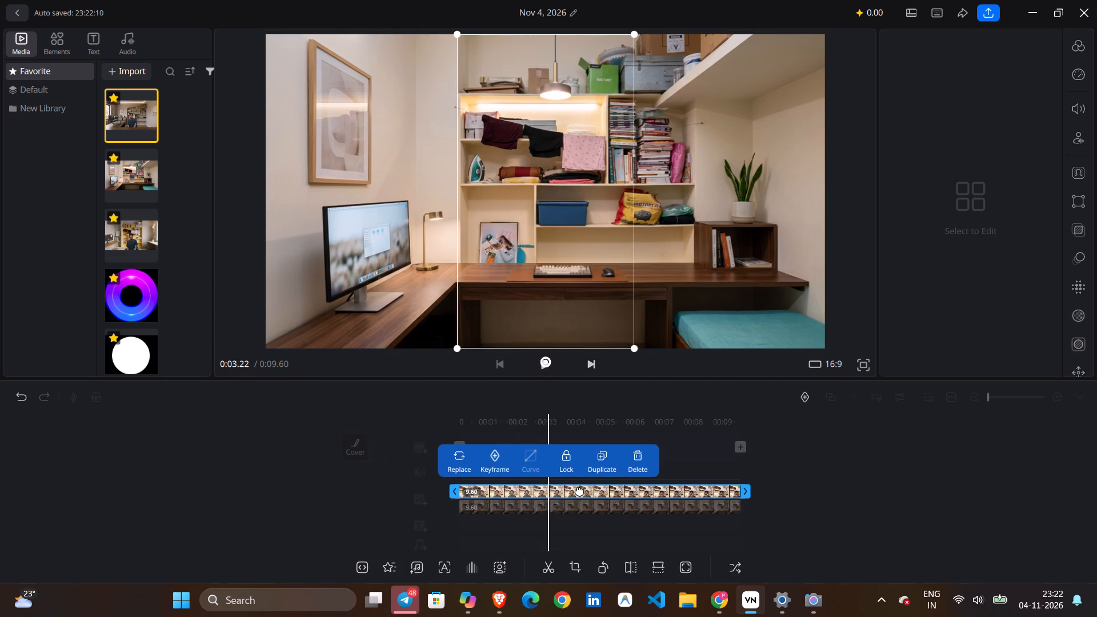
click(562, 507)
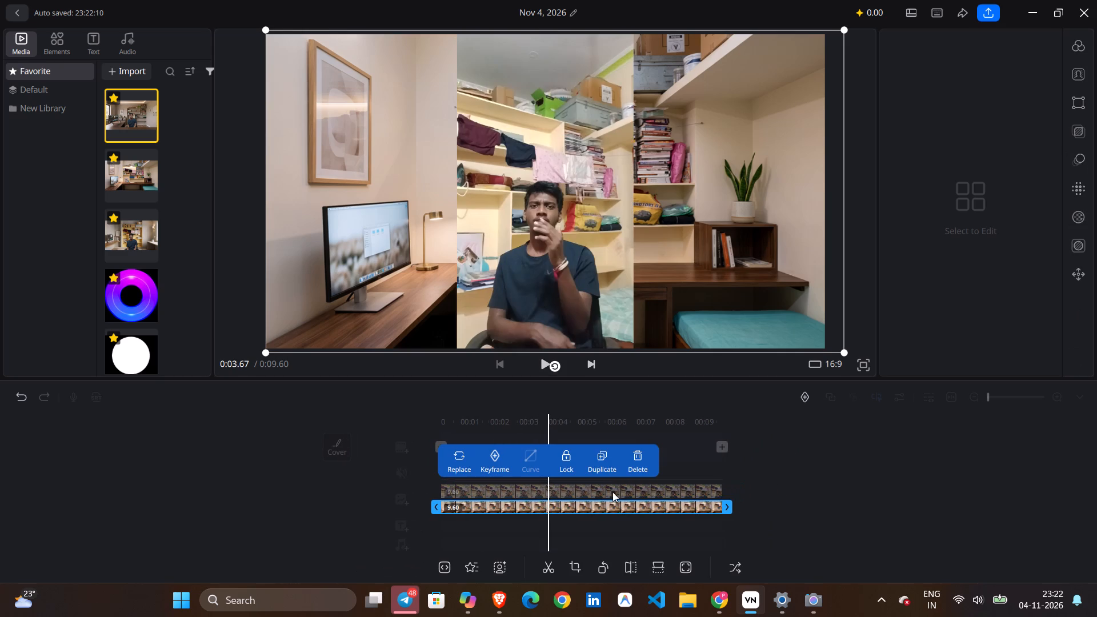
click(685, 457)
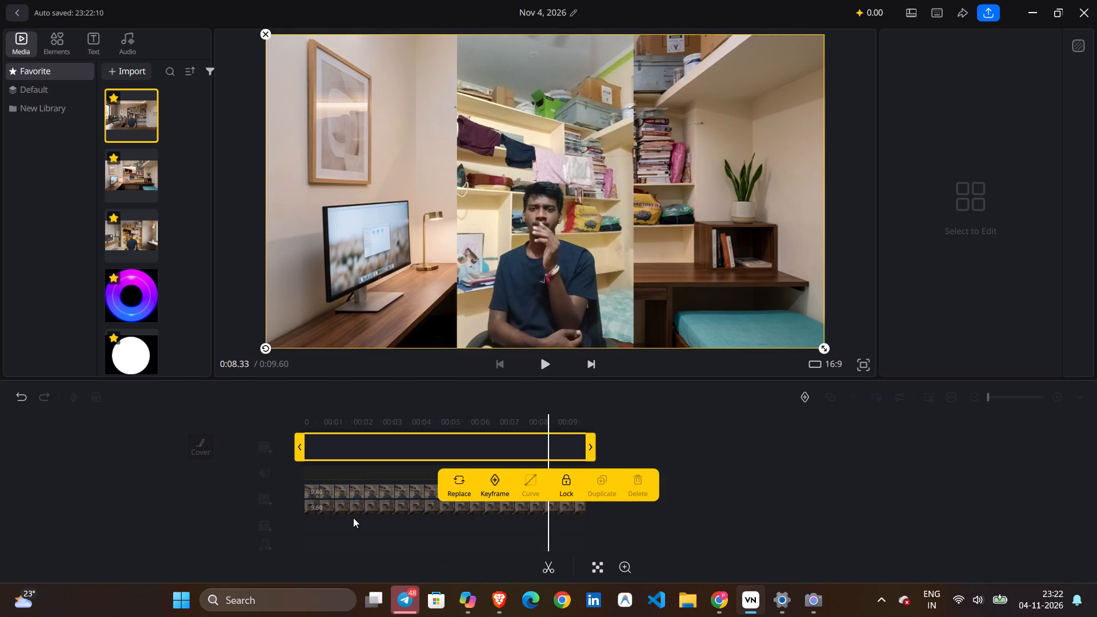
click(353, 518)
click(161, 528)
click(541, 368)
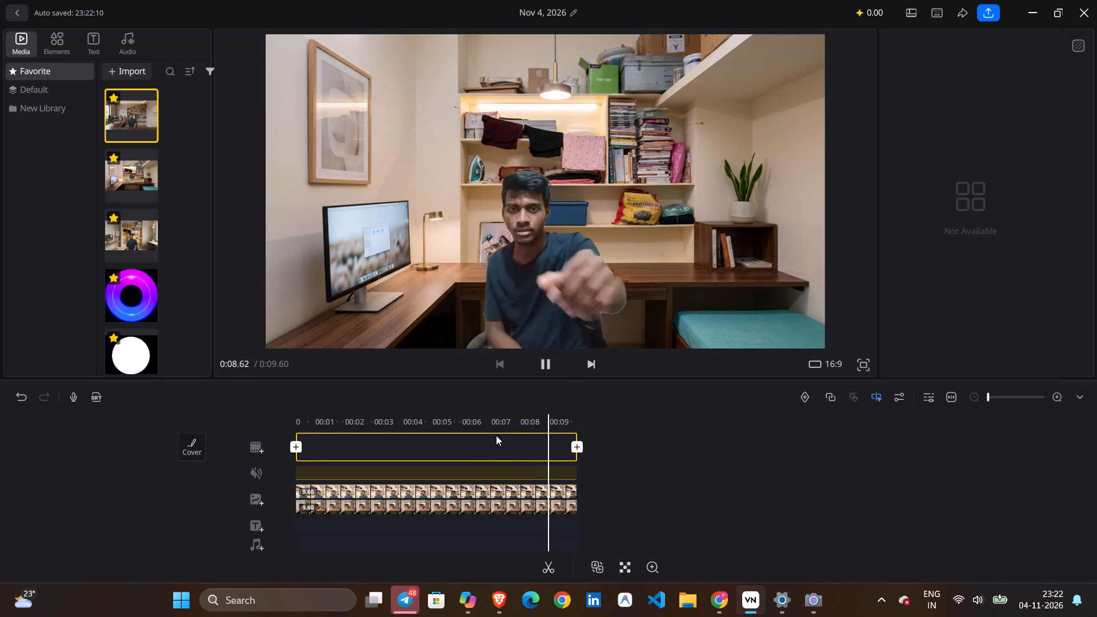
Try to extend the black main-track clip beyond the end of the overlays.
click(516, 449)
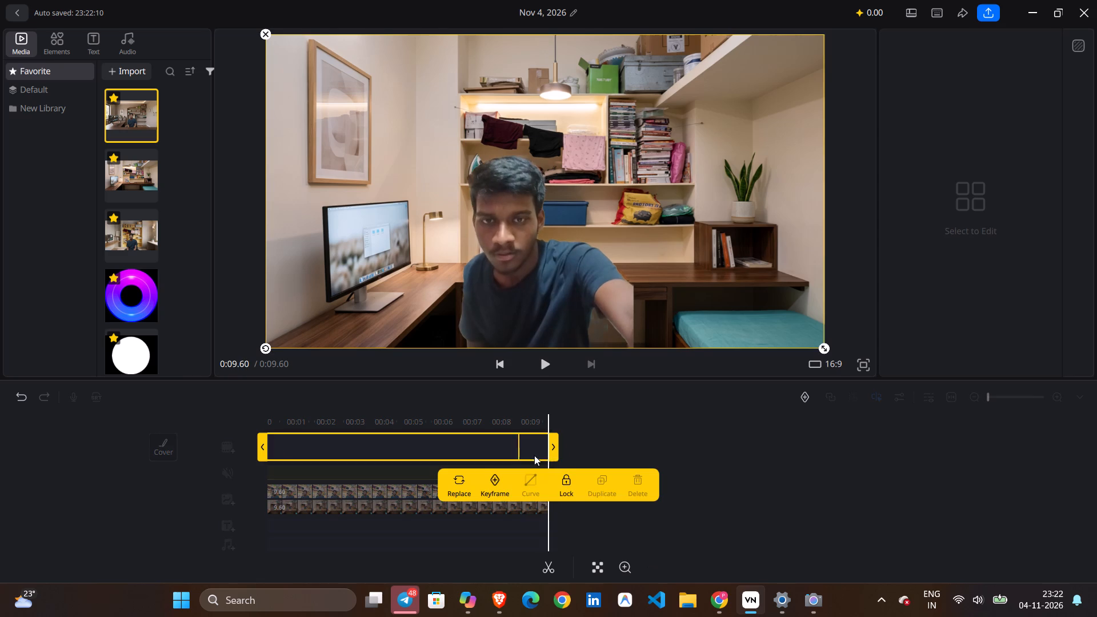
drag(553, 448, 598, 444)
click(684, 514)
Play the finished composite through to its end to review the cut-out person over the room background.
click(491, 501)
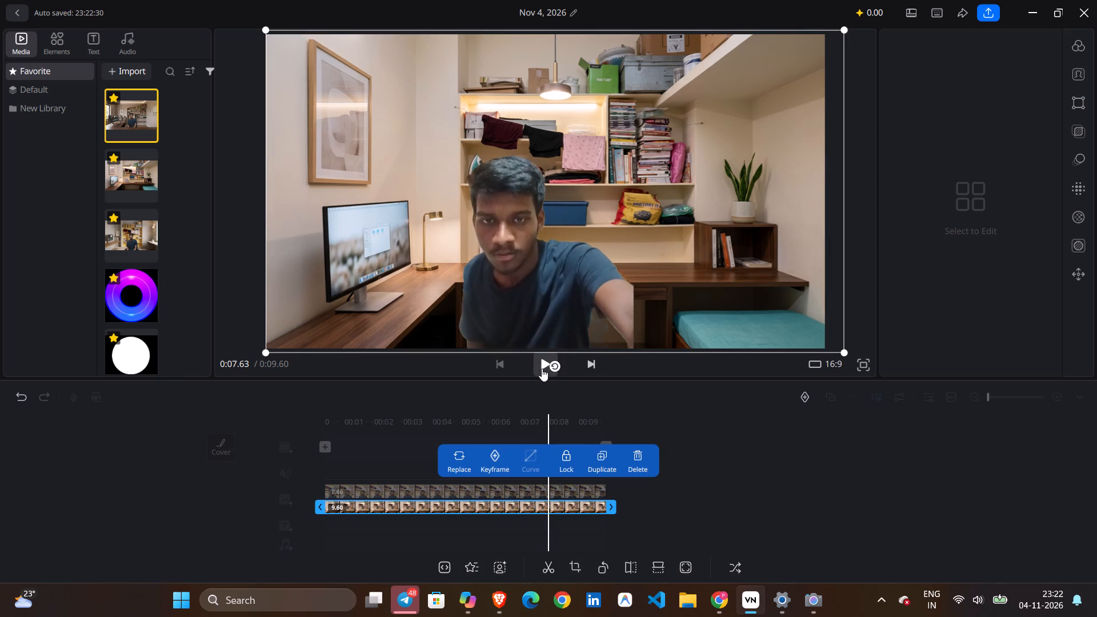
click(544, 368)
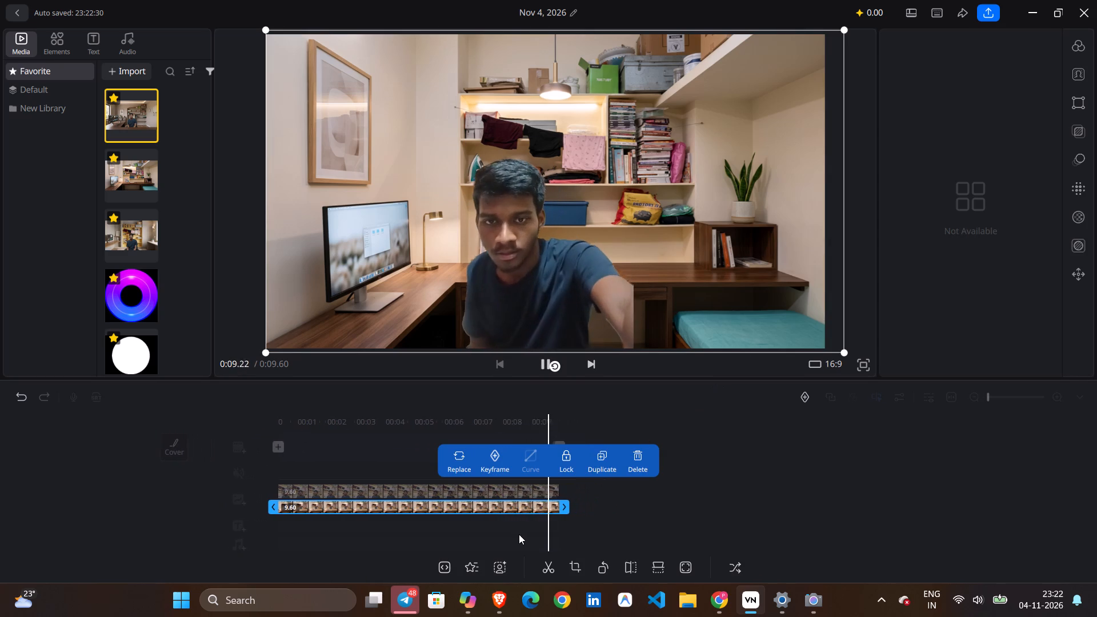
click(541, 362)
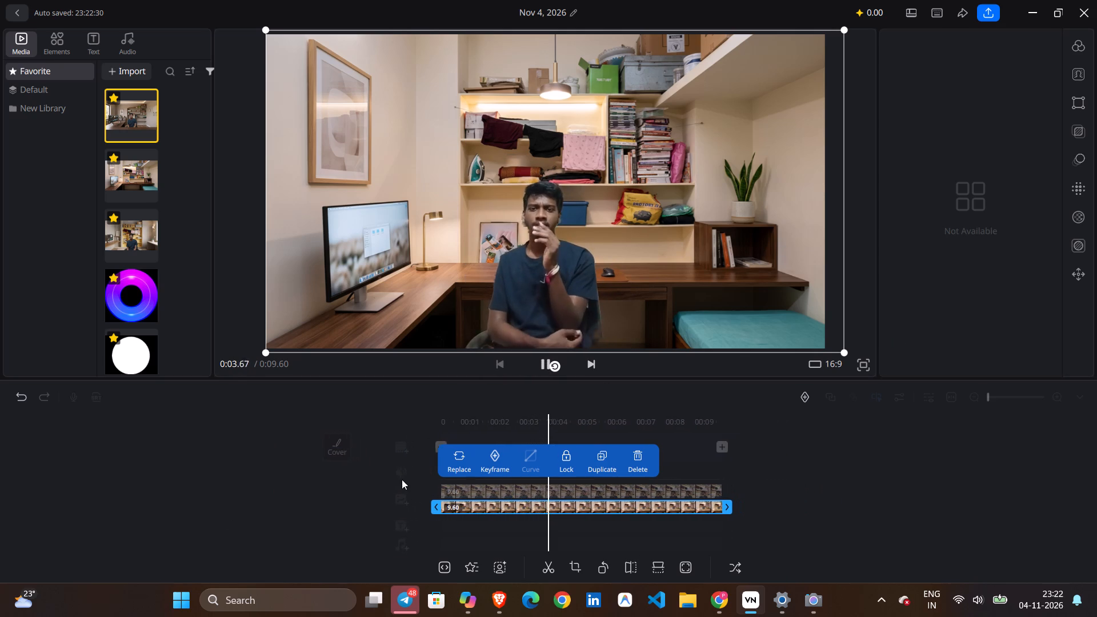
click(301, 523)
click(423, 466)
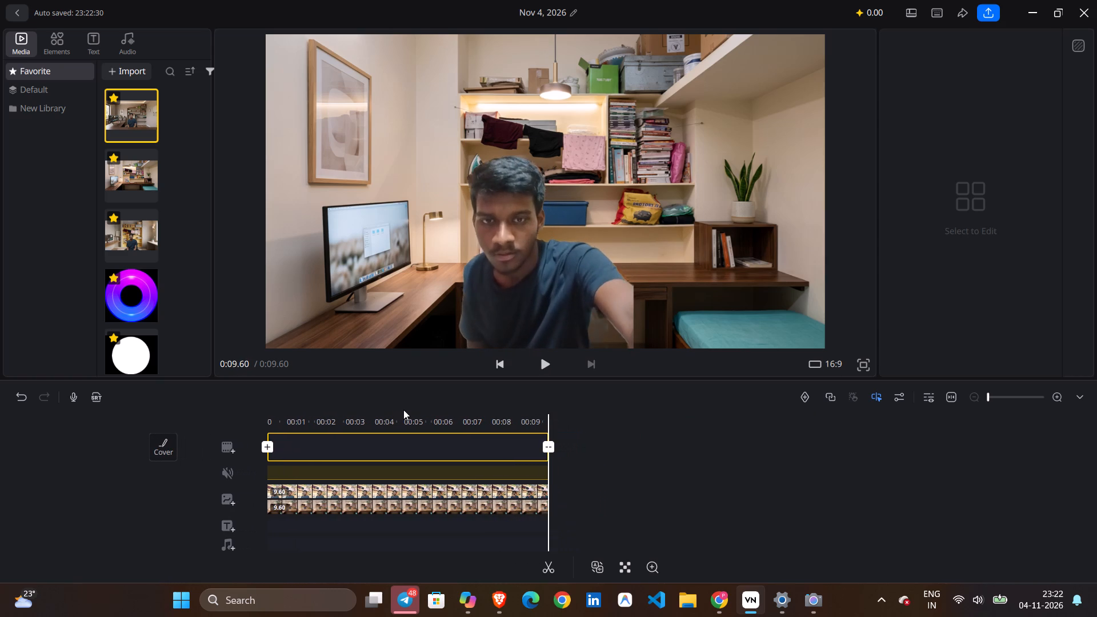
Scrub the finished composite from its end back to the first frame, examining the cut-out person against the room background.
scroll(681, 338, right, 8)
scroll(479, 496, right, 4)
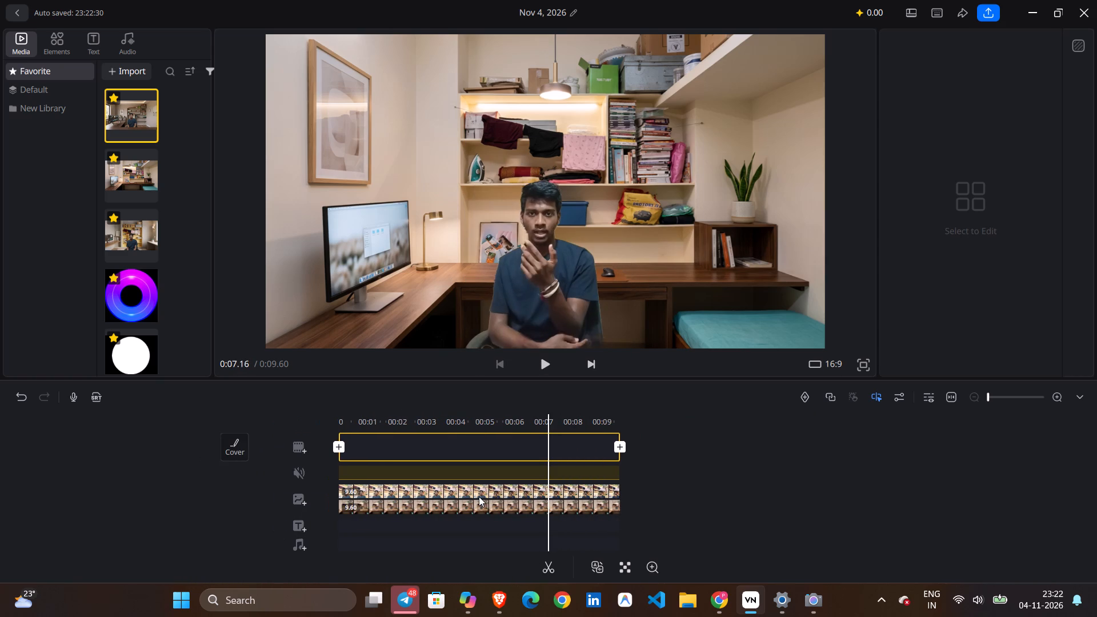
scroll(479, 496, right, 3)
scroll(479, 496, left, 1)
scroll(479, 496, right, 1)
scroll(479, 496, left, 1)
scroll(479, 496, right, 3)
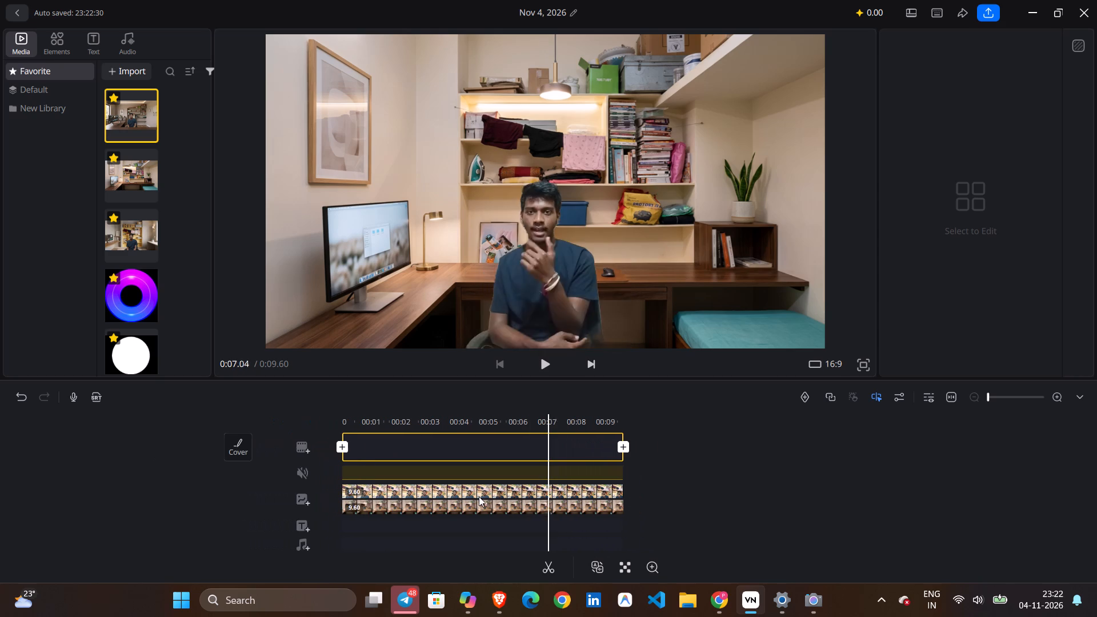
scroll(479, 496, right, 4)
scroll(479, 496, left, 1)
scroll(479, 496, right, 1)
scroll(479, 496, left, 1)
scroll(479, 496, right, 4)
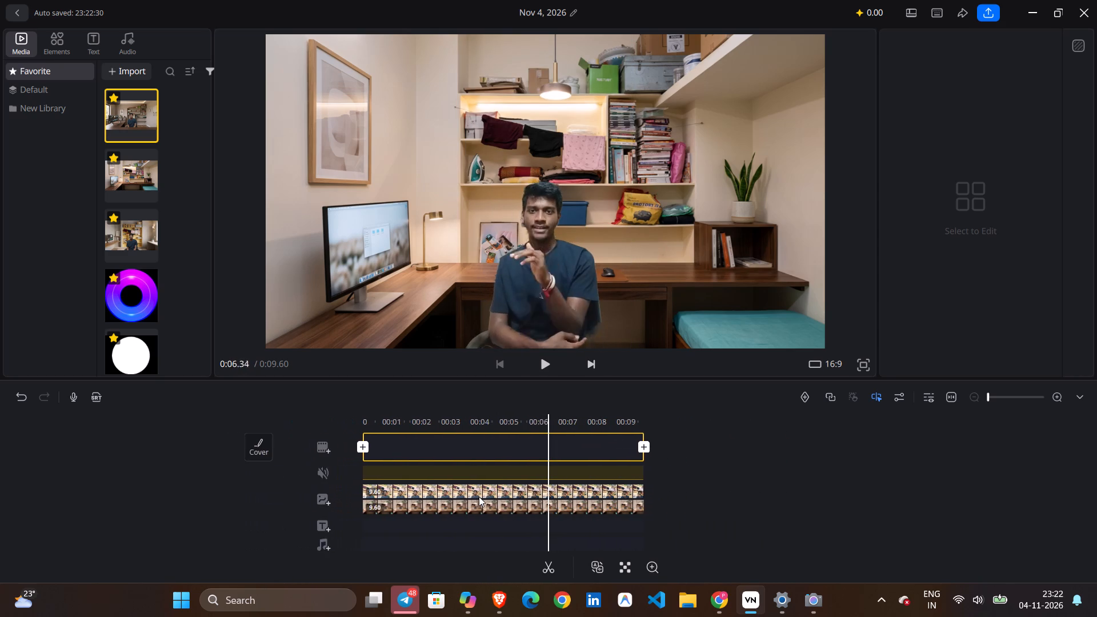
scroll(479, 496, right, 6)
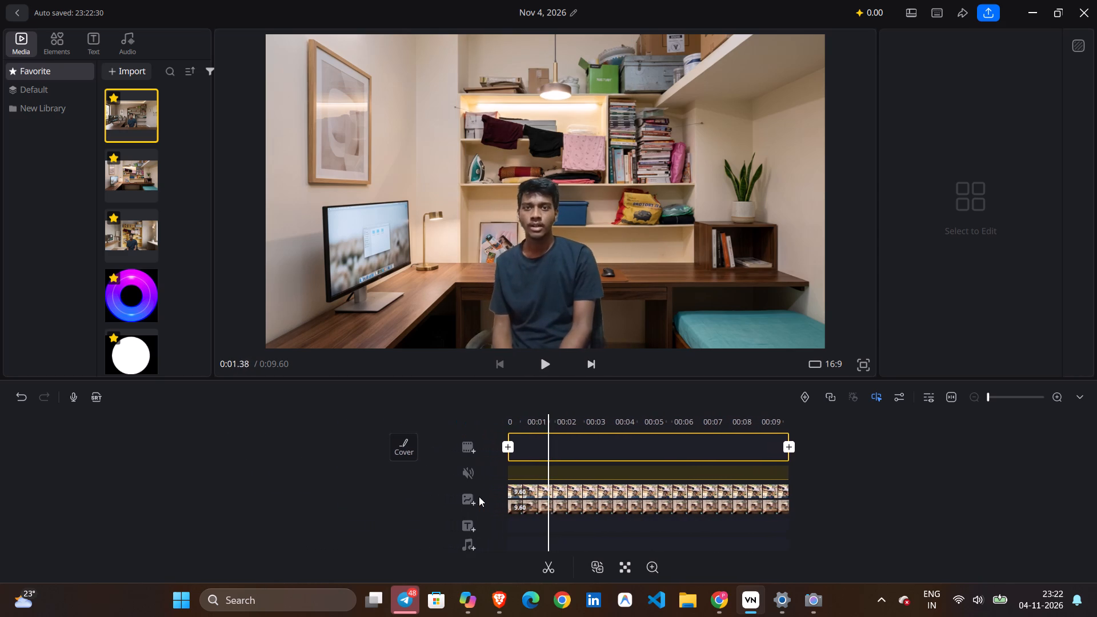
scroll(479, 496, right, 6)
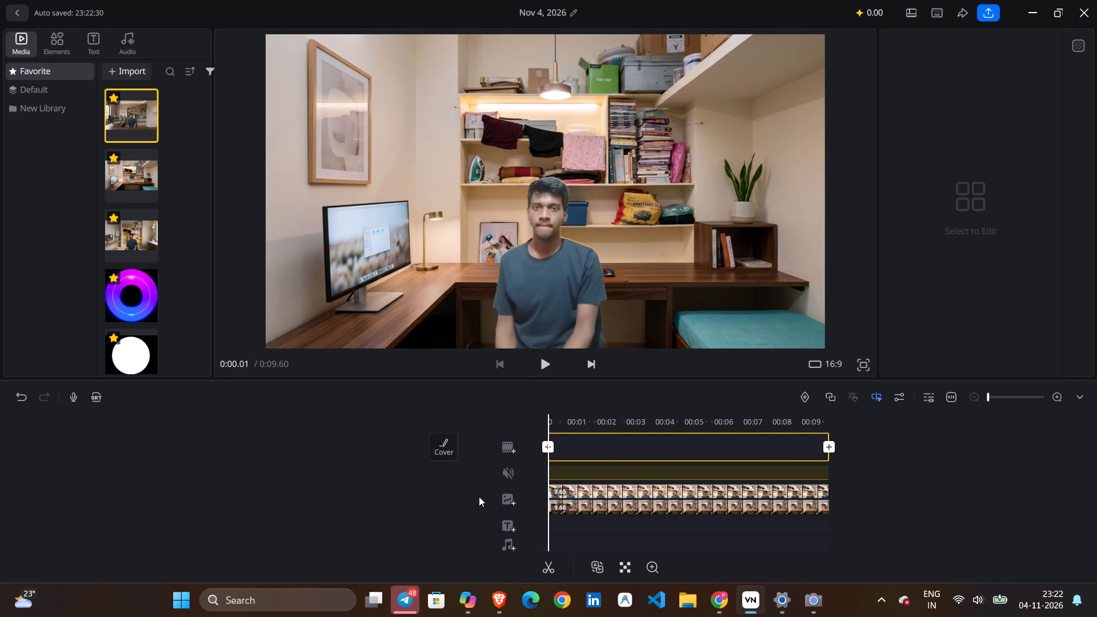
scroll(479, 496, right, 4)
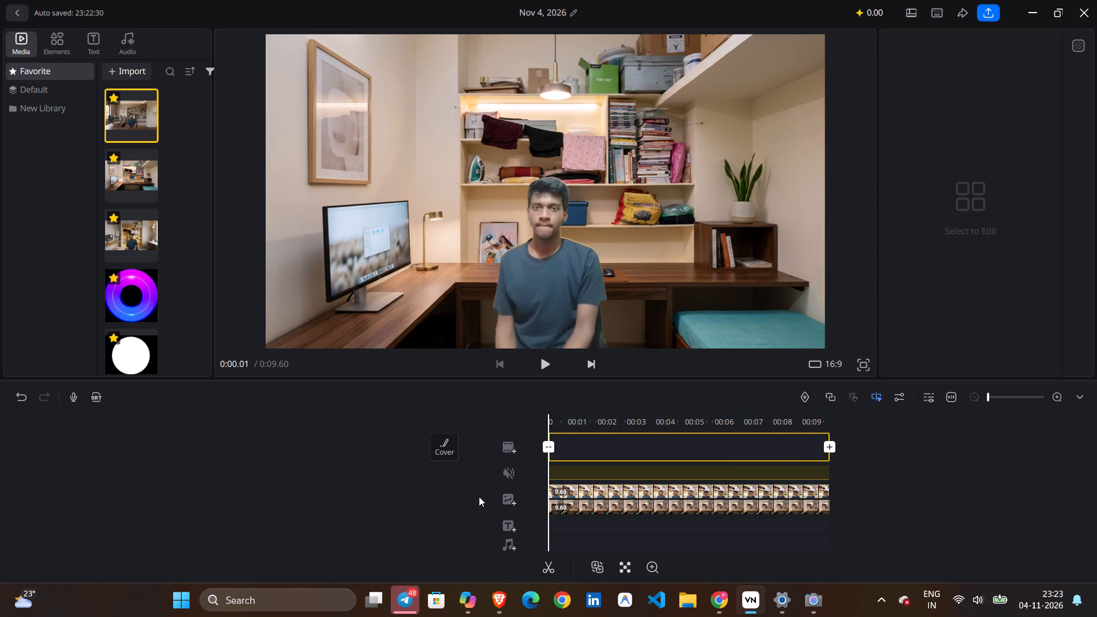
Play the composite's opening second, then return to the first frame and replay it to review the cut-out over the room.
click(551, 373)
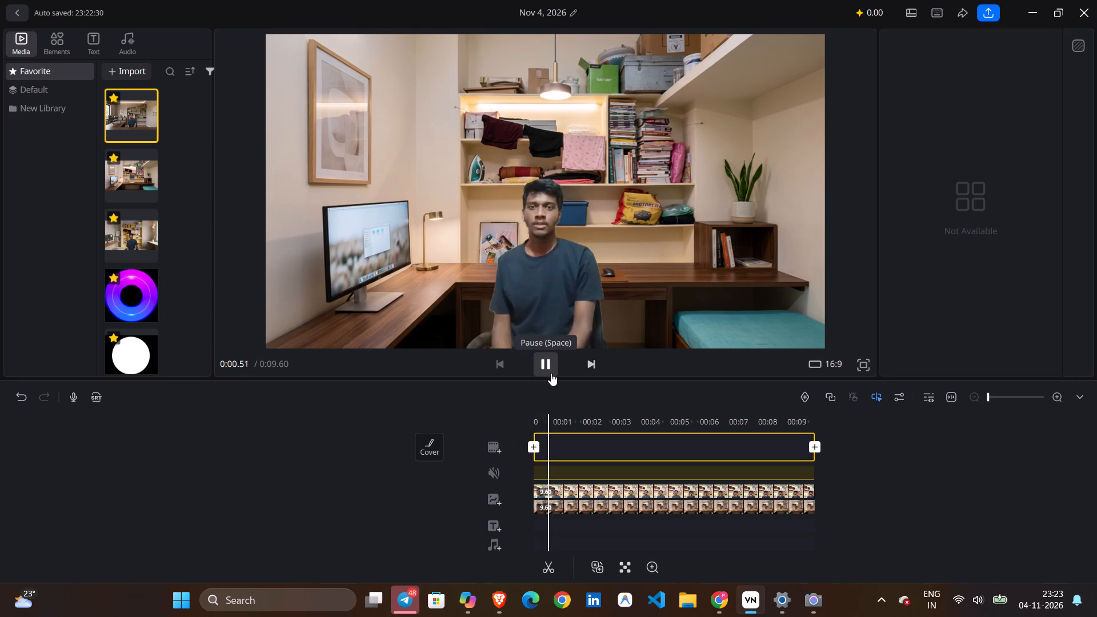
click(551, 373)
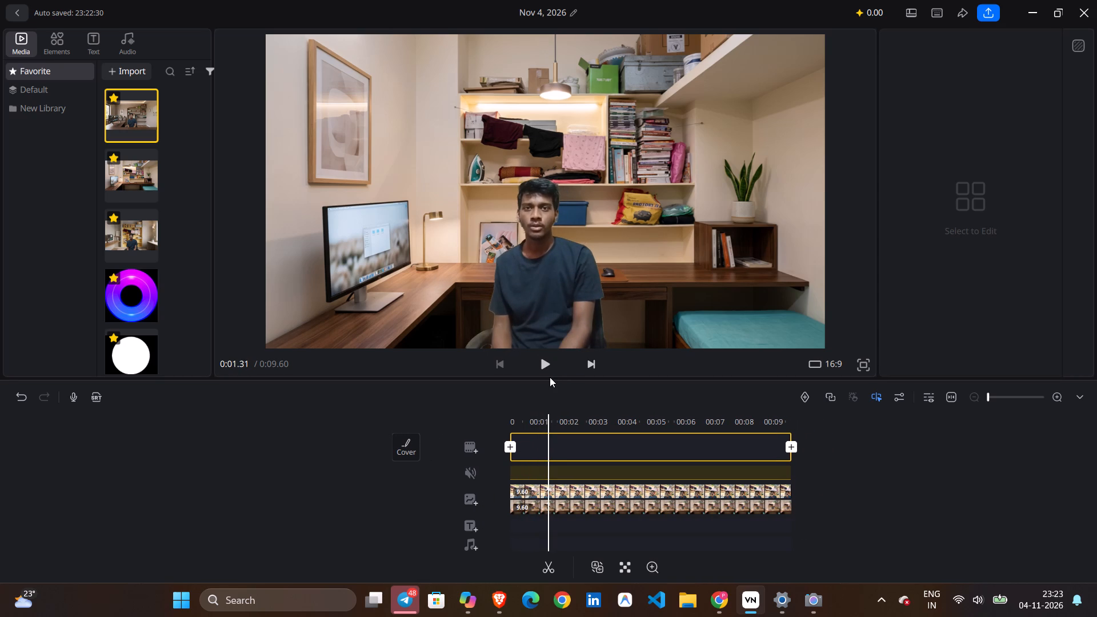
scroll(550, 377, right, 15)
scroll(564, 500, right, 11)
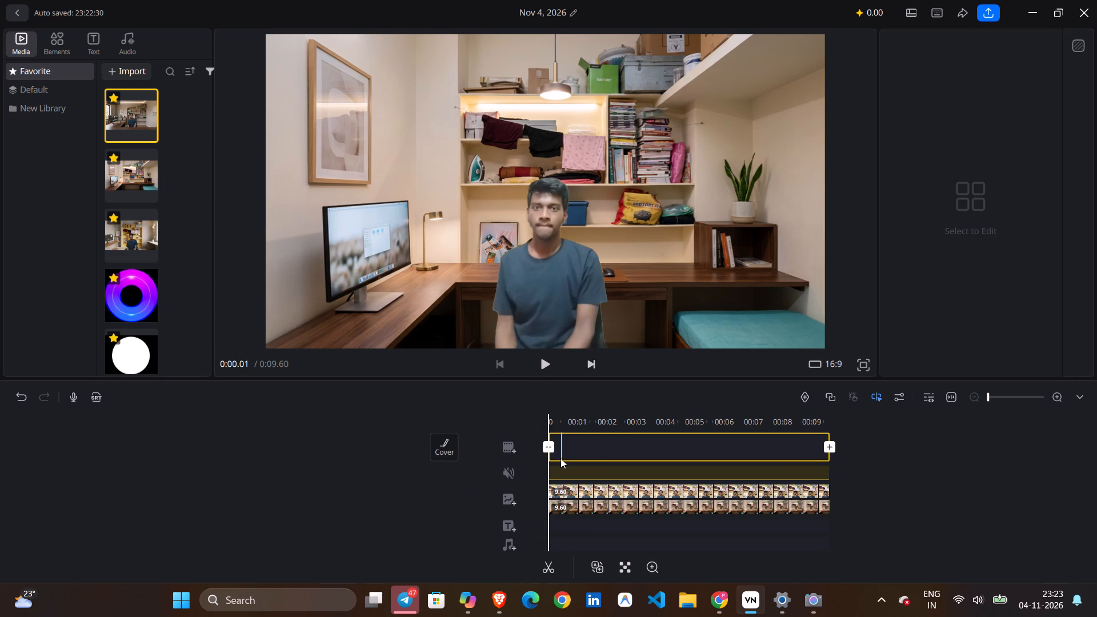
click(544, 370)
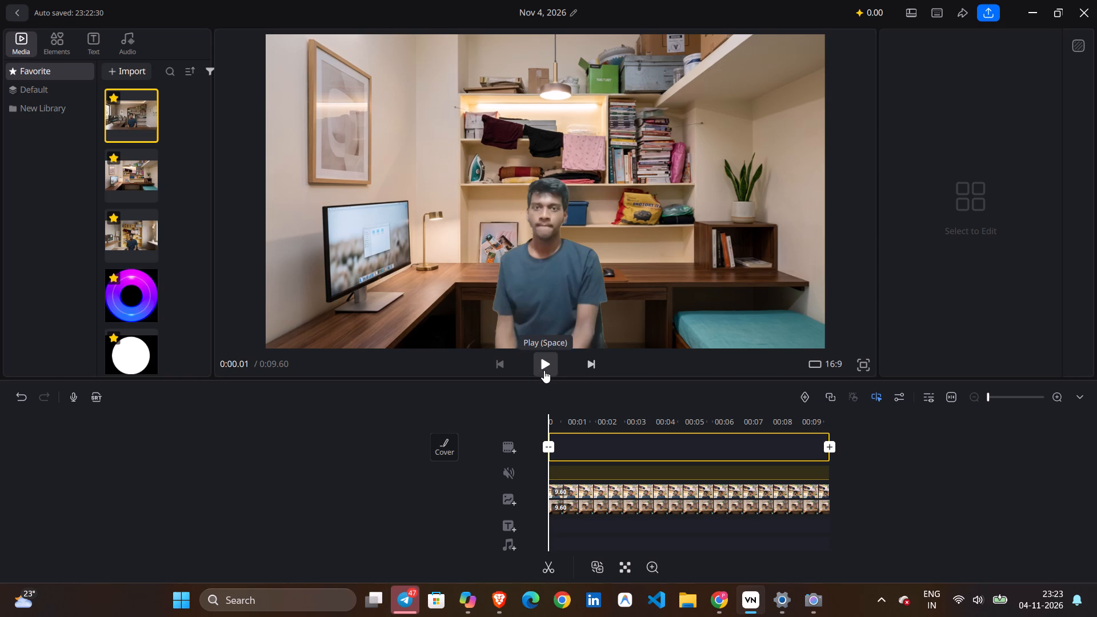
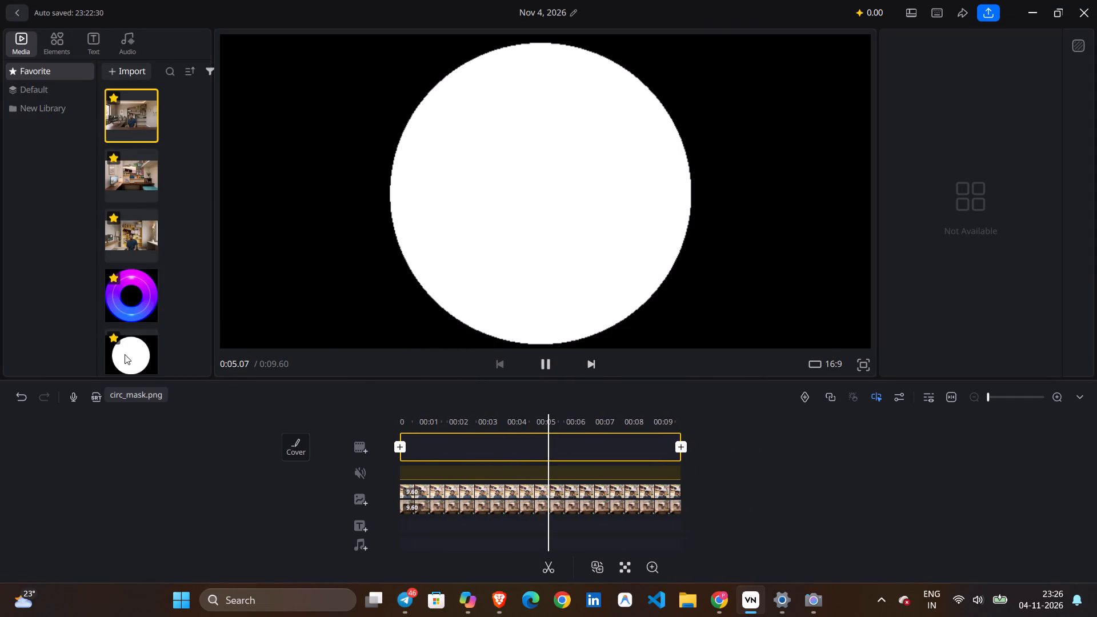
Preview the first two outpainted room images among the favourite media and replay the composite to compare the backgrounds.
click(128, 115)
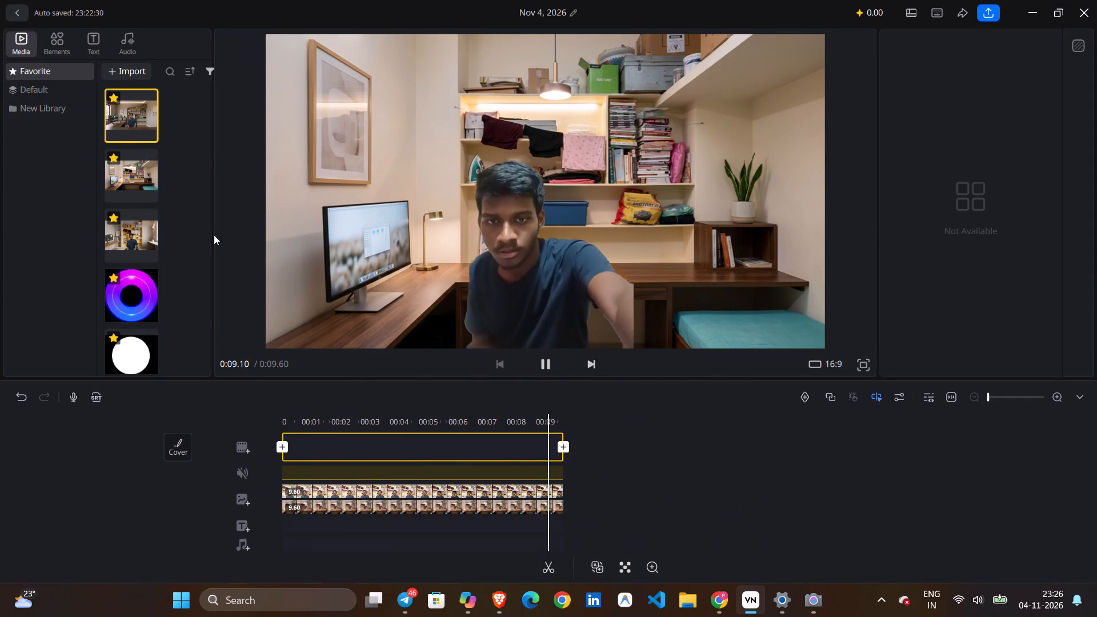
click(148, 173)
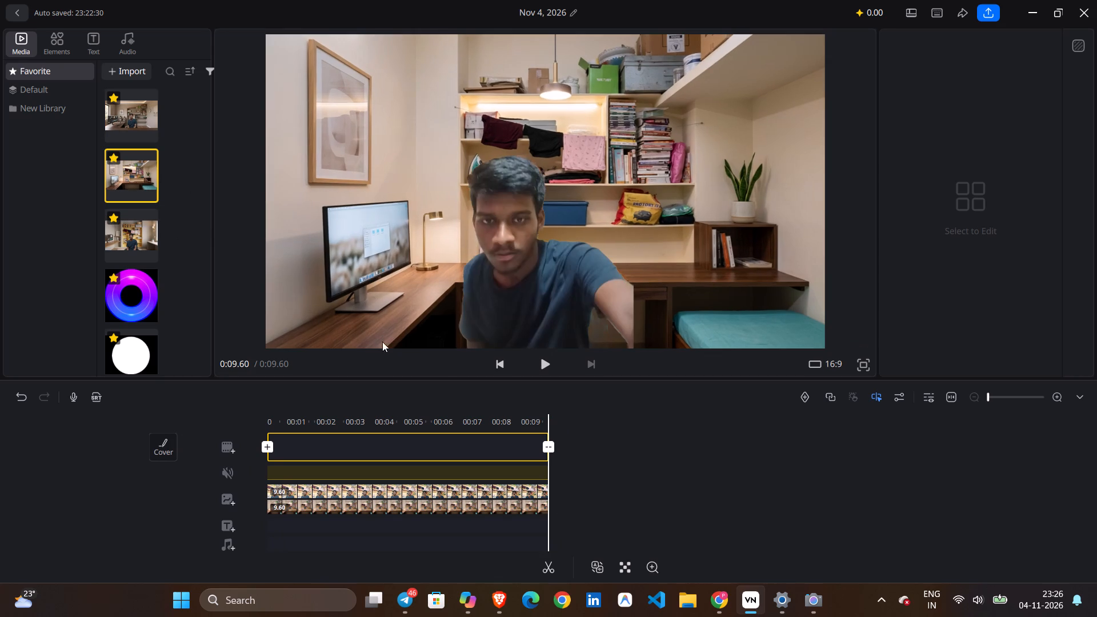
click(553, 357)
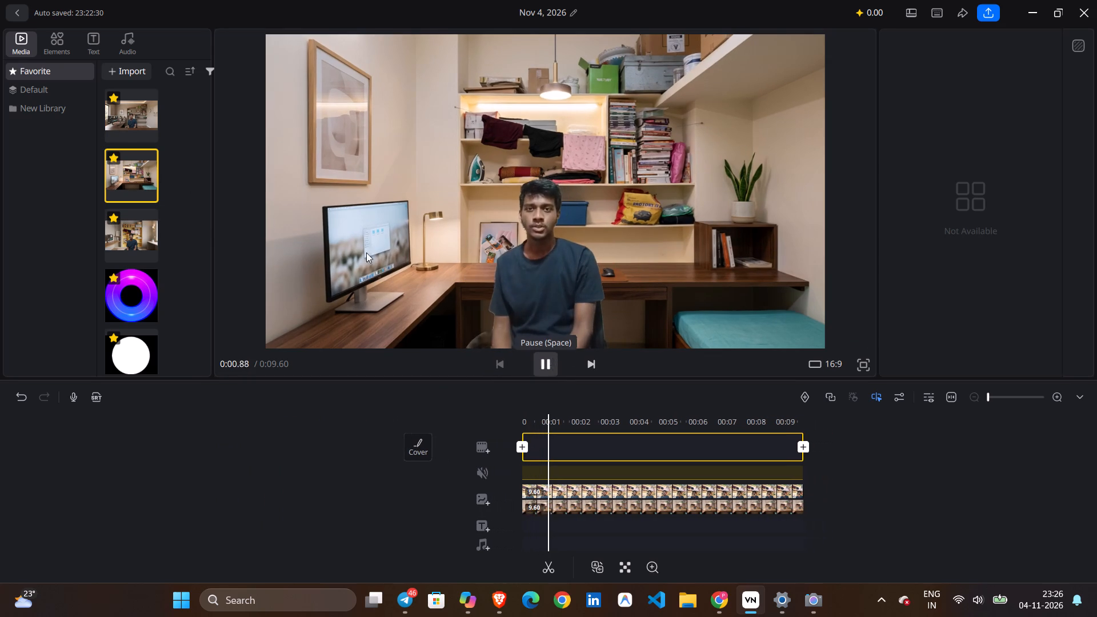
click(142, 119)
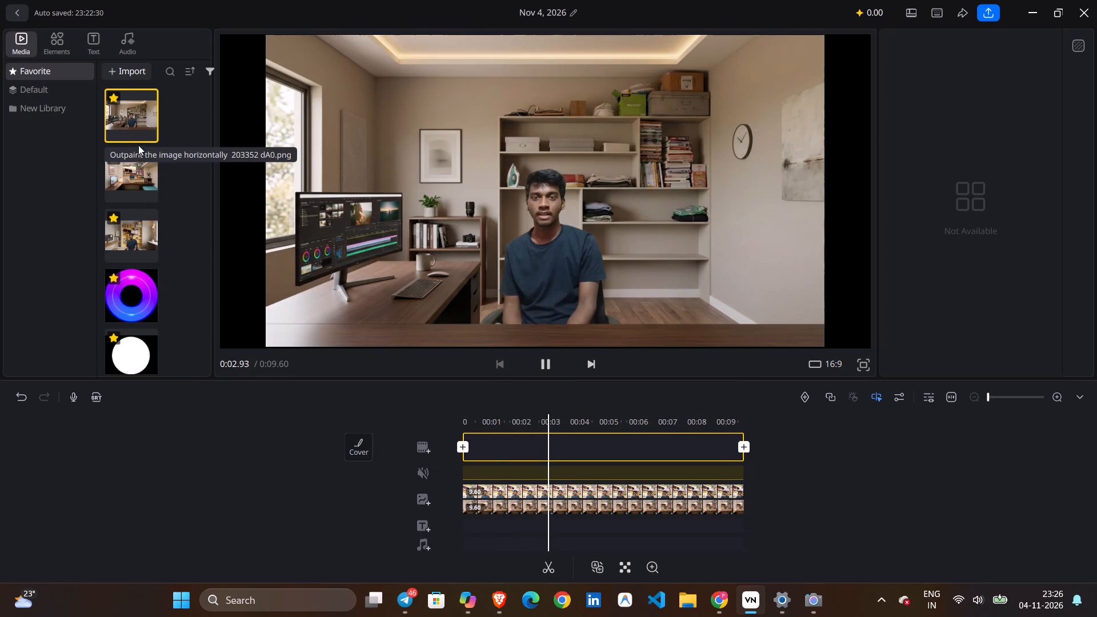
click(137, 167)
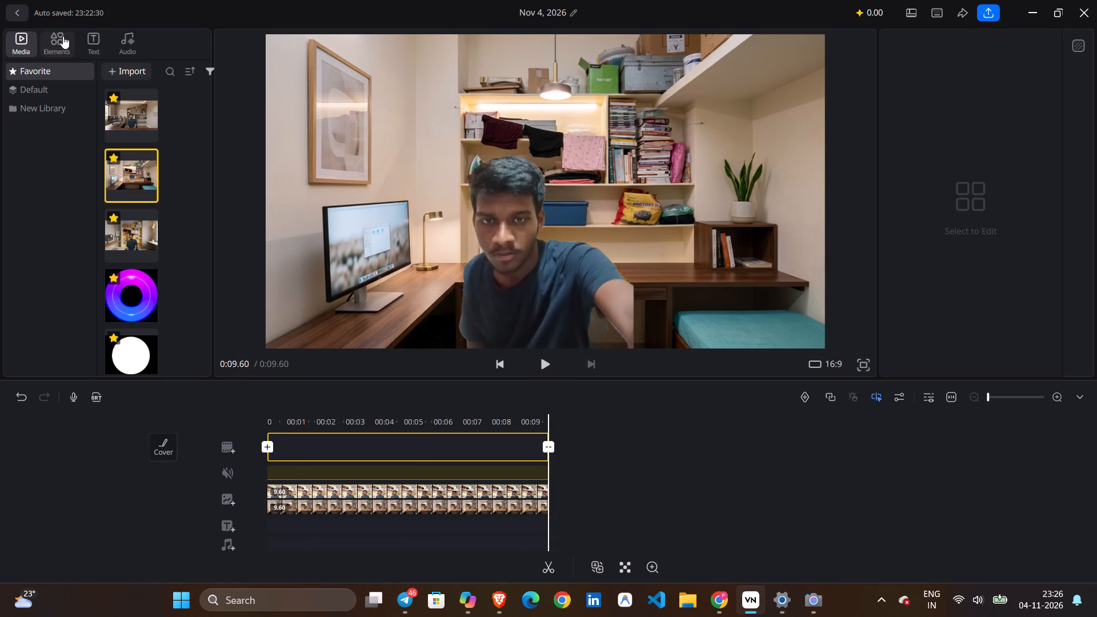
Check the default solid-colour media, previewing the red and green ones, and return to the favourite media.
click(33, 89)
click(160, 206)
click(147, 170)
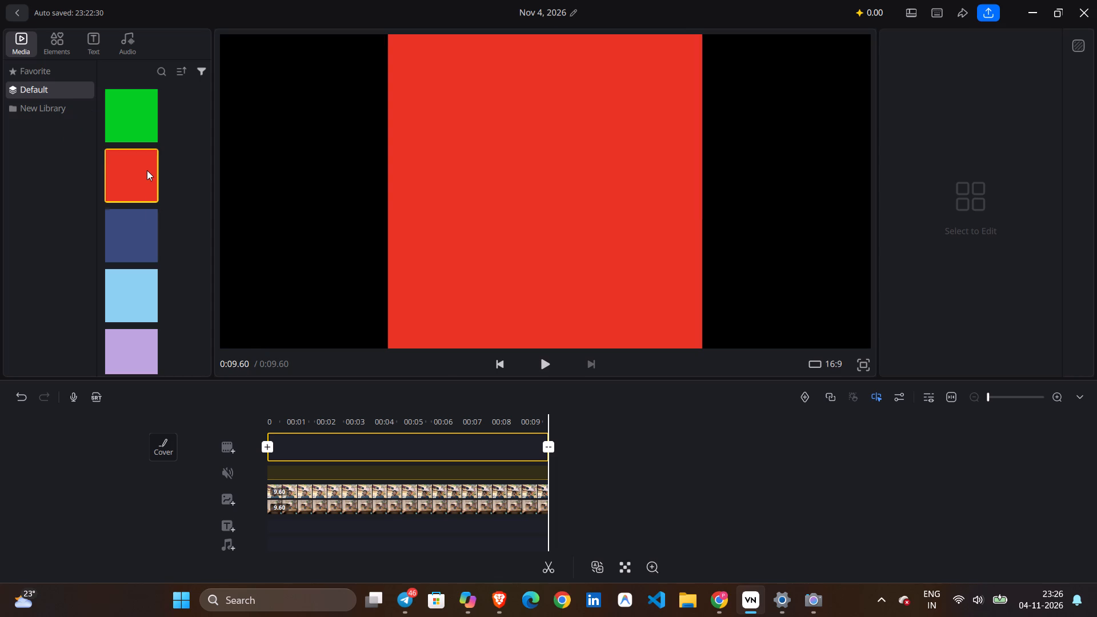
click(143, 130)
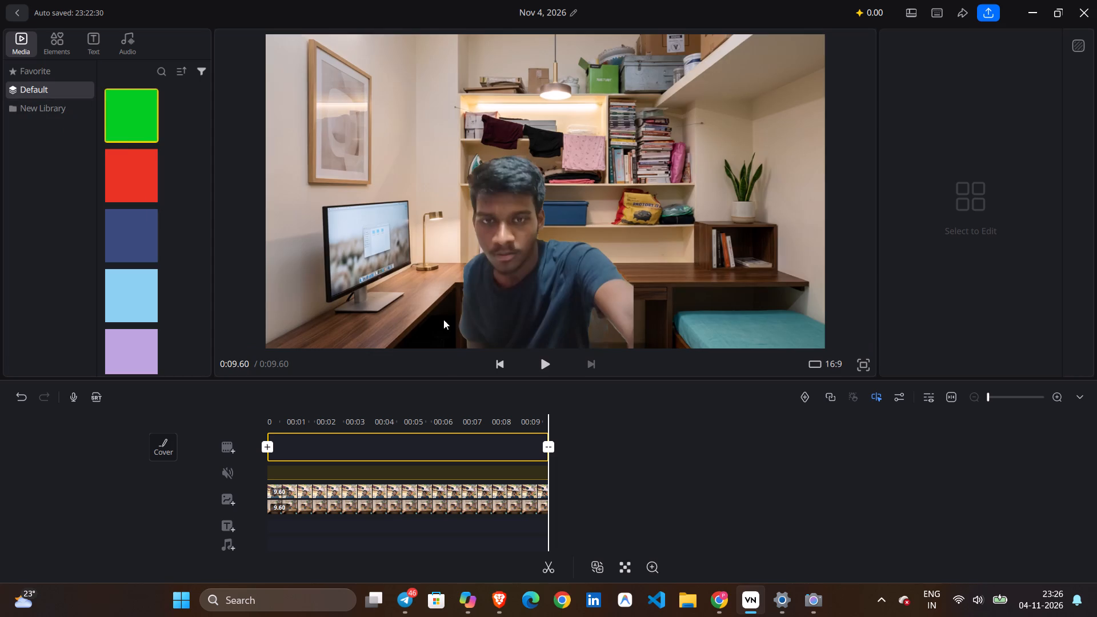
click(33, 75)
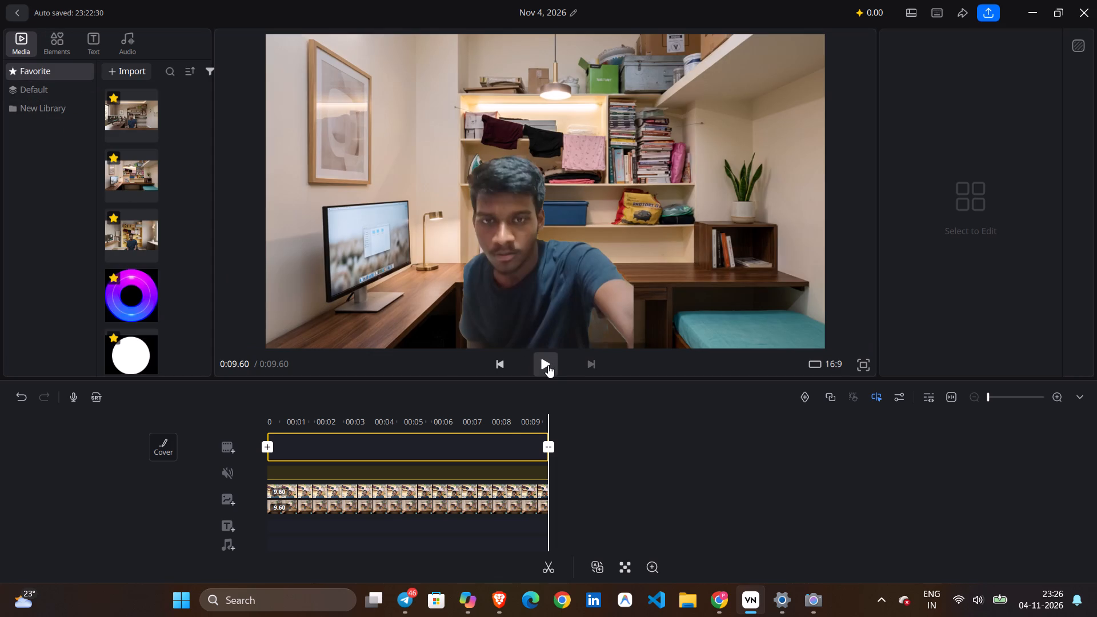
Replay the composite from the start to review the cut-out person over the room background.
click(548, 365)
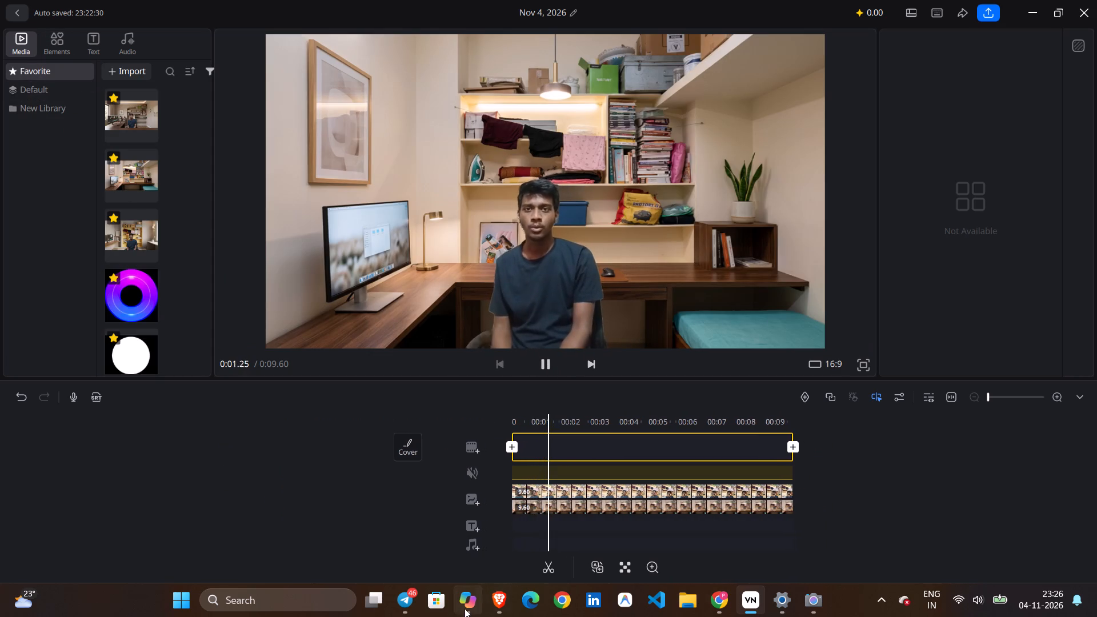
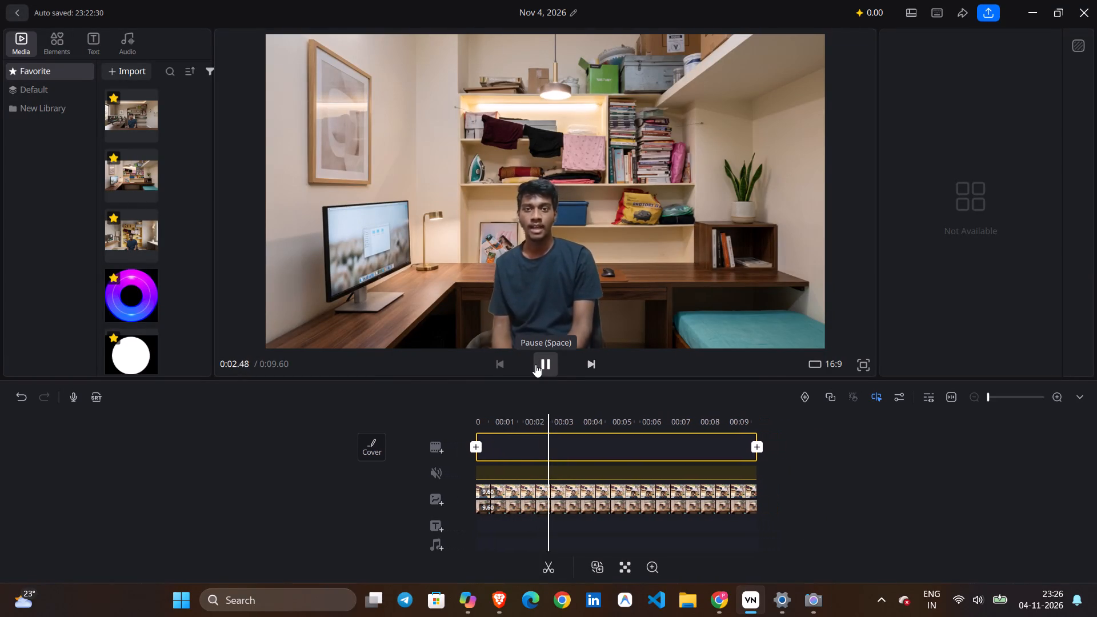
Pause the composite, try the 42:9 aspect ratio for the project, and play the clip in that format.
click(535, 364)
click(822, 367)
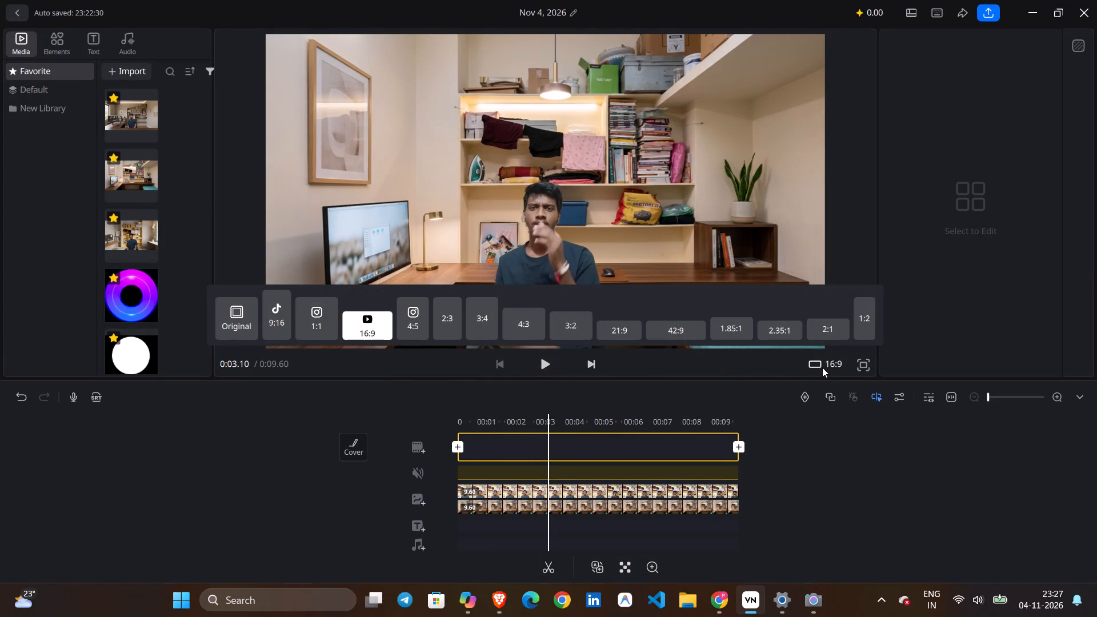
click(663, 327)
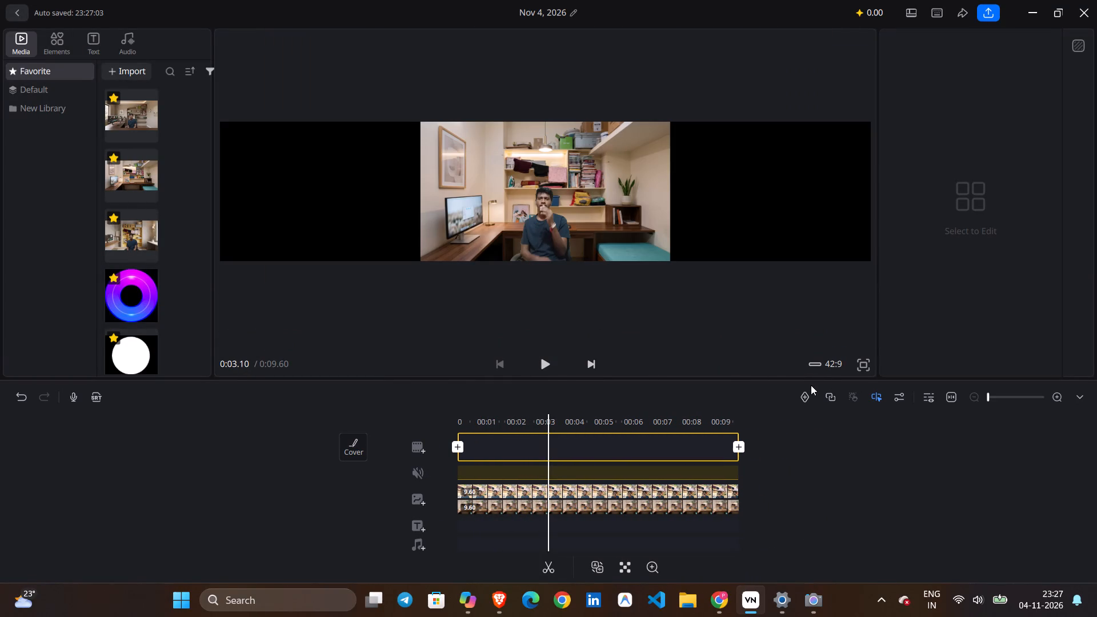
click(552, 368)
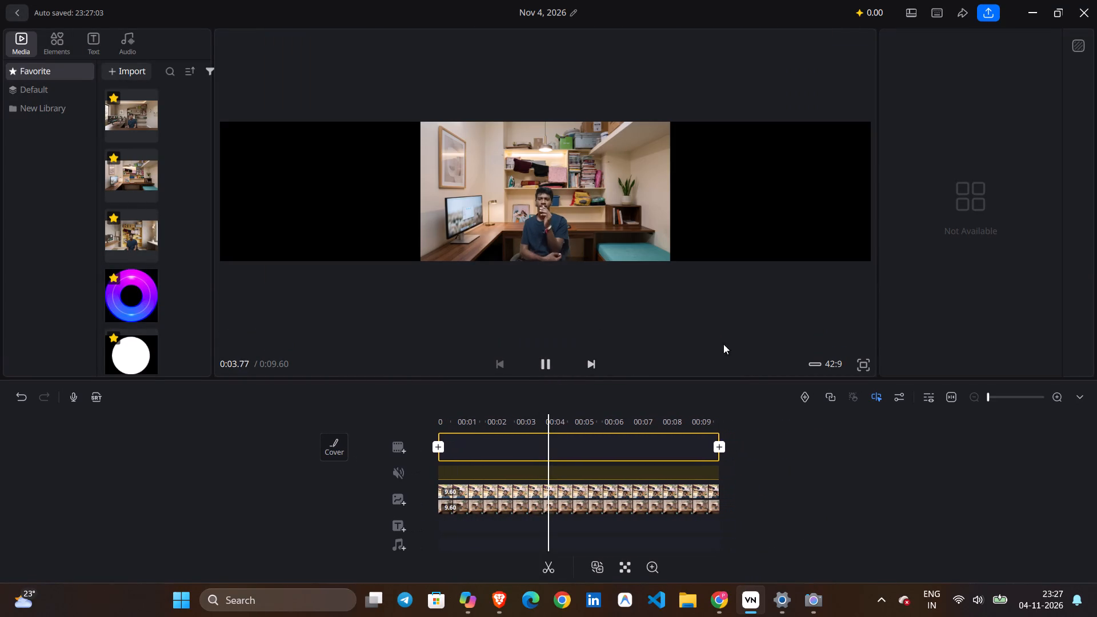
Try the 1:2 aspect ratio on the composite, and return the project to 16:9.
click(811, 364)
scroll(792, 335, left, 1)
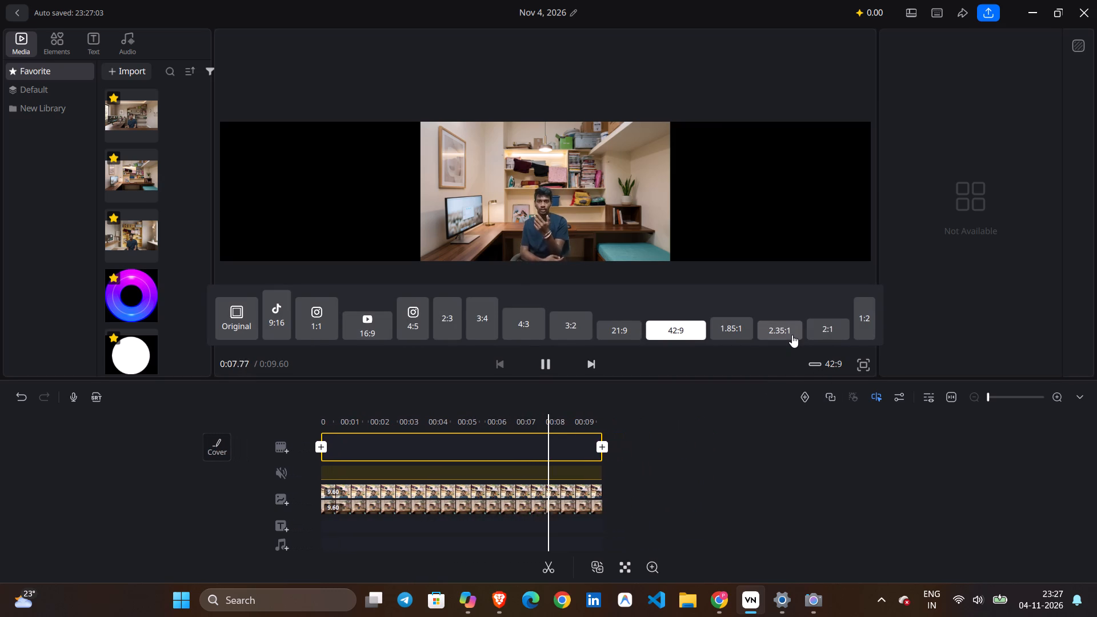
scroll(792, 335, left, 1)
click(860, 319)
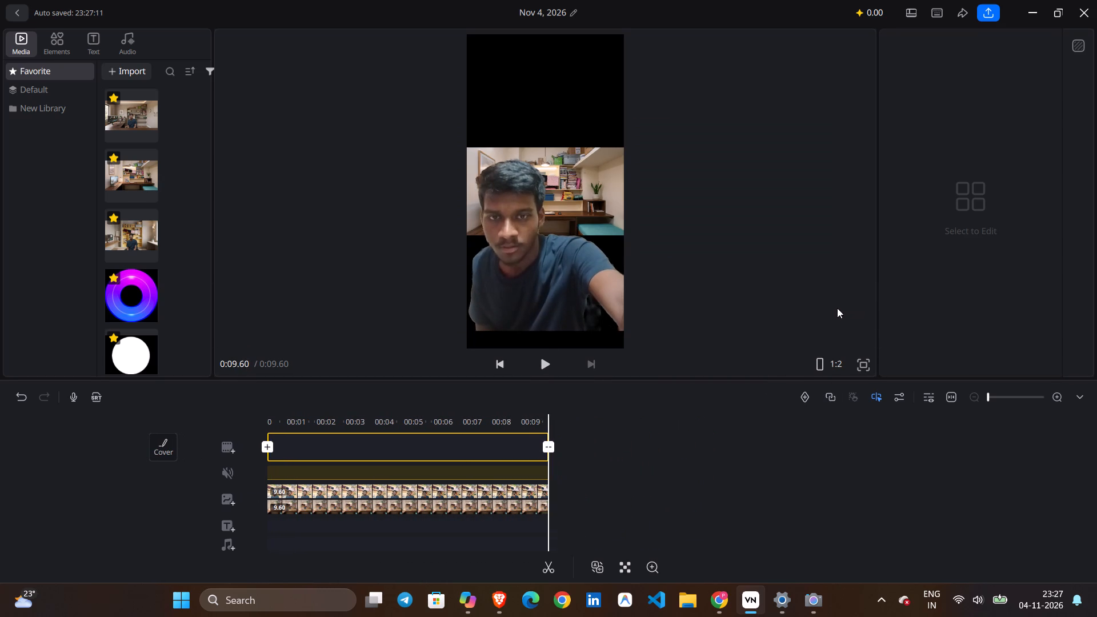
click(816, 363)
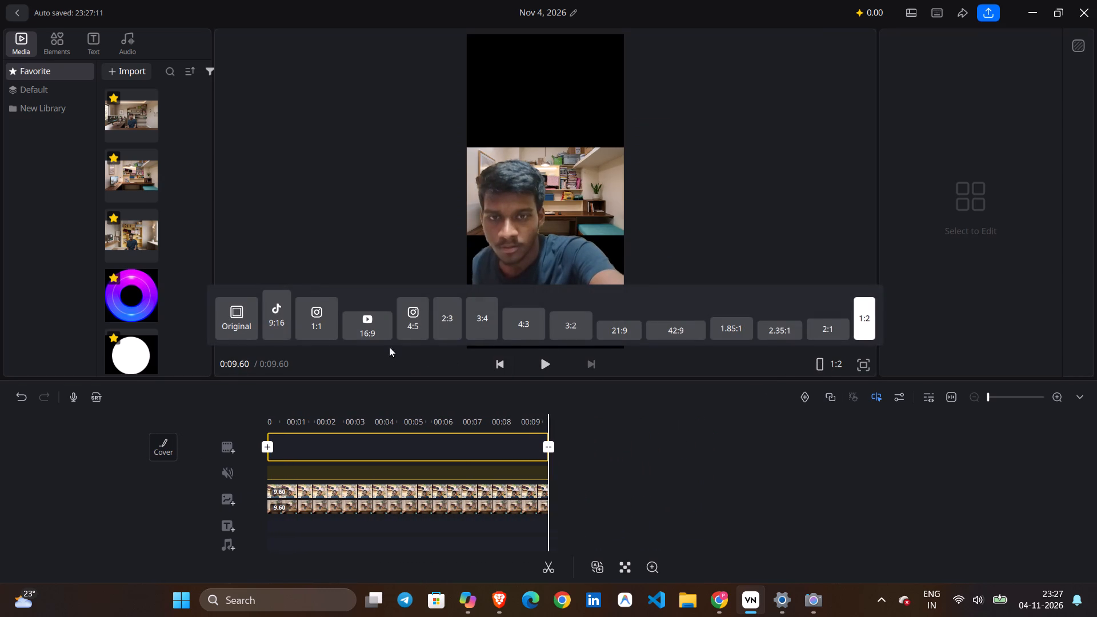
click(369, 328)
Play the composite from the start in 16:9 and pause it at about 5.5 seconds.
click(545, 363)
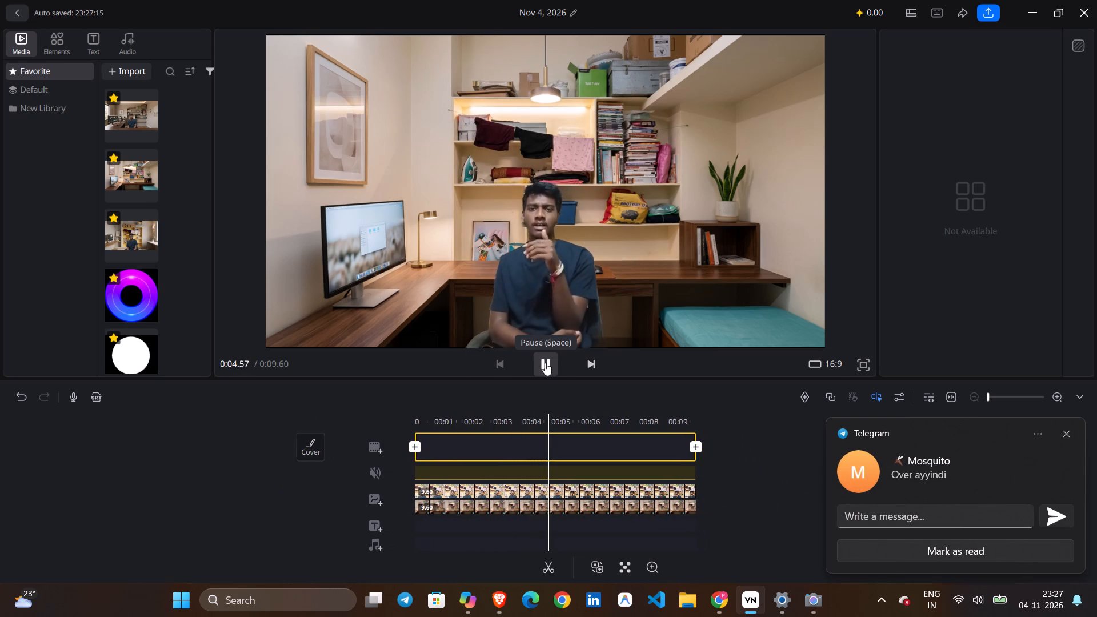
click(545, 363)
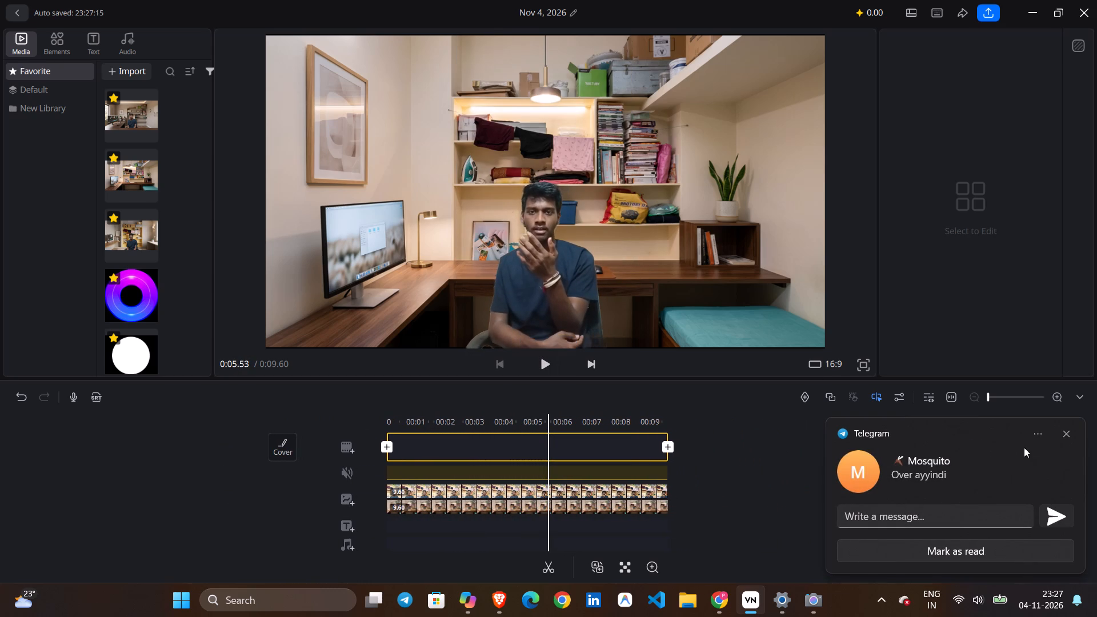
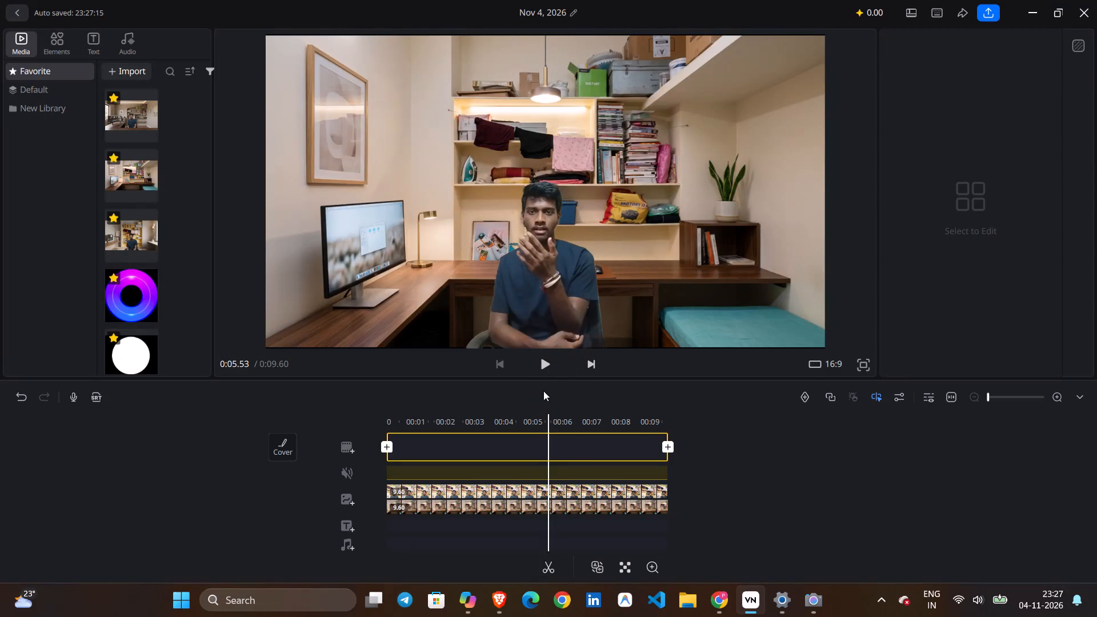
Play the remaining seconds of the composite in short bursts, continuing into its opening, to check the cut-out person against the room.
click(550, 364)
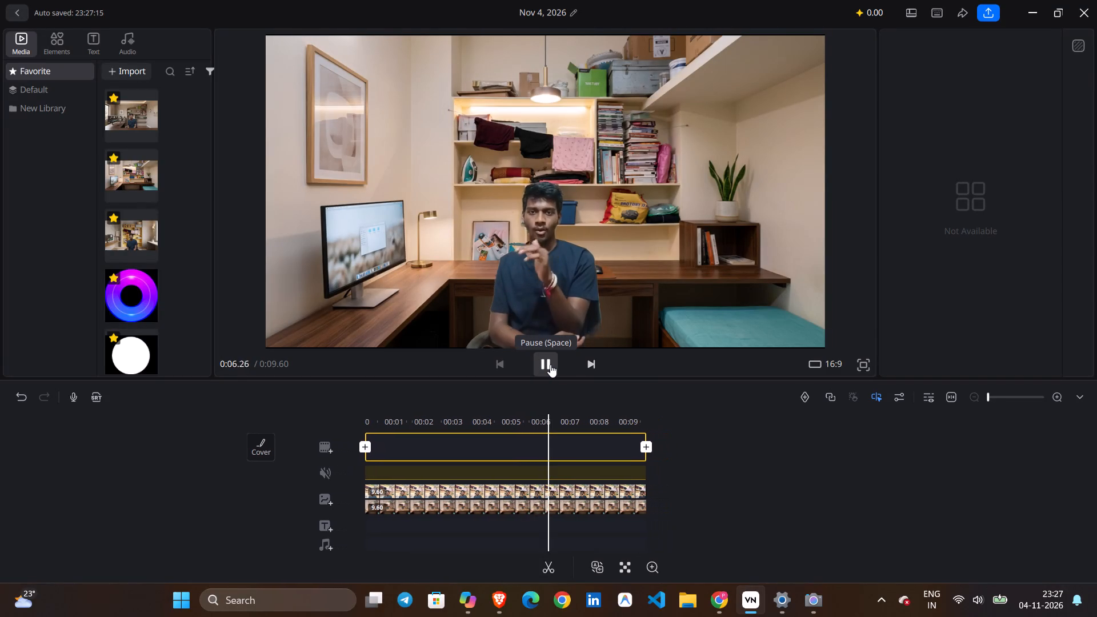
click(550, 364)
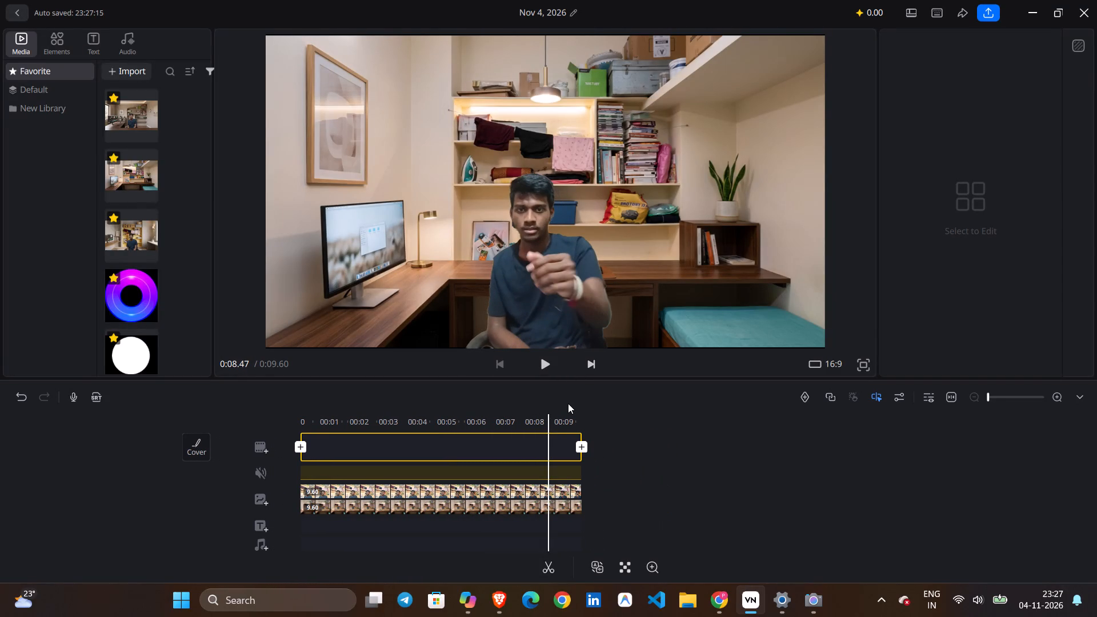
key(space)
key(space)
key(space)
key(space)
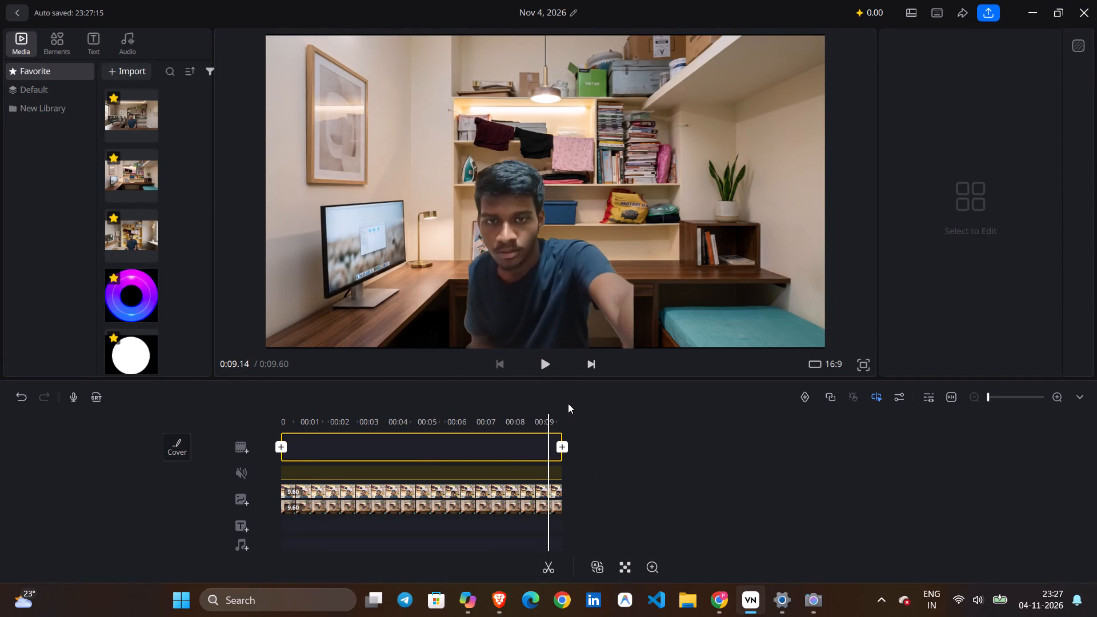
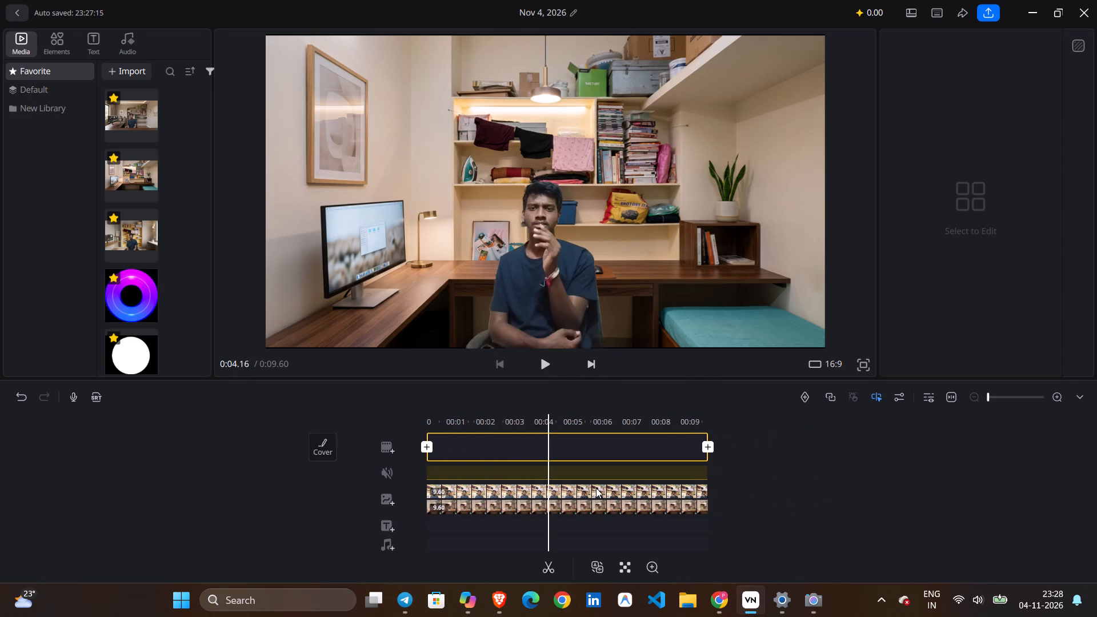
scroll(596, 488, right, 2)
scroll(596, 488, left, 1)
scroll(596, 488, right, 1)
scroll(596, 488, left, 2)
scroll(596, 488, right, 3)
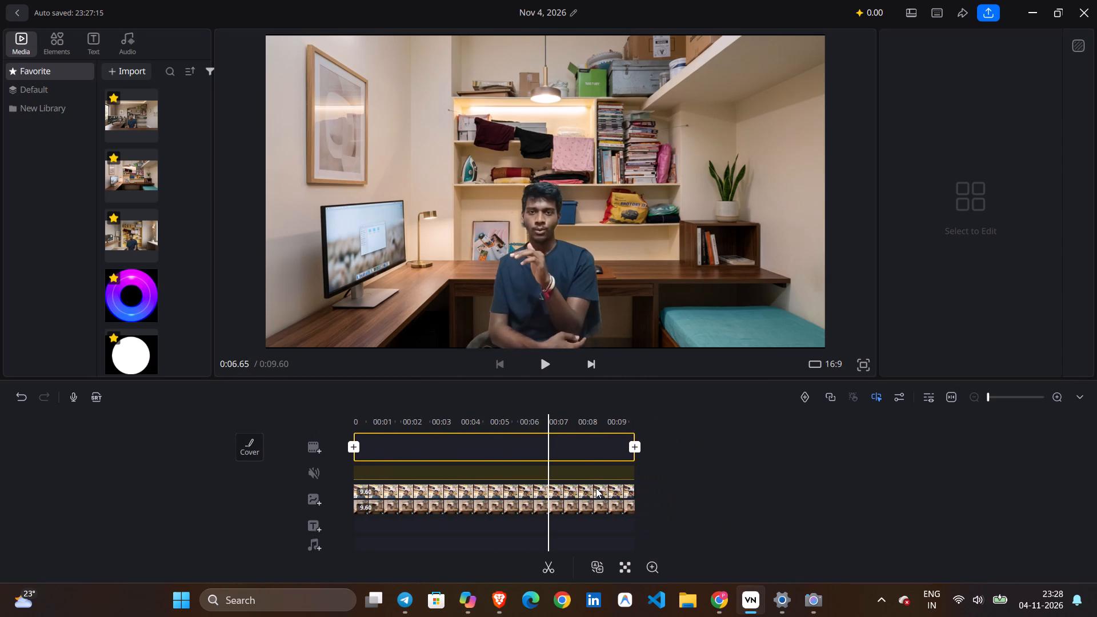
scroll(596, 488, right, 1)
scroll(596, 488, left, 1)
scroll(596, 488, right, 1)
scroll(596, 488, left, 1)
scroll(596, 488, right, 1)
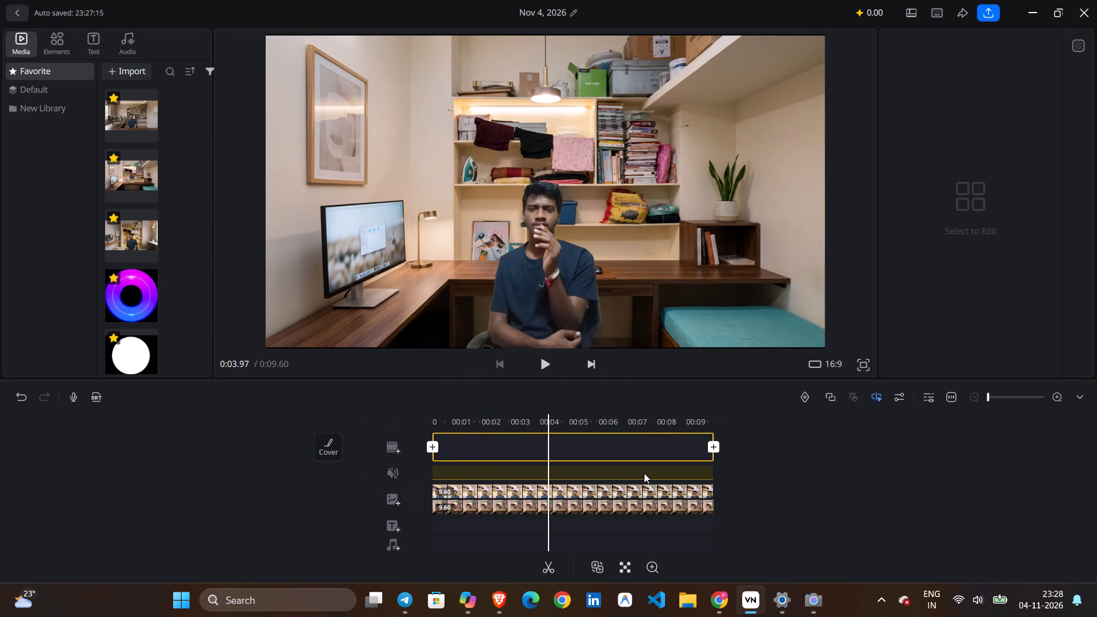
Lock the clip on the main track above the two overlay layers.
click(594, 445)
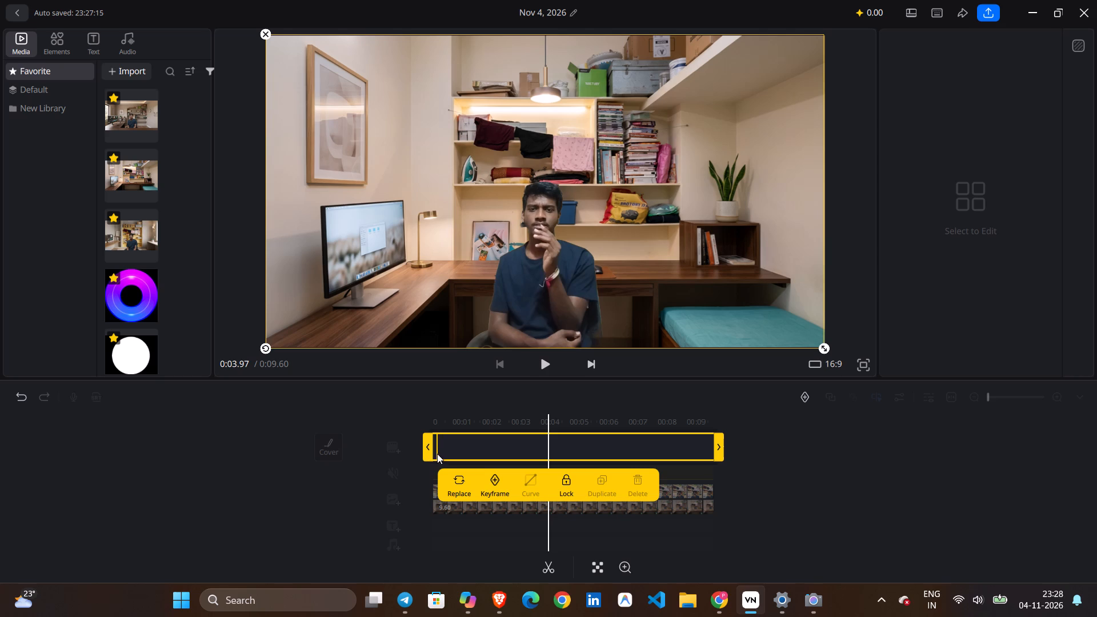
click(571, 490)
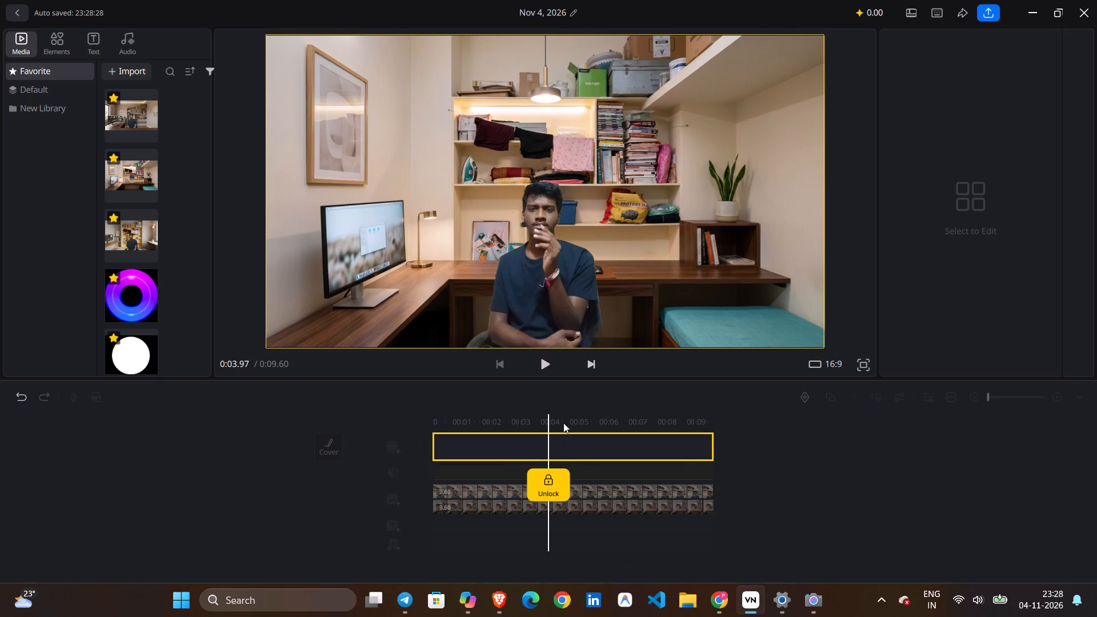
Play the composite through to its end and replay it from the start to review the subject over the room.
click(543, 374)
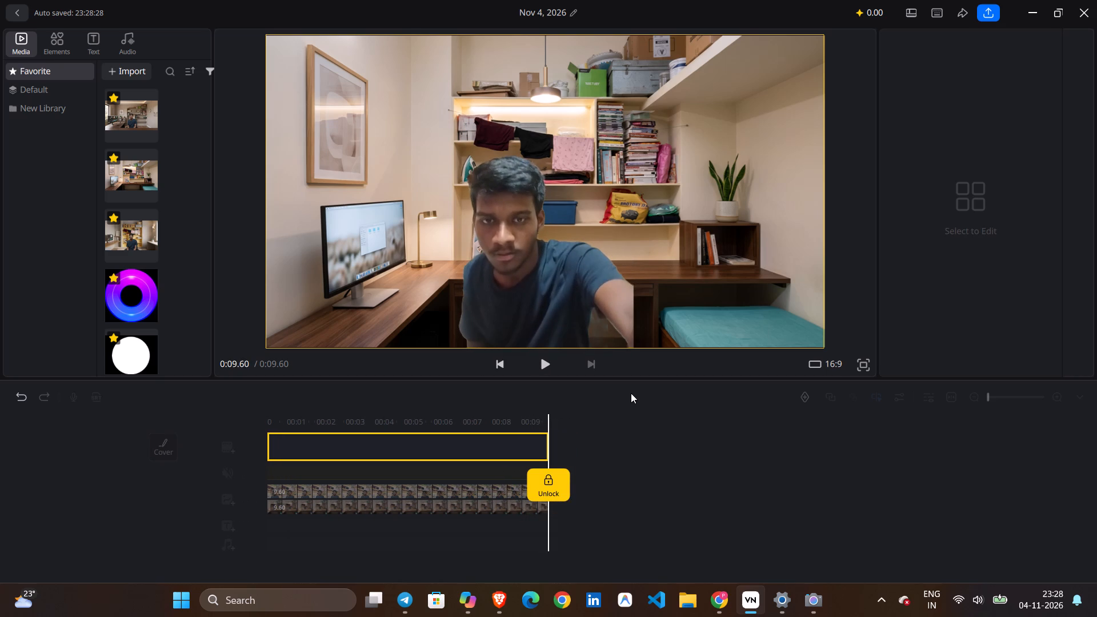
scroll(569, 243, up, 7)
click(546, 362)
click(546, 362)
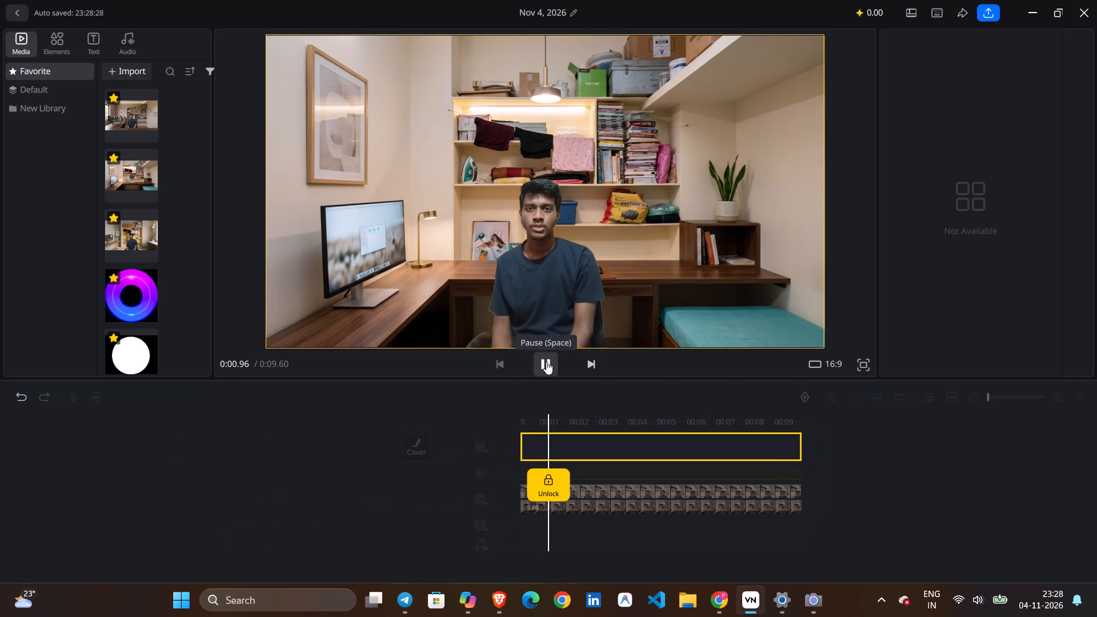
Switch to the YouTube fake-background tutorial in Brave and open the suggested video "How to Make a Cheap Camera Cinematic".
click(717, 606)
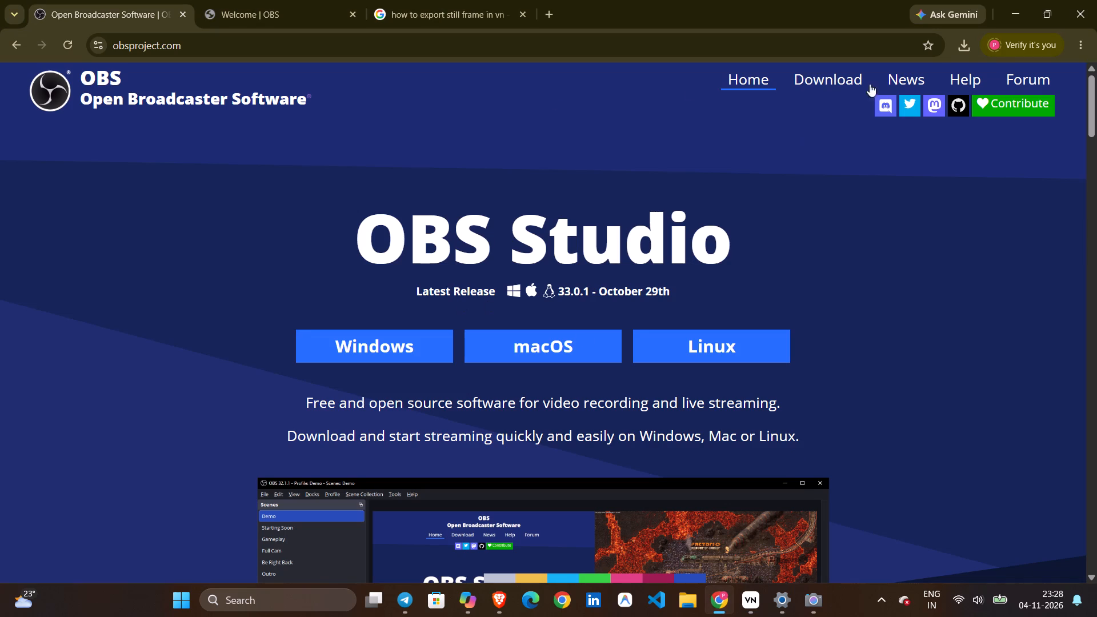
click(489, 600)
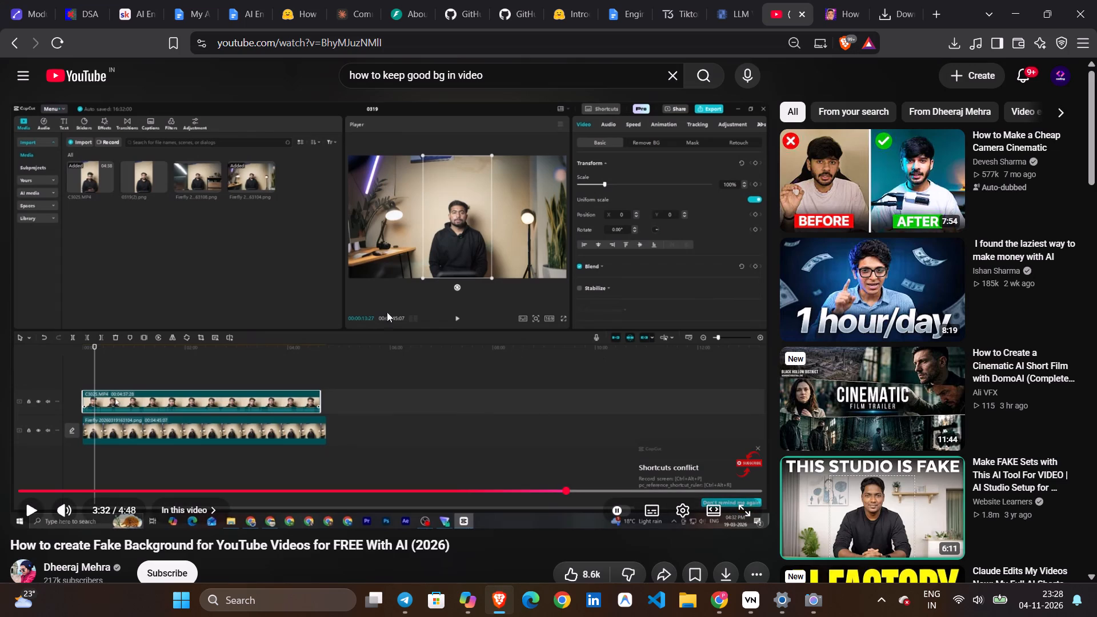
scroll(878, 305, up, 1)
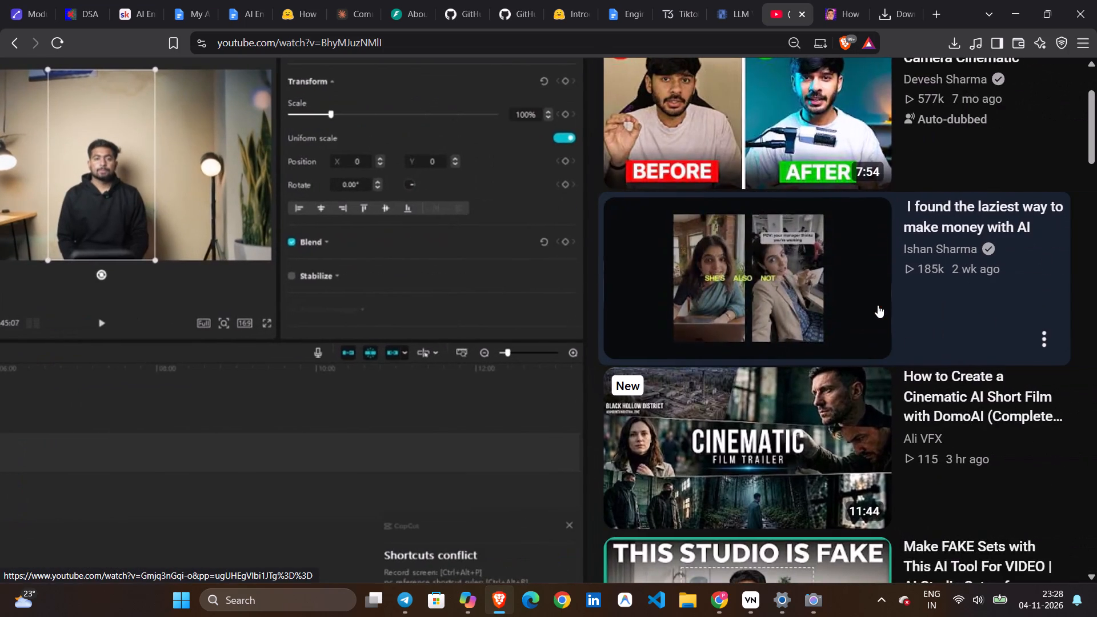
scroll(878, 305, up, 1)
click(783, 257)
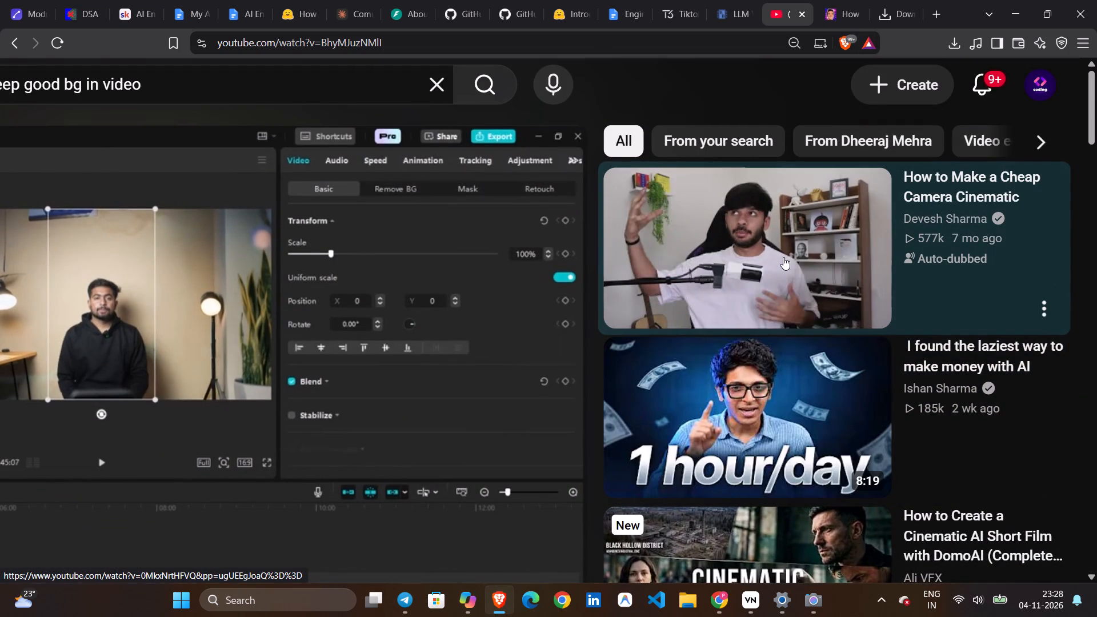